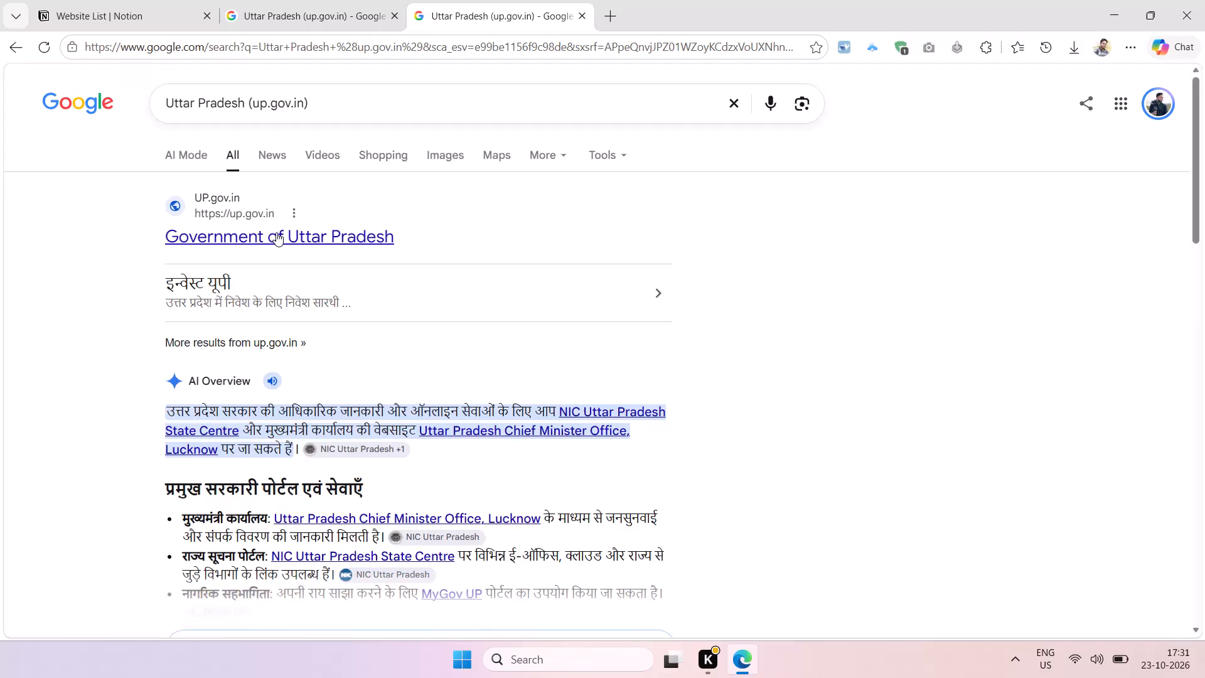
# Open the Government of Uttar Pradesh search result and return to the other Uttar Pradesh results tab.
pyautogui.click(276, 233)
pyautogui.click(313, 0)
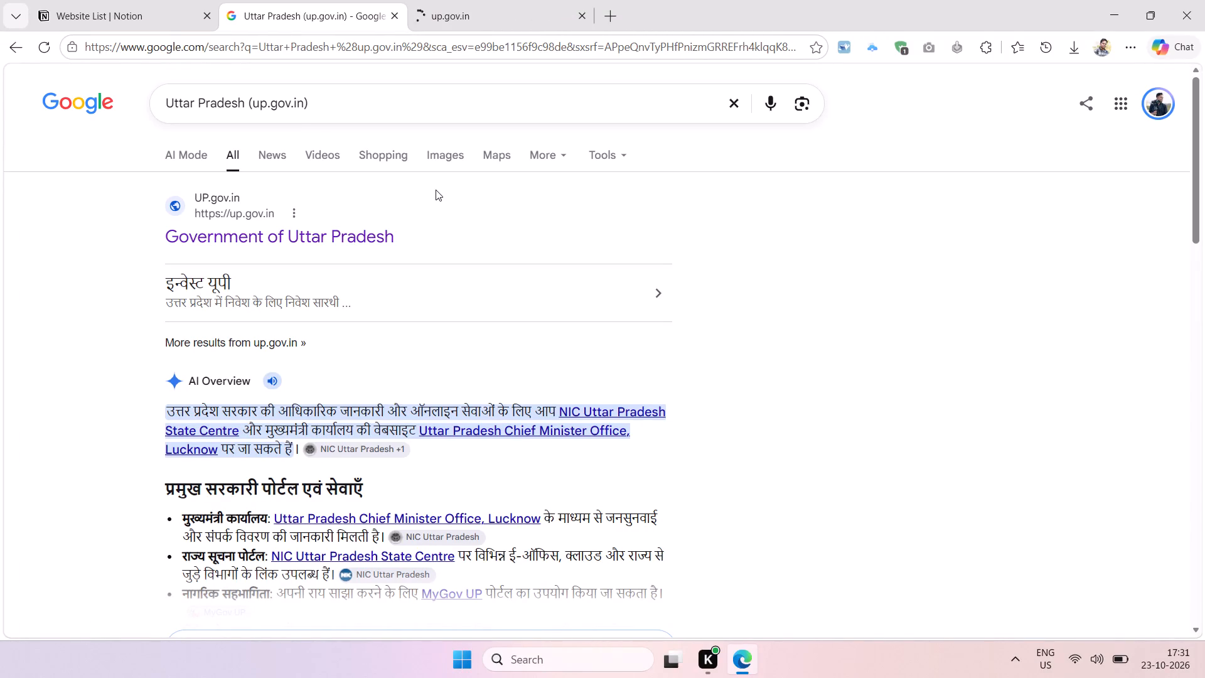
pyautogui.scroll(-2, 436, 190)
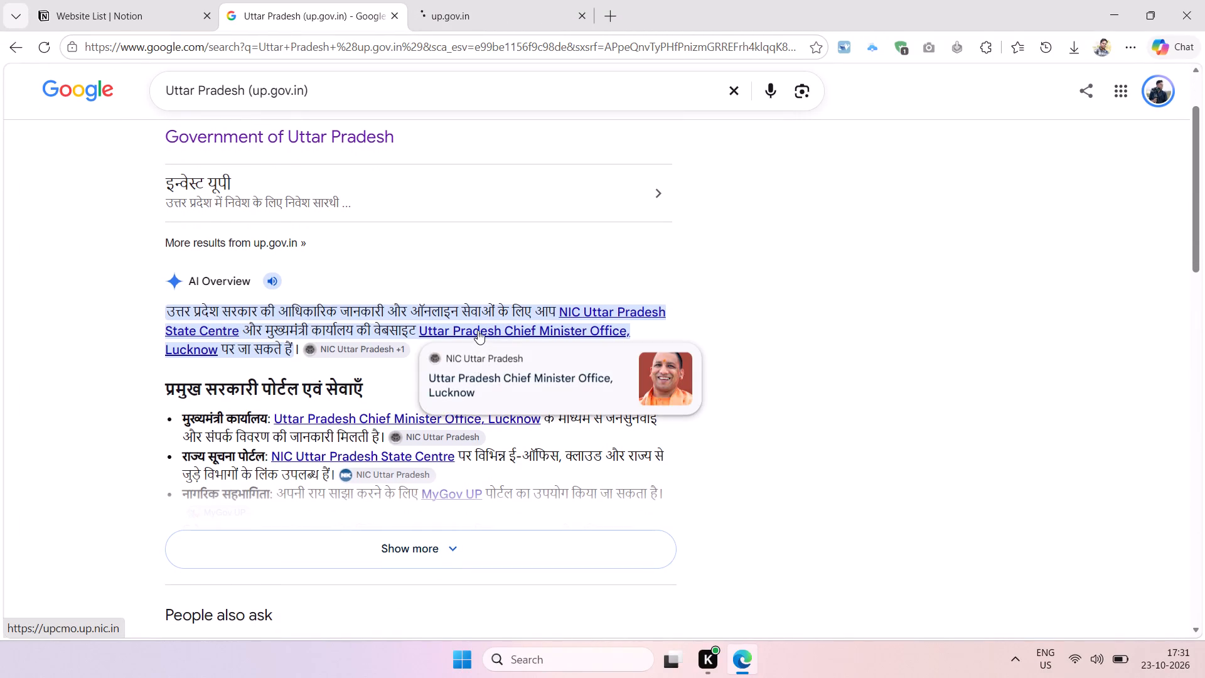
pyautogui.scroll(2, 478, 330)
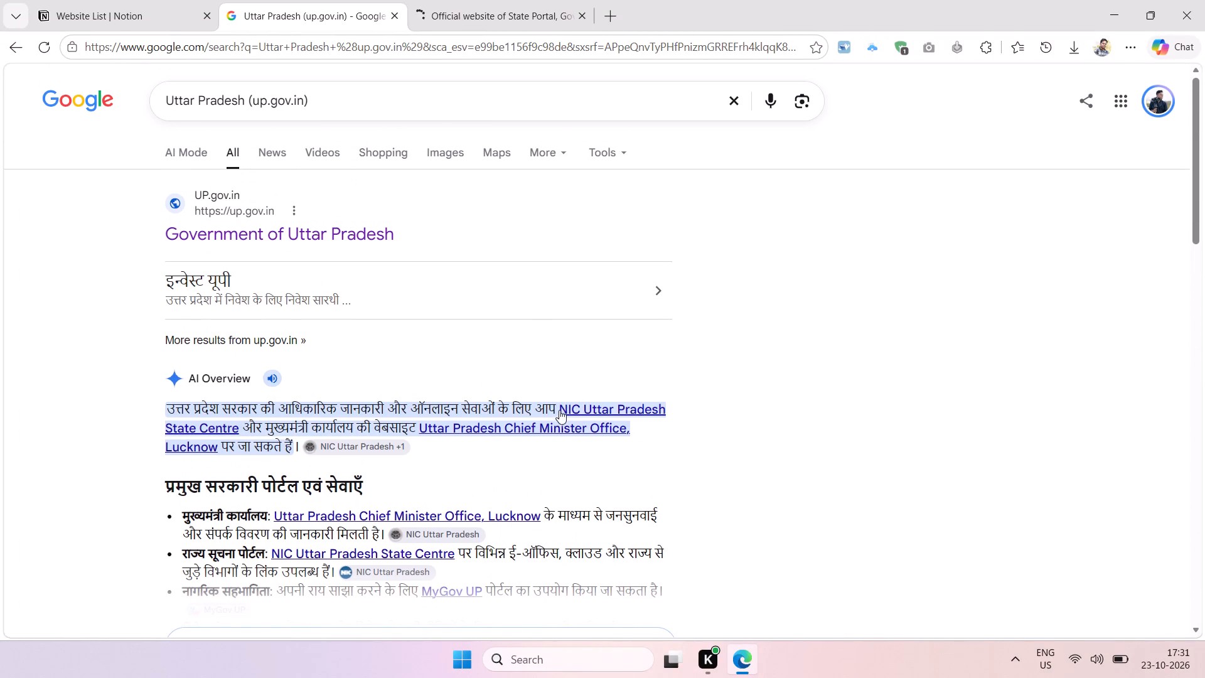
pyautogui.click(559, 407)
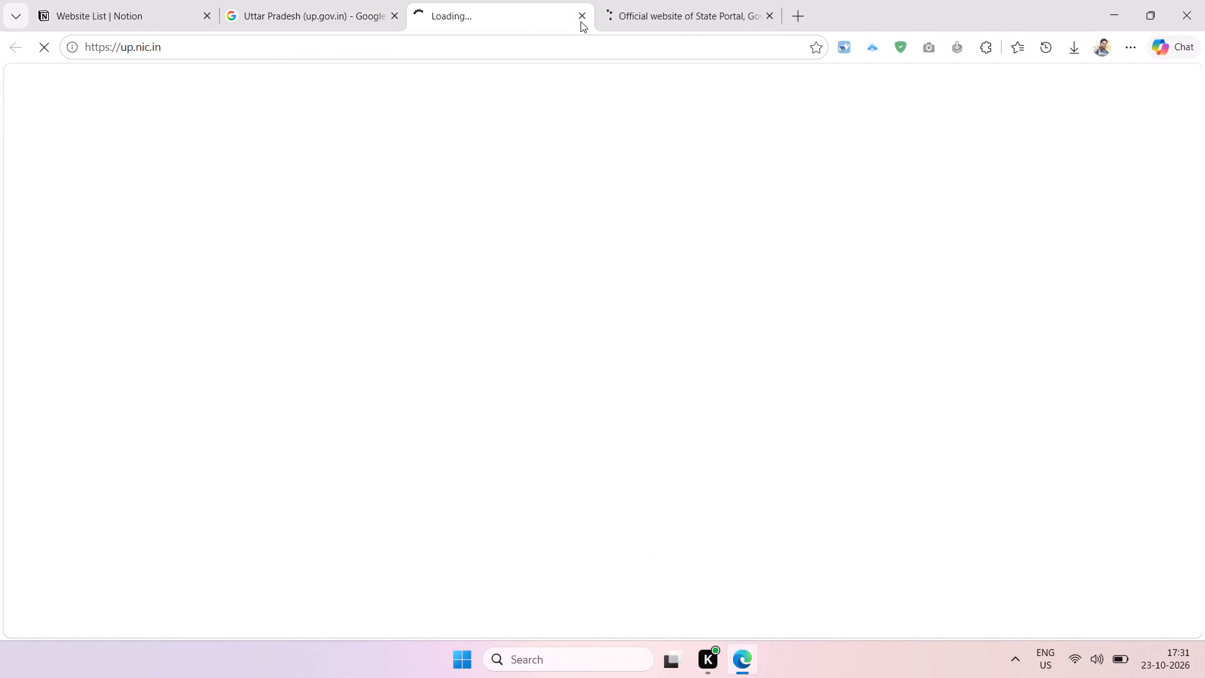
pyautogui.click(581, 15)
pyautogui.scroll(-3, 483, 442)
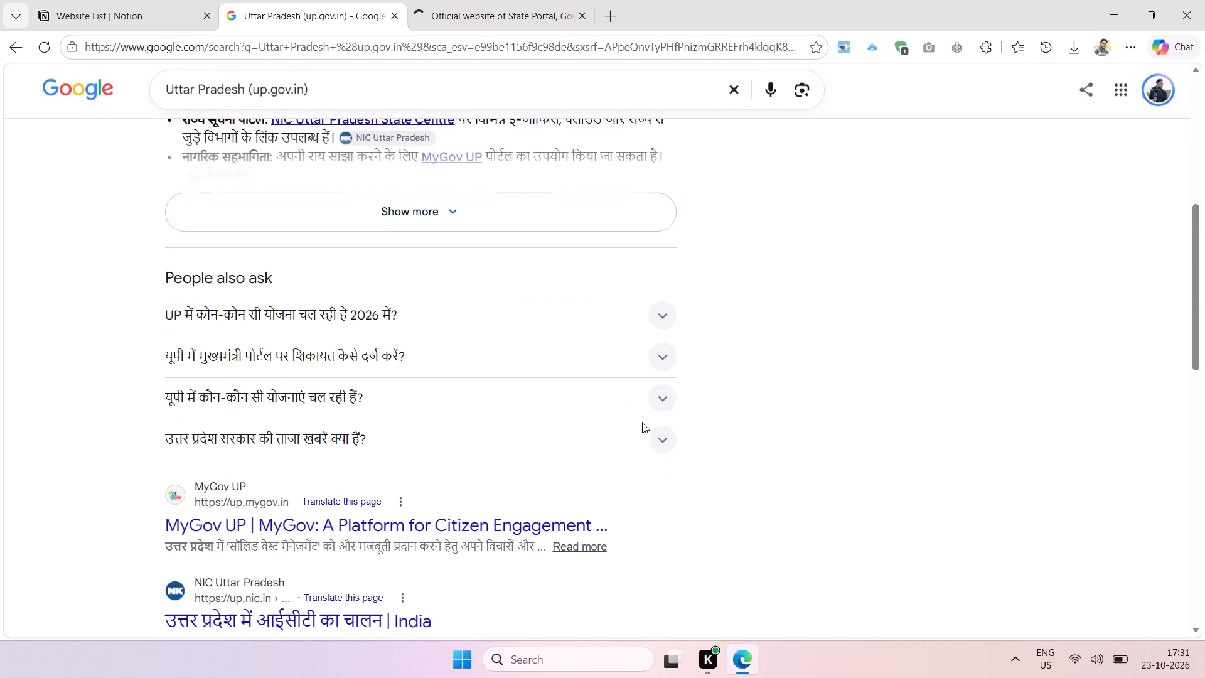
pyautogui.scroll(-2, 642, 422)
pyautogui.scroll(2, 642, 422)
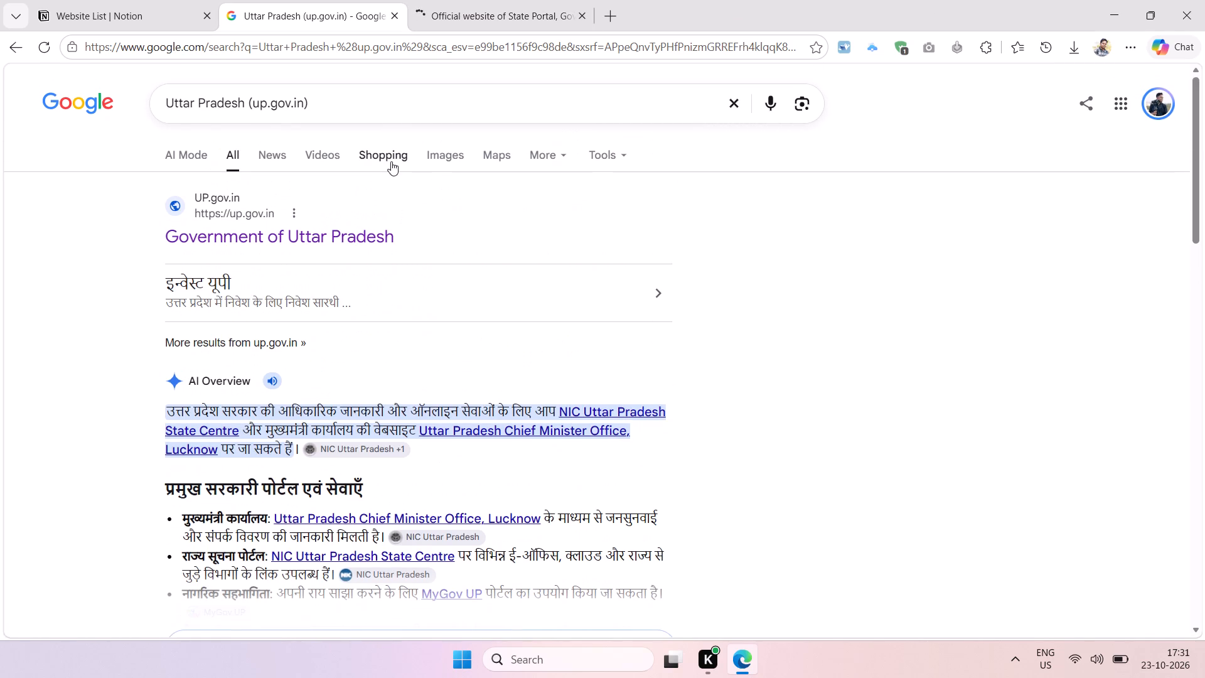
# Copy the AI Overview text ending in "NIC Uttar Pradesh" into the search box and cut only the name "Uttar Pradesh" from it.
pyautogui.moveTo(590, 380); pyautogui.dragTo(656, 412)
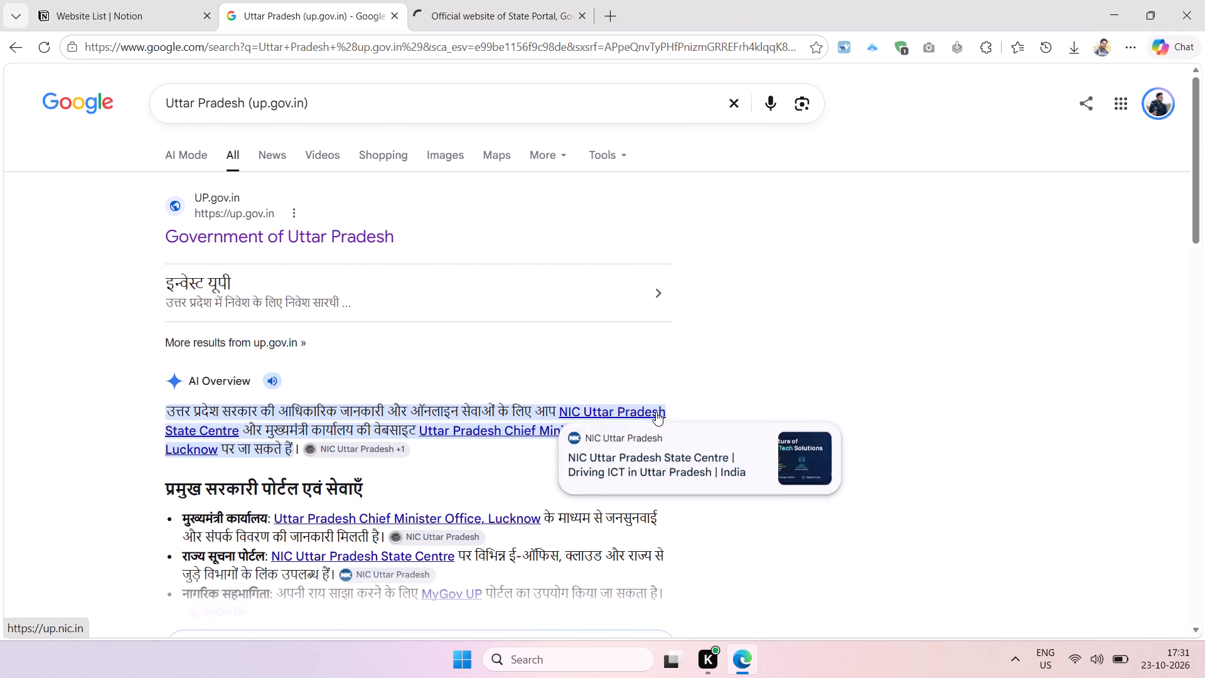
pyautogui.moveTo(656, 412); pyautogui.dragTo(657, 412)
pyautogui.moveTo(719, 390); pyautogui.dragTo(618, 403)
pyautogui.click(527, 367)
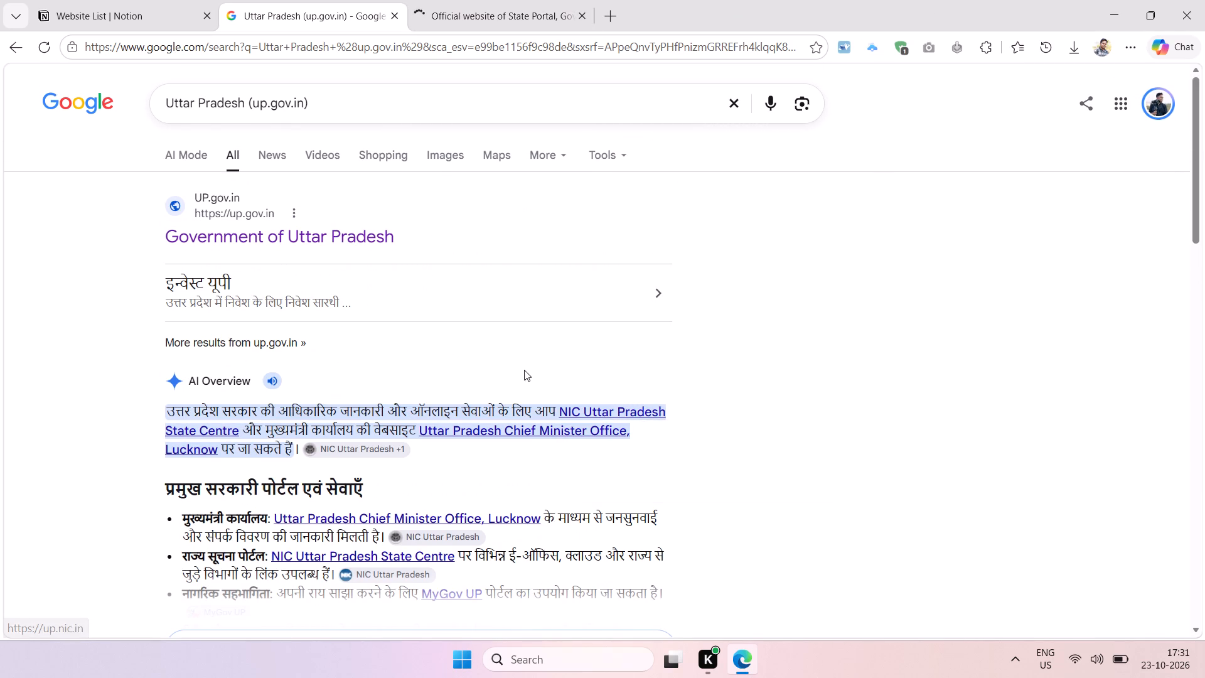
pyautogui.moveTo(535, 395); pyautogui.dragTo(584, 392)
pyautogui.moveTo(460, 389); pyautogui.dragTo(491, 412)
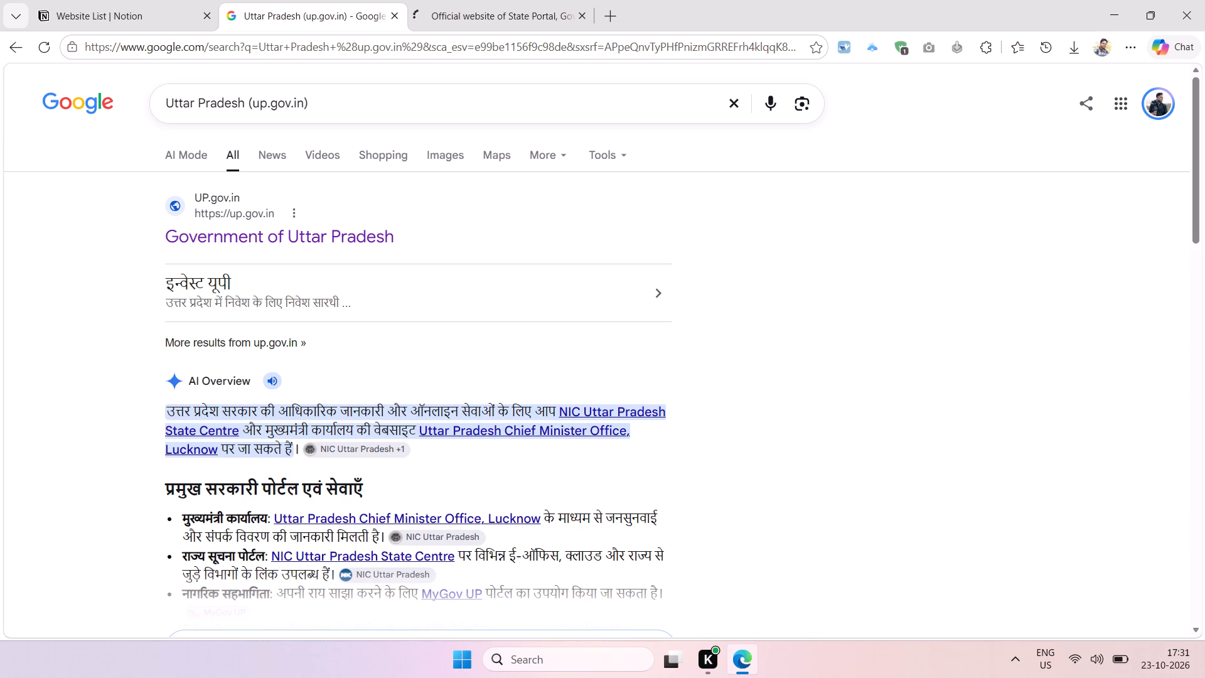
pyautogui.moveTo(446, 406); pyautogui.dragTo(678, 409)
pyautogui.hotkey('ctrl', 'c')
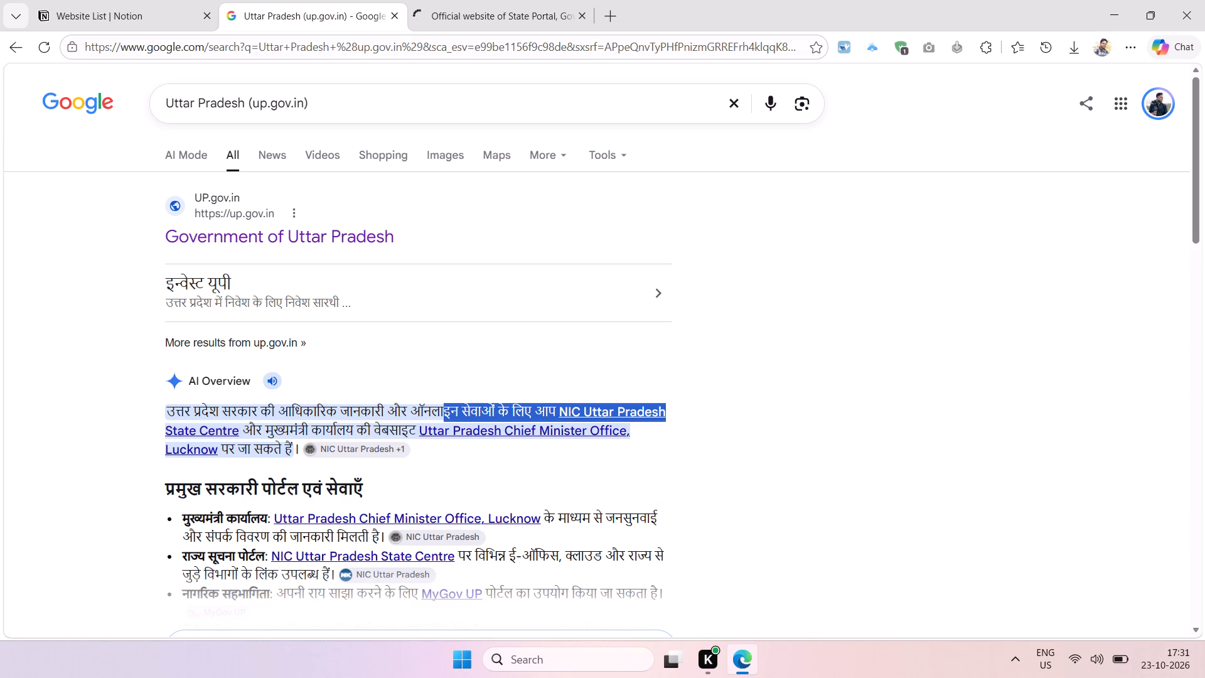
pyautogui.click(377, 116)
pyautogui.hotkey('ctrl', 'a')
pyautogui.hotkey('ctrl', 'v')
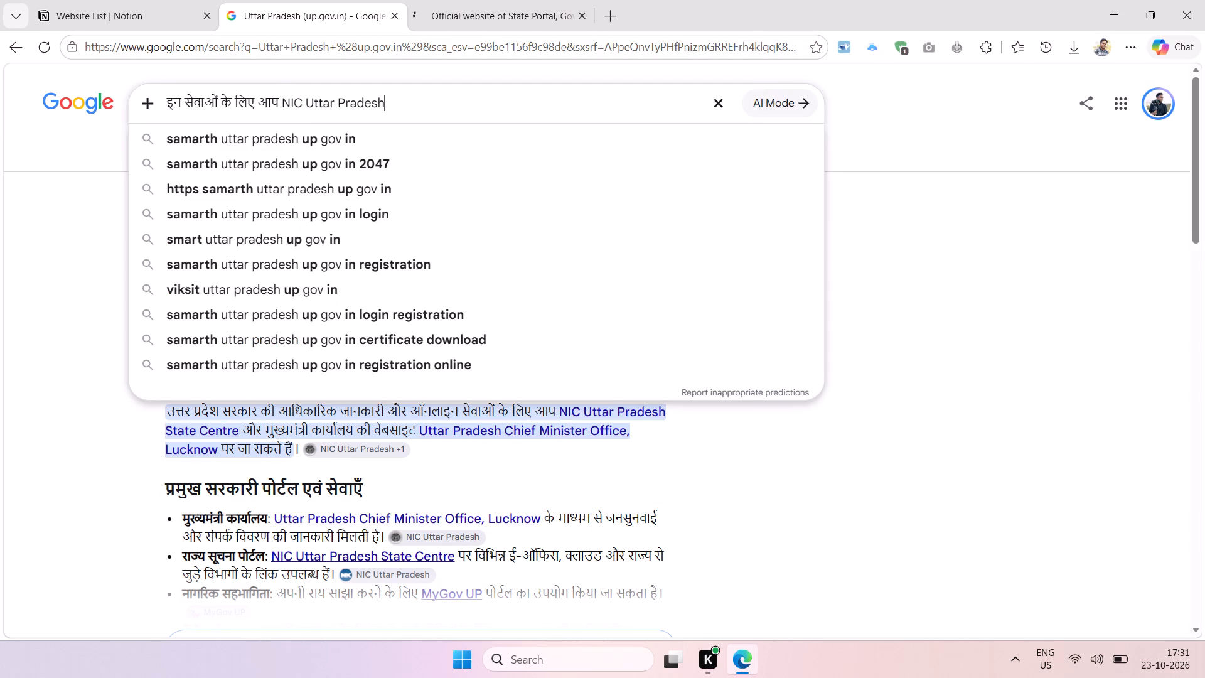
pyautogui.moveTo(394, 102); pyautogui.dragTo(309, 110)
pyautogui.hotkey('ctrl', 'x')
# In the Notion Website List, replace the Uttar Pradesh (up.gov.in) cell text with "Uttar Pradesh".
pyautogui.click(133, 10)
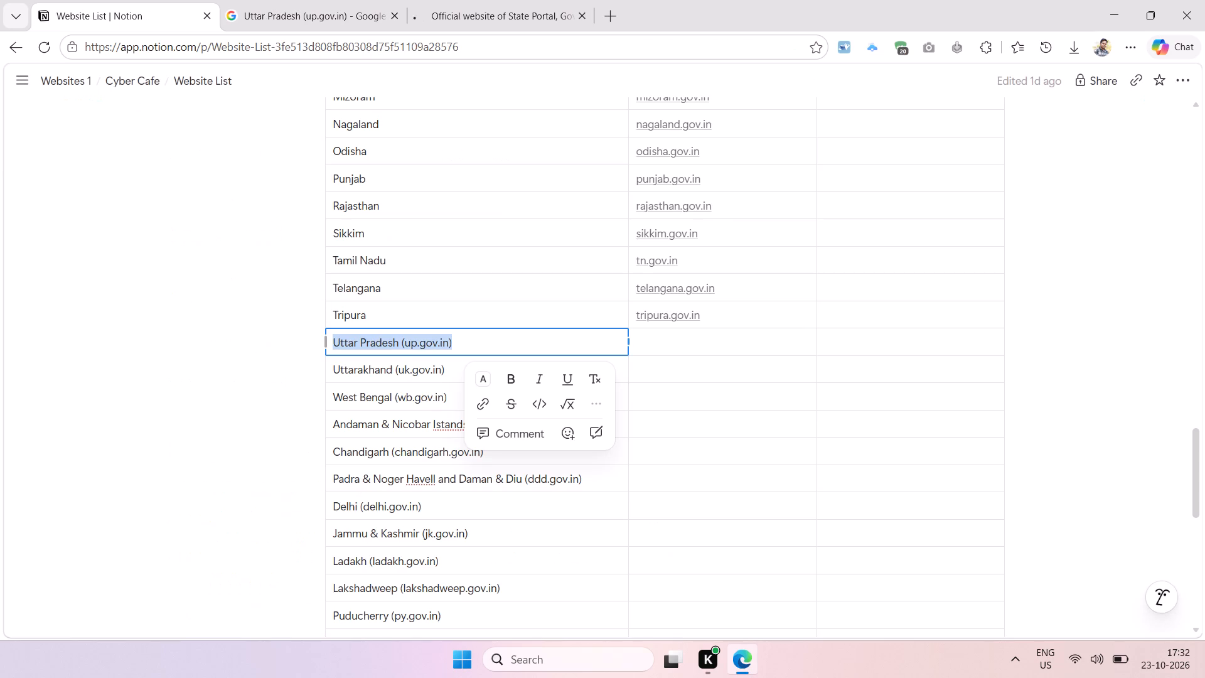
pyautogui.click(462, 342)
pyautogui.hotkey('ctrl', 'a')
pyautogui.hotkey('ctrl', 'v')
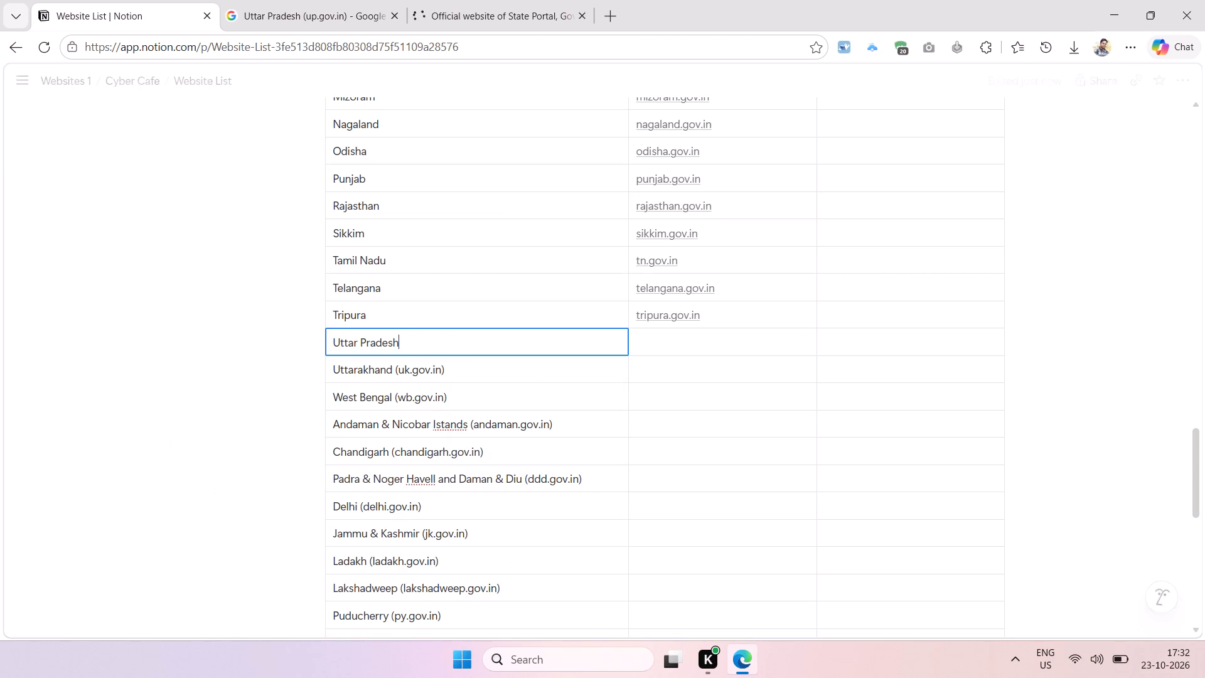
# Take the address up.gov.in/en from the Uttar Pradesh state portal and paste it into the second column of the Uttar Pradesh row.
pyautogui.press('Tab')
pyautogui.click(495, 10)
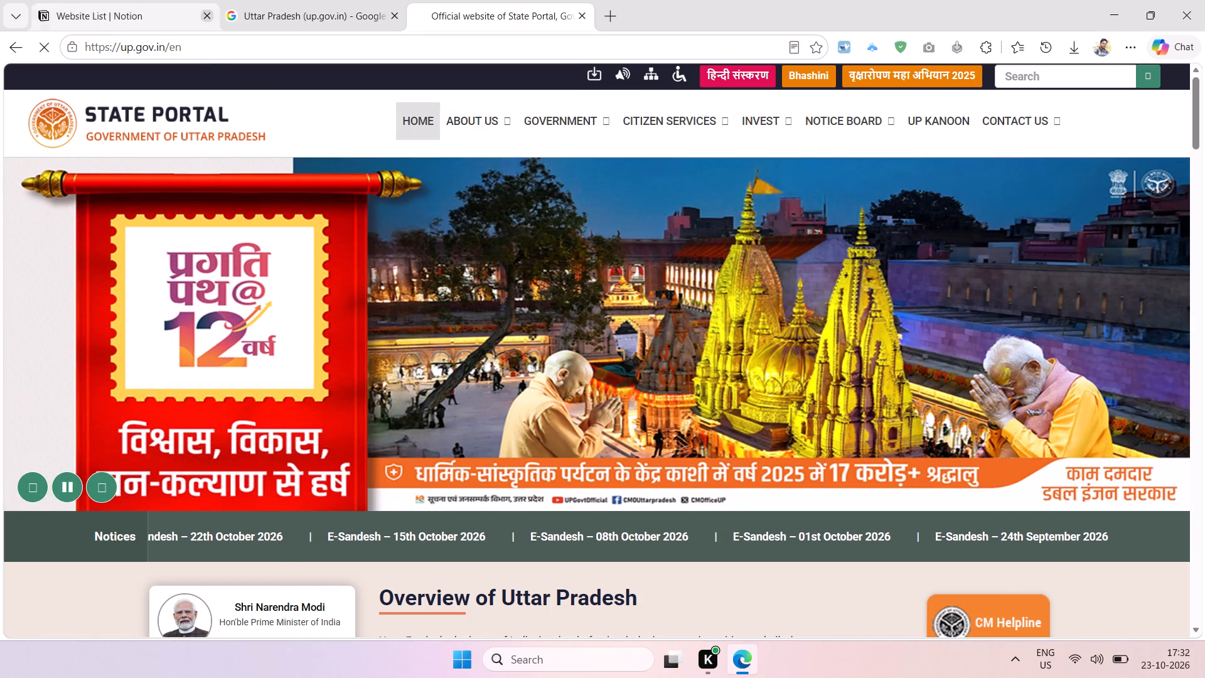
pyautogui.click(193, 50)
pyautogui.click(206, 51)
pyautogui.moveTo(232, 52); pyautogui.dragTo(137, 59)
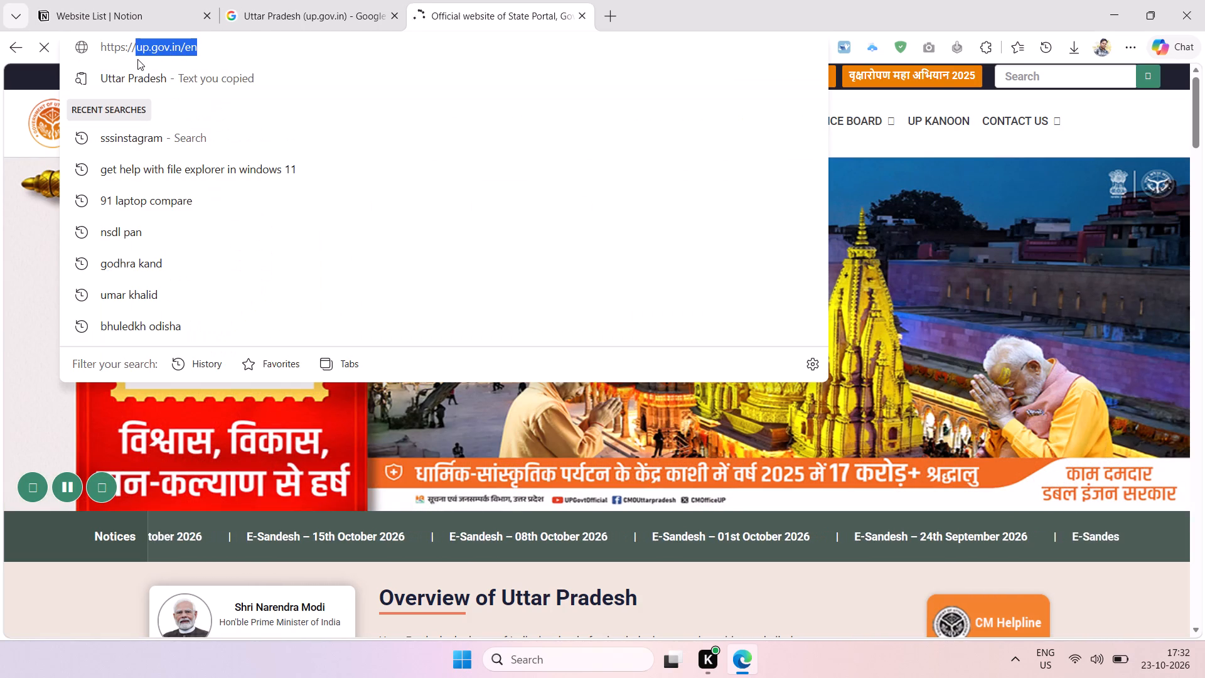
pyautogui.hotkey('ctrl', 'x')
pyautogui.click(157, 16)
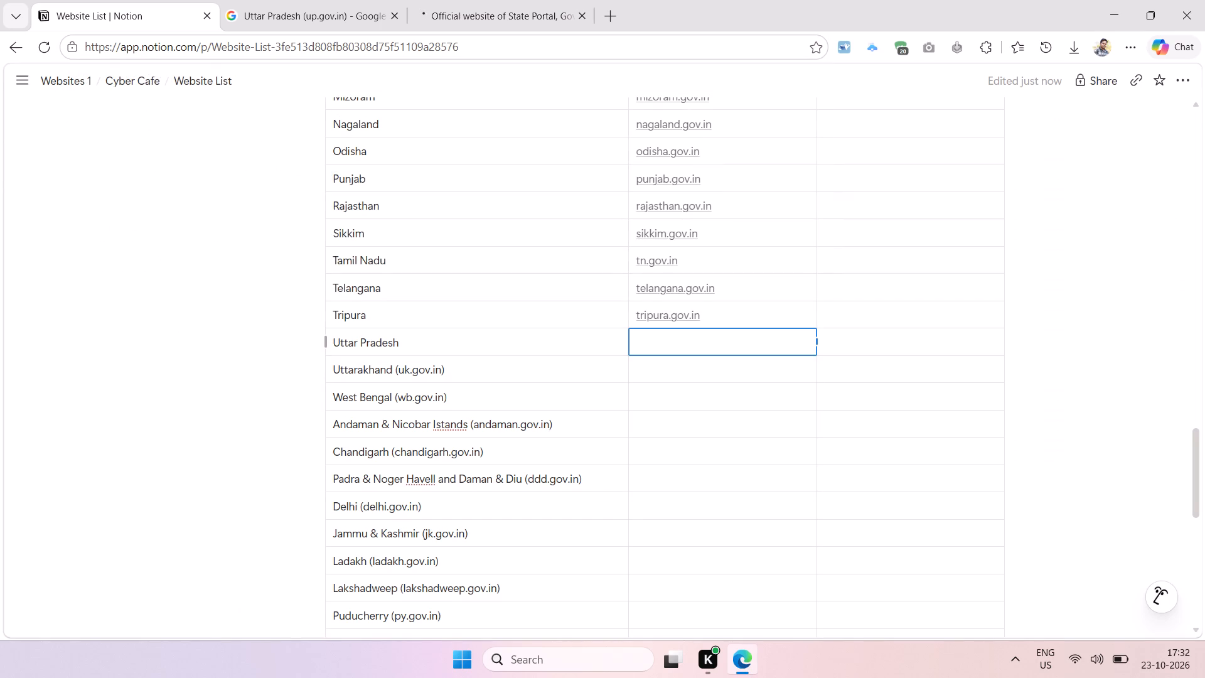
pyautogui.hotkey('ctrl', 'v')
pyautogui.press('Tab')
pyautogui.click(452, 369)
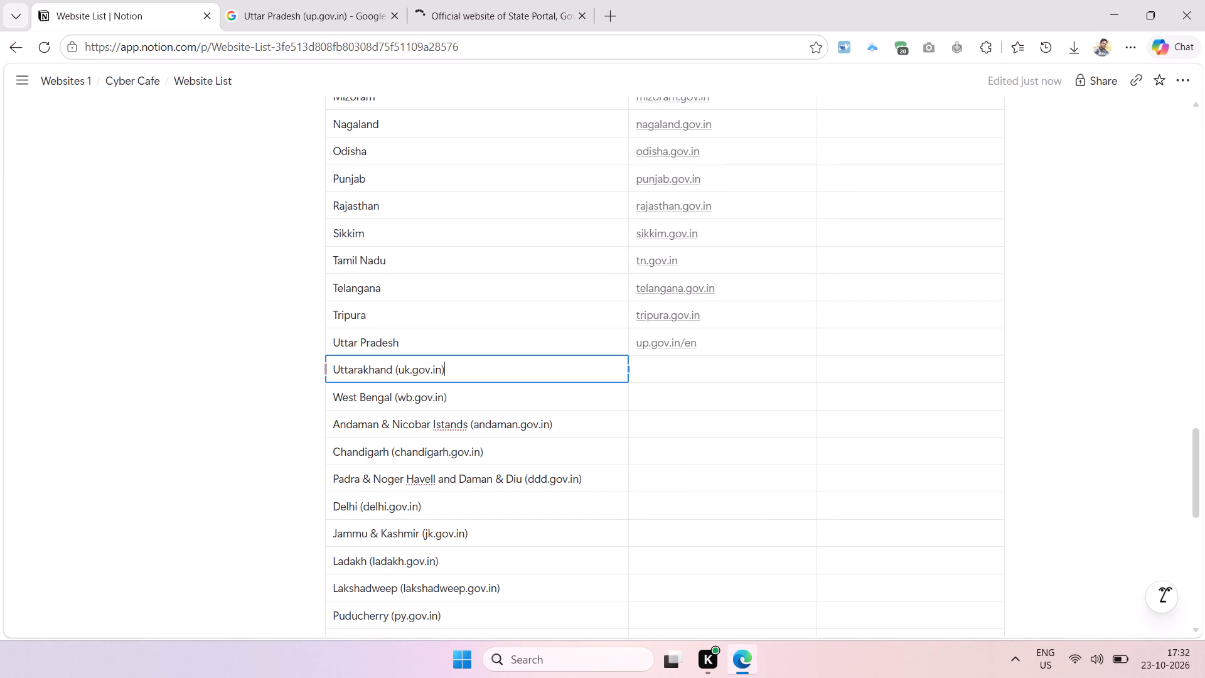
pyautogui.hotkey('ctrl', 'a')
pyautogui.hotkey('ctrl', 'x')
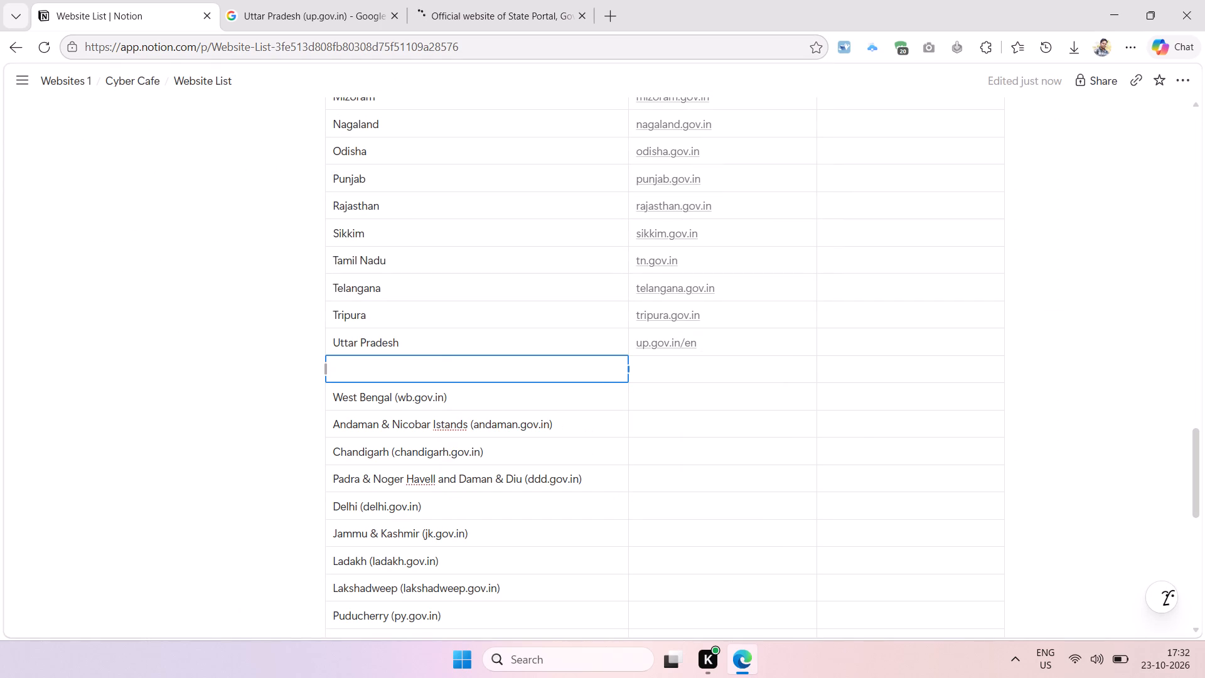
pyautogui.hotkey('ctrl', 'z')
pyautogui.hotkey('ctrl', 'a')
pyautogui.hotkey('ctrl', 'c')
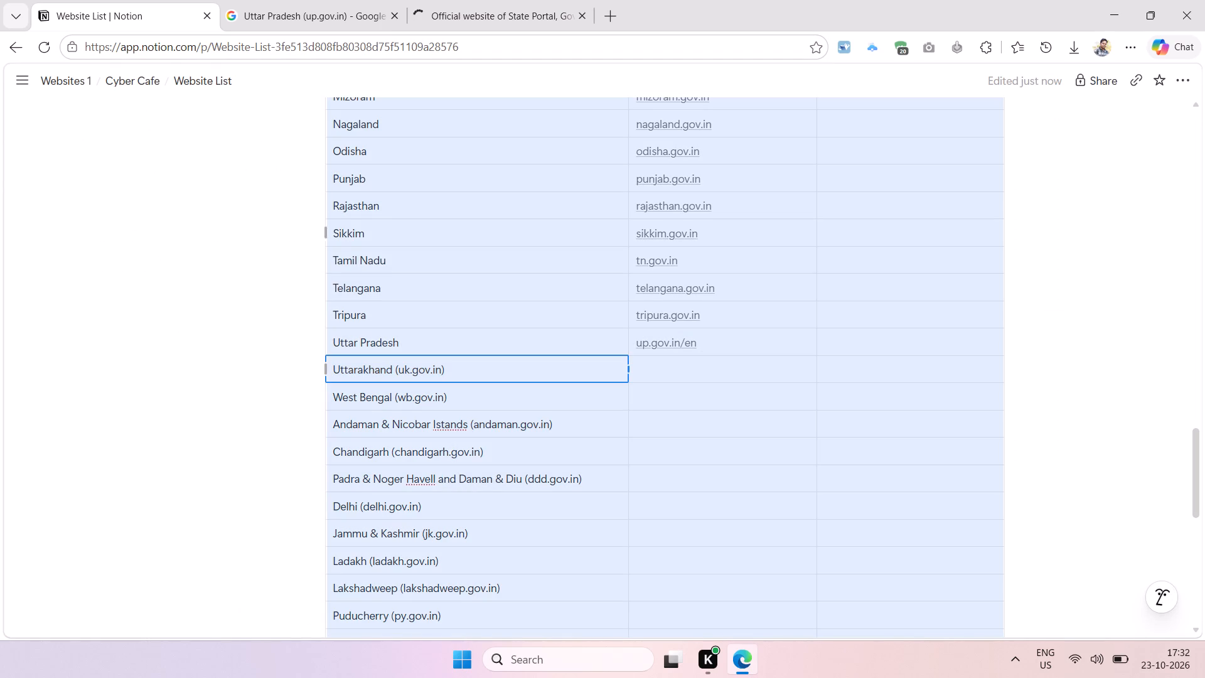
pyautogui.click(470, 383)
# Copy "Uttarakhand (uk.gov.in)" from its table cell and search Google for it, replacing the leftover query text.
pyautogui.click(472, 372)
pyautogui.hotkey('ctrl', 'a')
pyautogui.hotkey('ctrl', 'c')
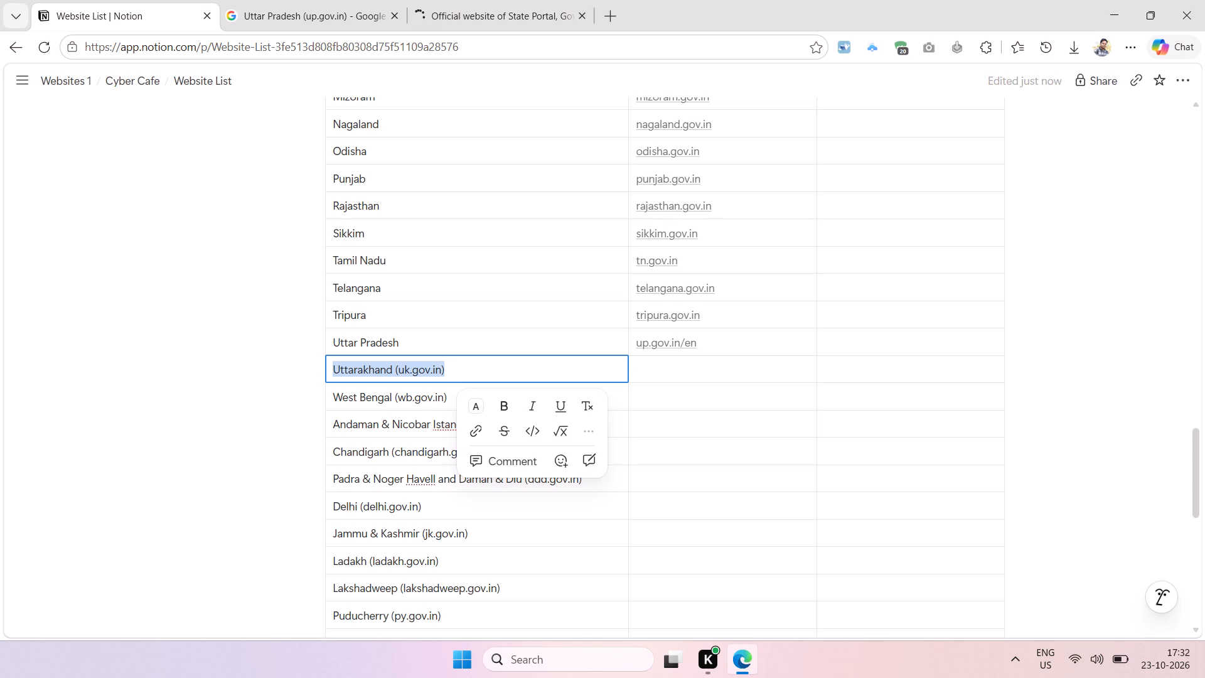
pyautogui.click(282, 13)
pyautogui.click(378, 80)
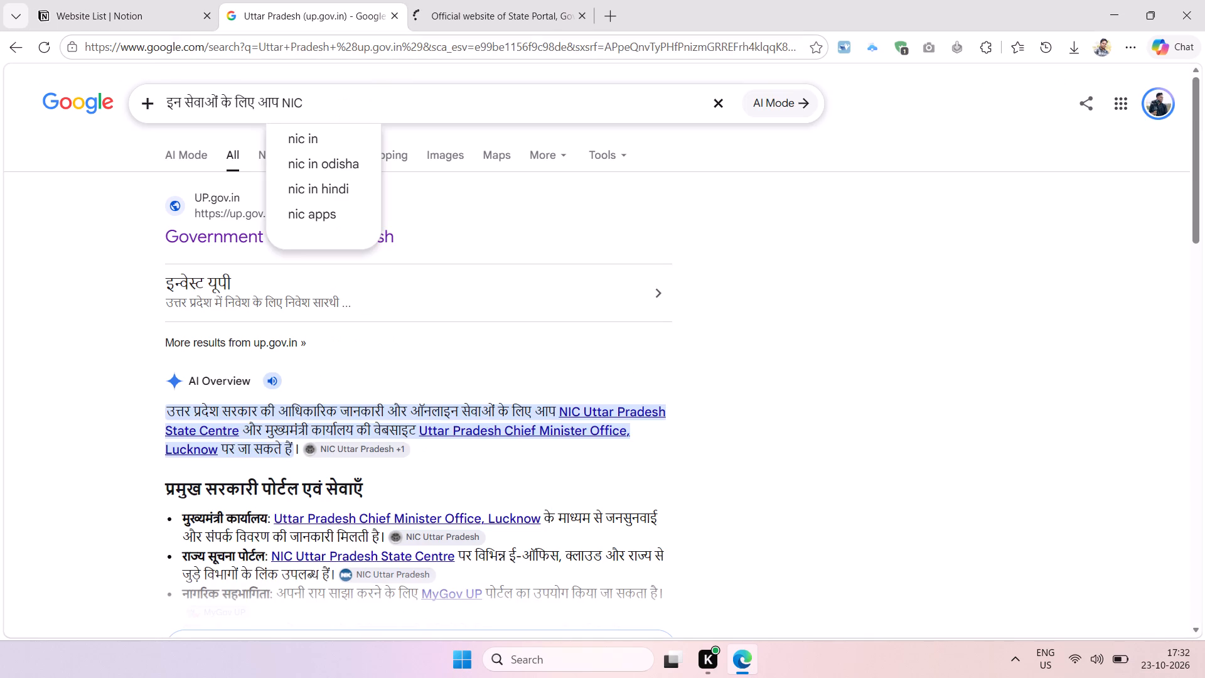
pyautogui.hotkey('ctrl', 'a')
pyautogui.keyDown('ctrl'); pyautogui.click(376, 106); pyautogui.keyUp('ctrl')
pyautogui.hotkey('ctrl', 'v')
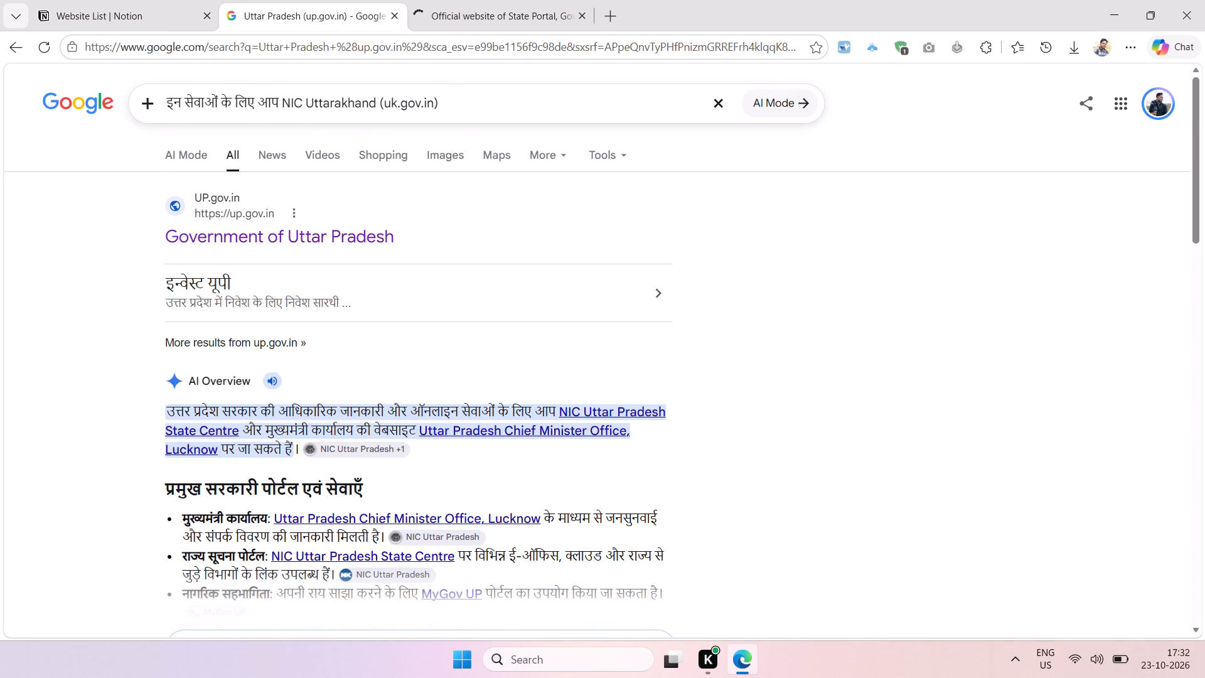
pyautogui.keyDown('ctrl'); pyautogui.click(471, 100); pyautogui.keyUp('ctrl')
pyautogui.hotkey('ctrl', 'a')
pyautogui.hotkey('ctrl', 'v')
pyautogui.press('Return')
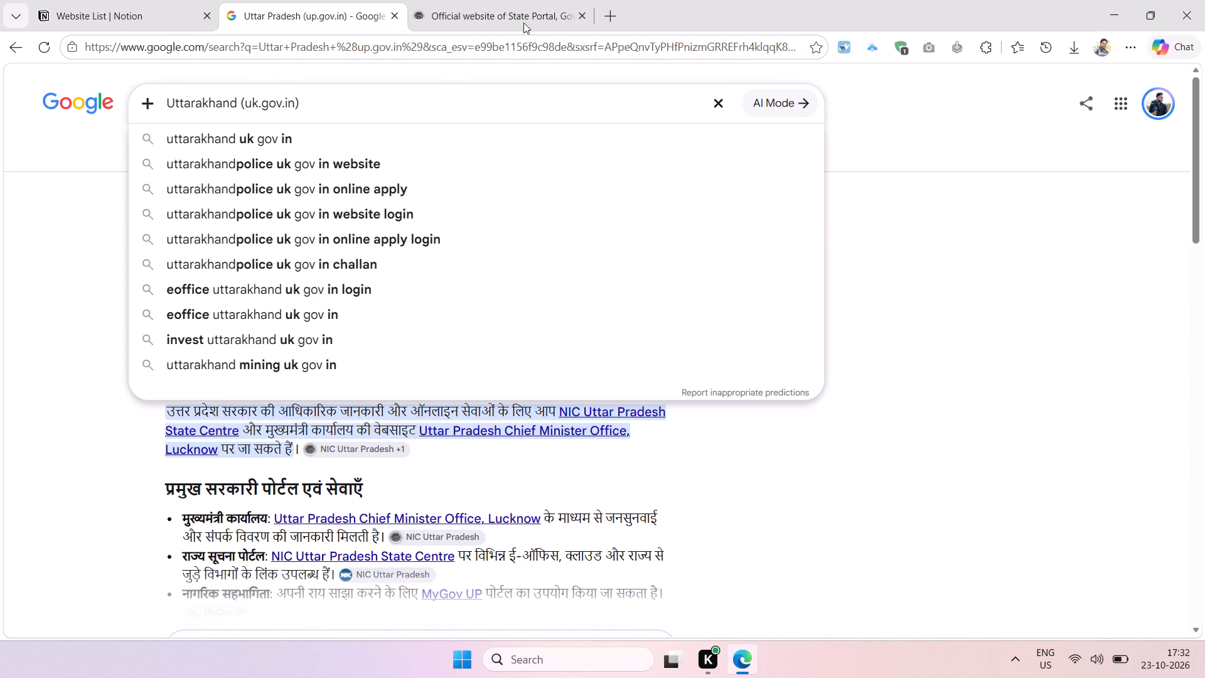
# Take the Uttar Pradesh state portal tab back to its Google results and search there for "Uttarakhand (uk.gov.in)".
pyautogui.click(507, 0)
pyautogui.click(15, 57)
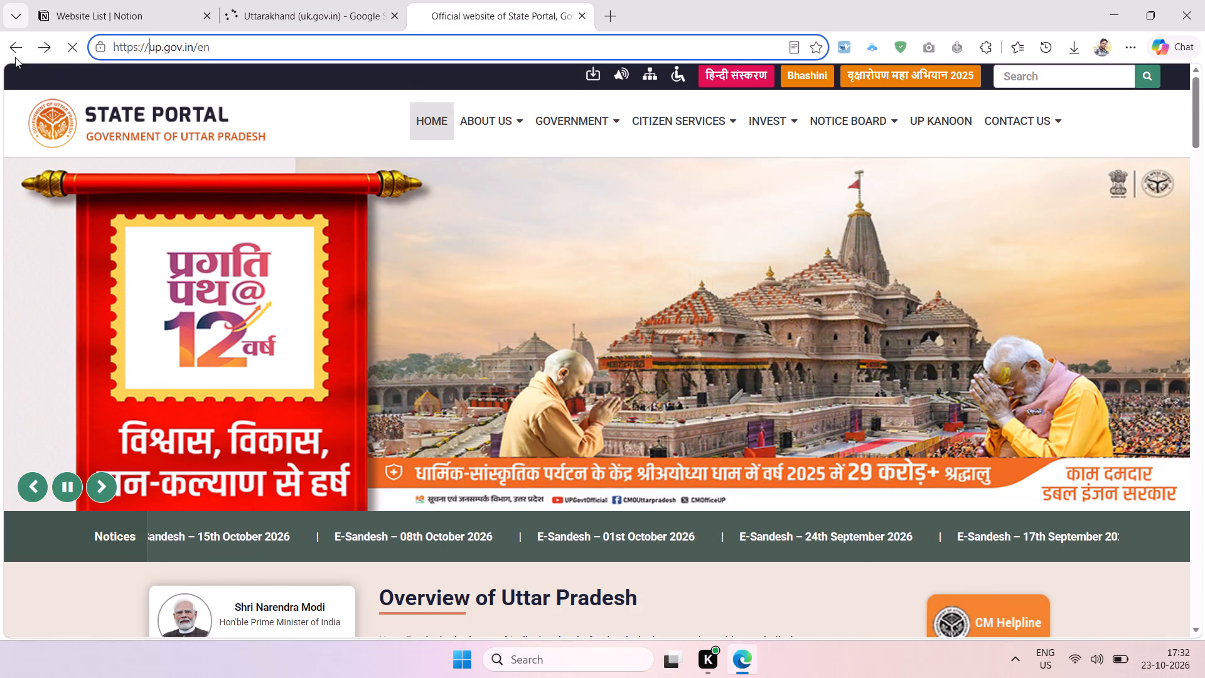
pyautogui.click(385, 104)
pyautogui.hotkey('ctrl', 'a')
pyautogui.hotkey('ctrl', 'v')
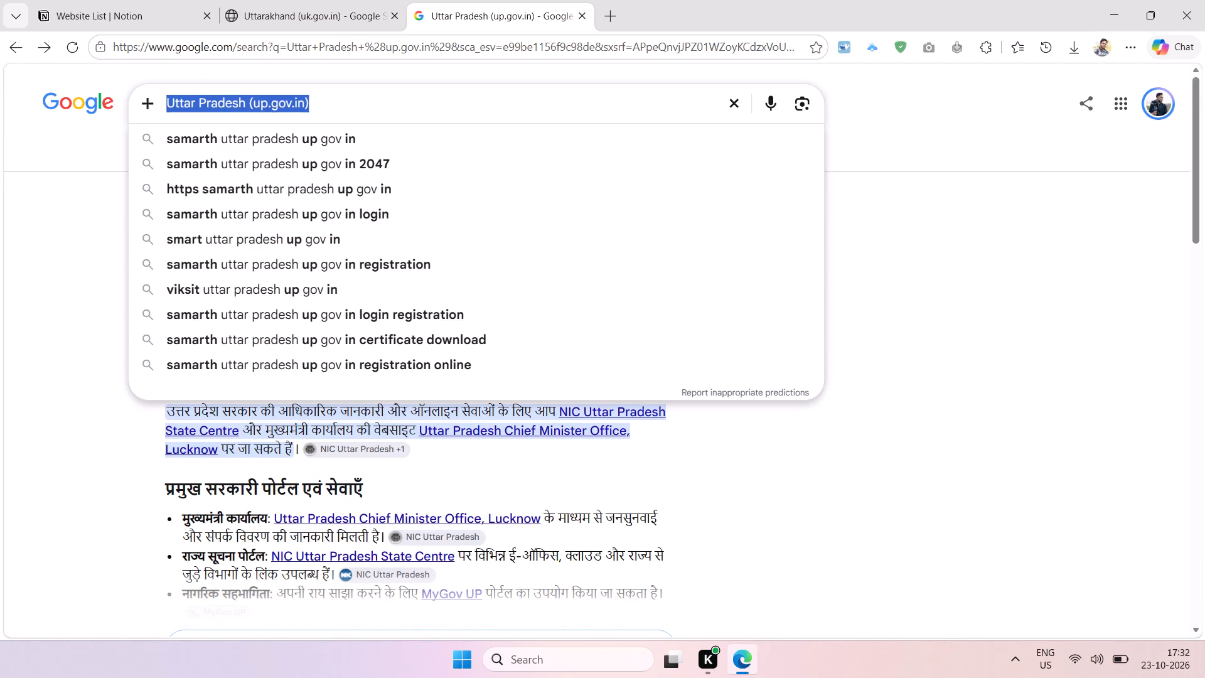
pyautogui.press('Return')
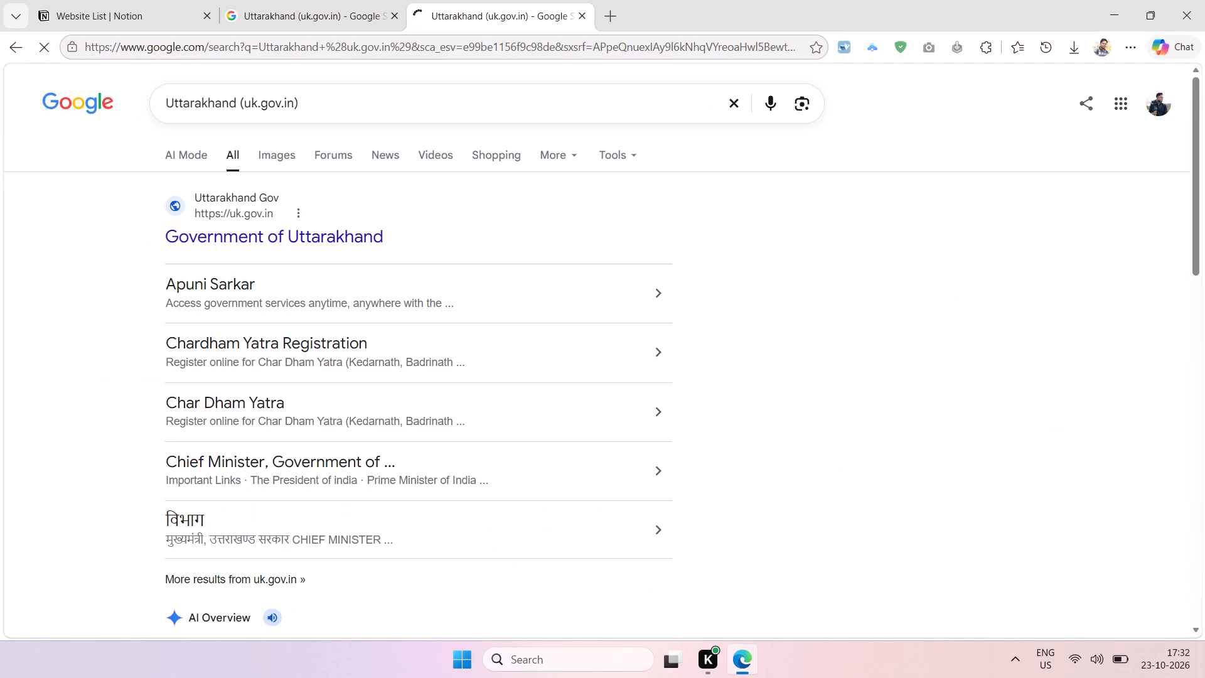
# Open the Government of Uttarakhand search result and return to the other Uttarakhand results tab.
pyautogui.click(333, 230)
pyautogui.click(311, 0)
# Copy the AI Overview words around "Uttarakhand State" into the search box and cut only "Uttarakhand" from them.
pyautogui.scroll(-2, 412, 237)
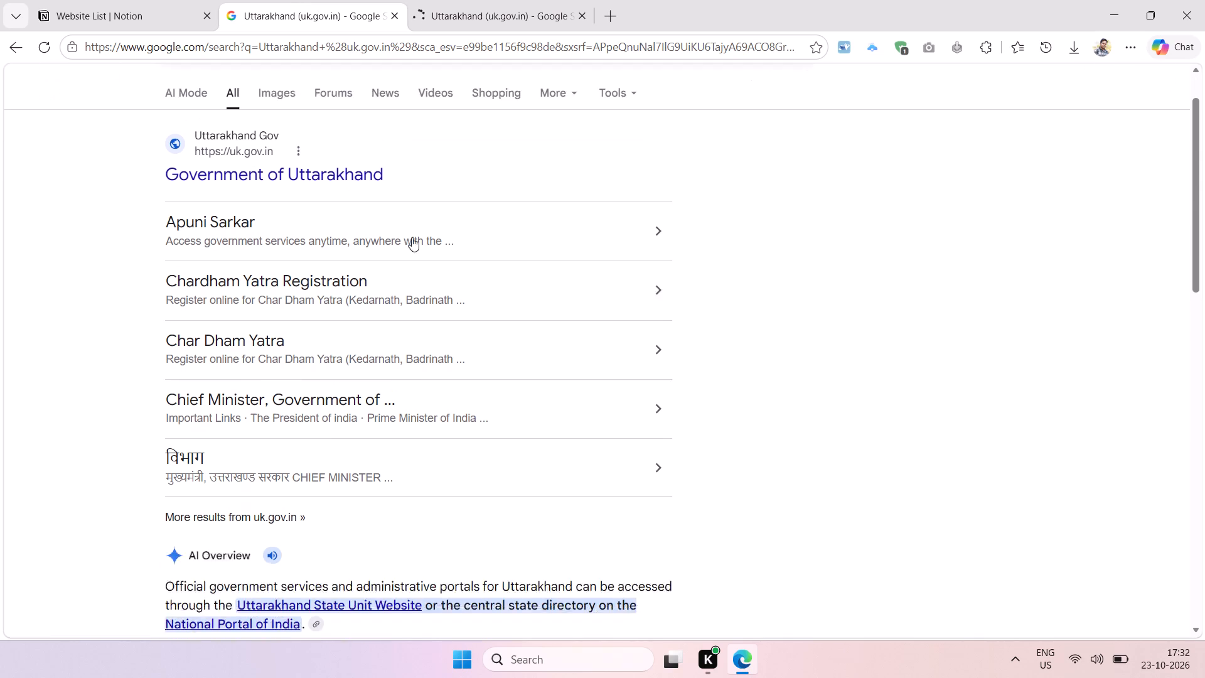
pyautogui.scroll(-2, 412, 237)
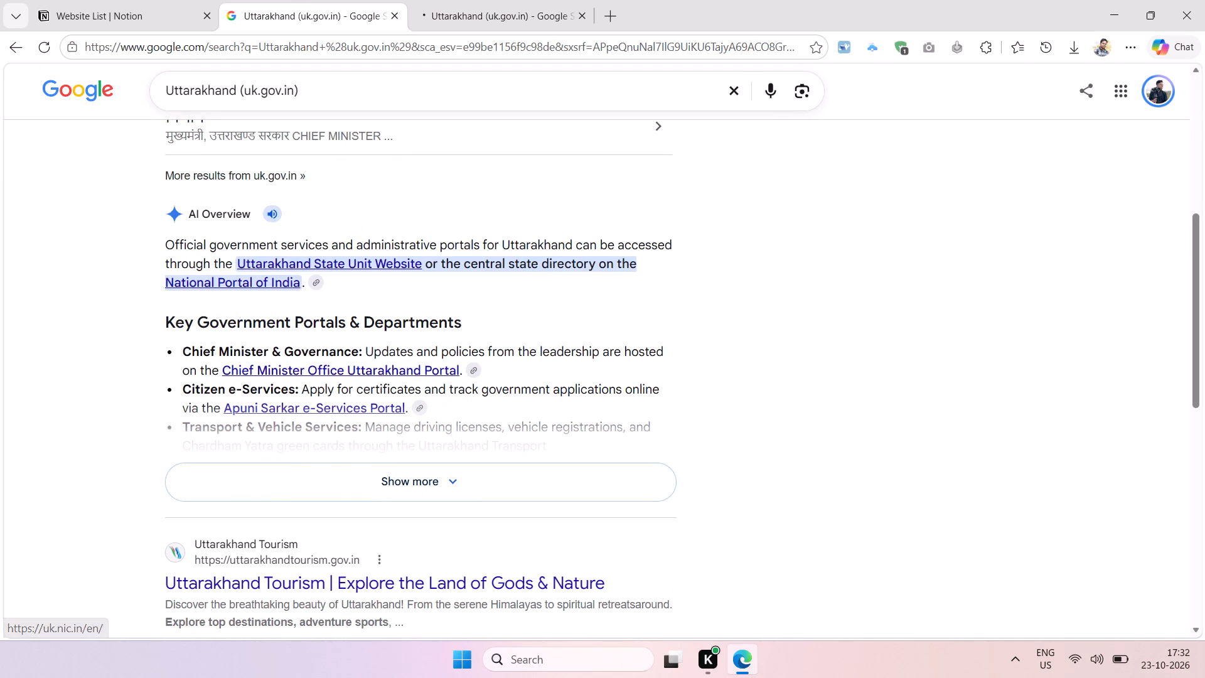
pyautogui.moveTo(230, 251); pyautogui.dragTo(417, 269)
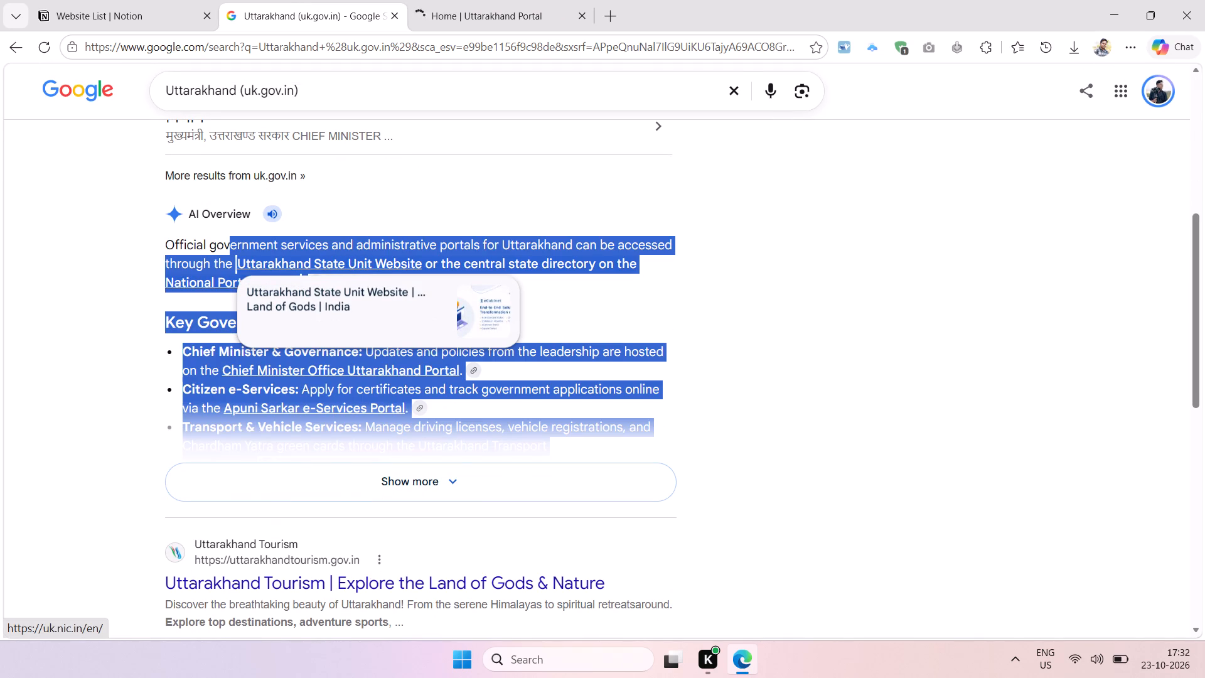
pyautogui.moveTo(417, 269); pyautogui.dragTo(415, 269)
pyautogui.click(252, 235)
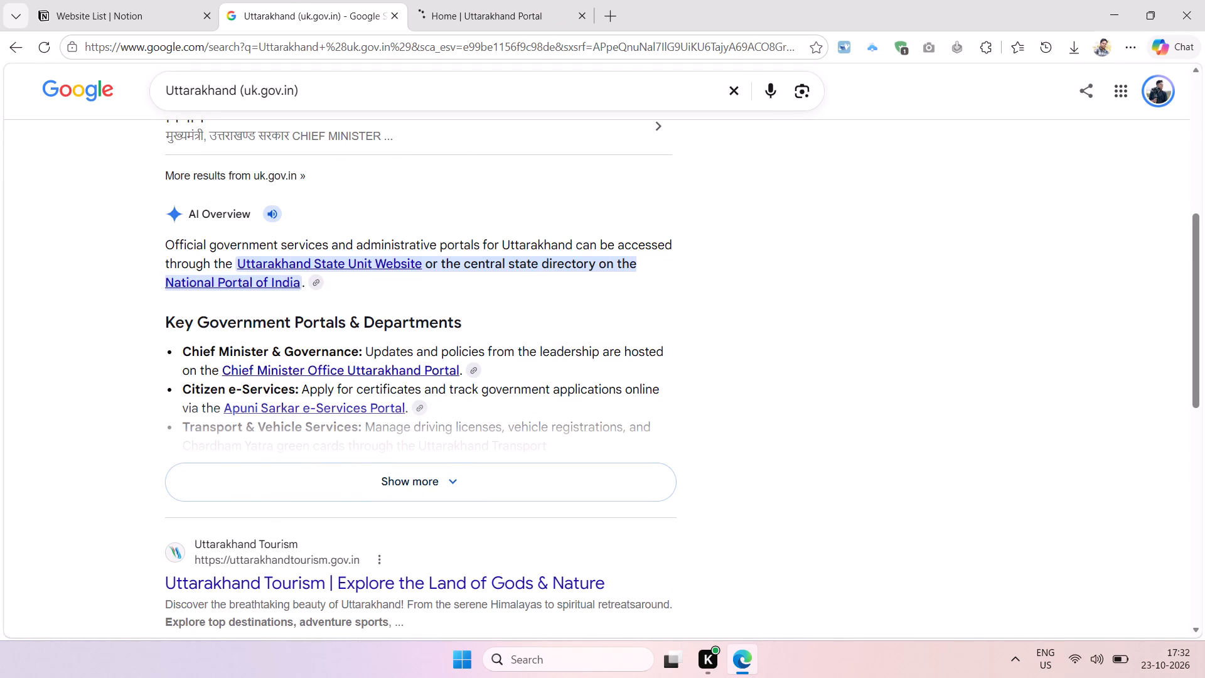
pyautogui.moveTo(218, 261); pyautogui.dragTo(345, 261)
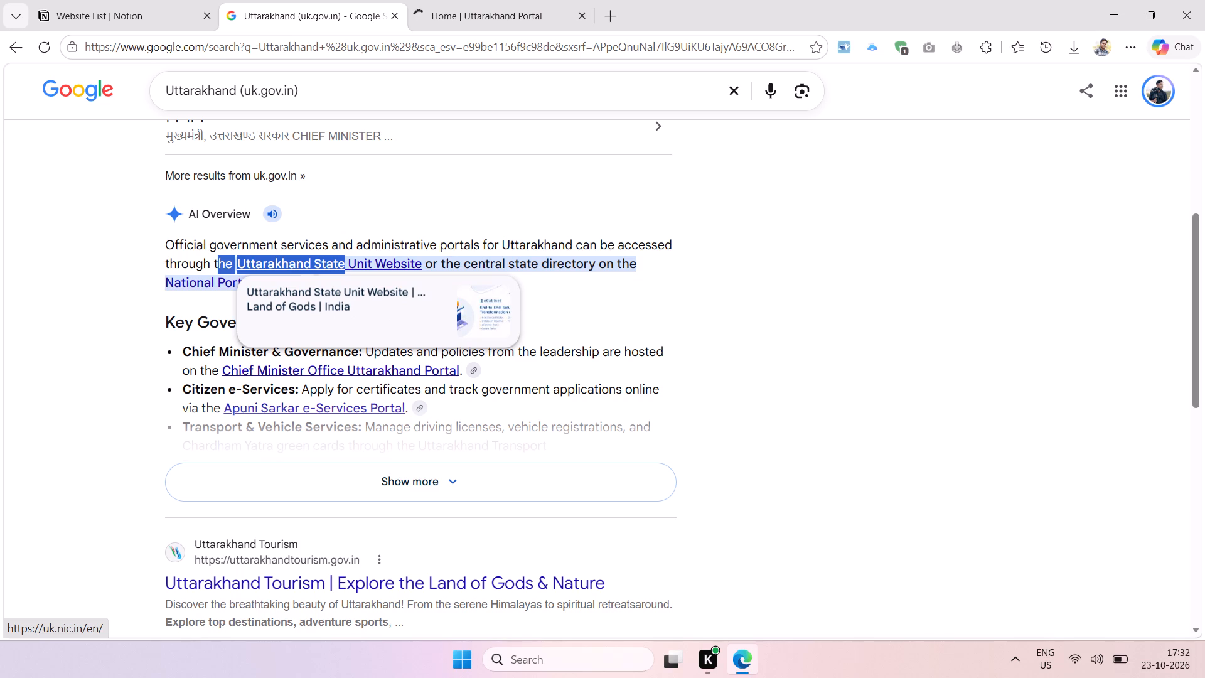
pyautogui.moveTo(345, 261); pyautogui.dragTo(344, 262)
pyautogui.hotkey('ctrl', 'c')
pyautogui.scroll(9, 410, 186)
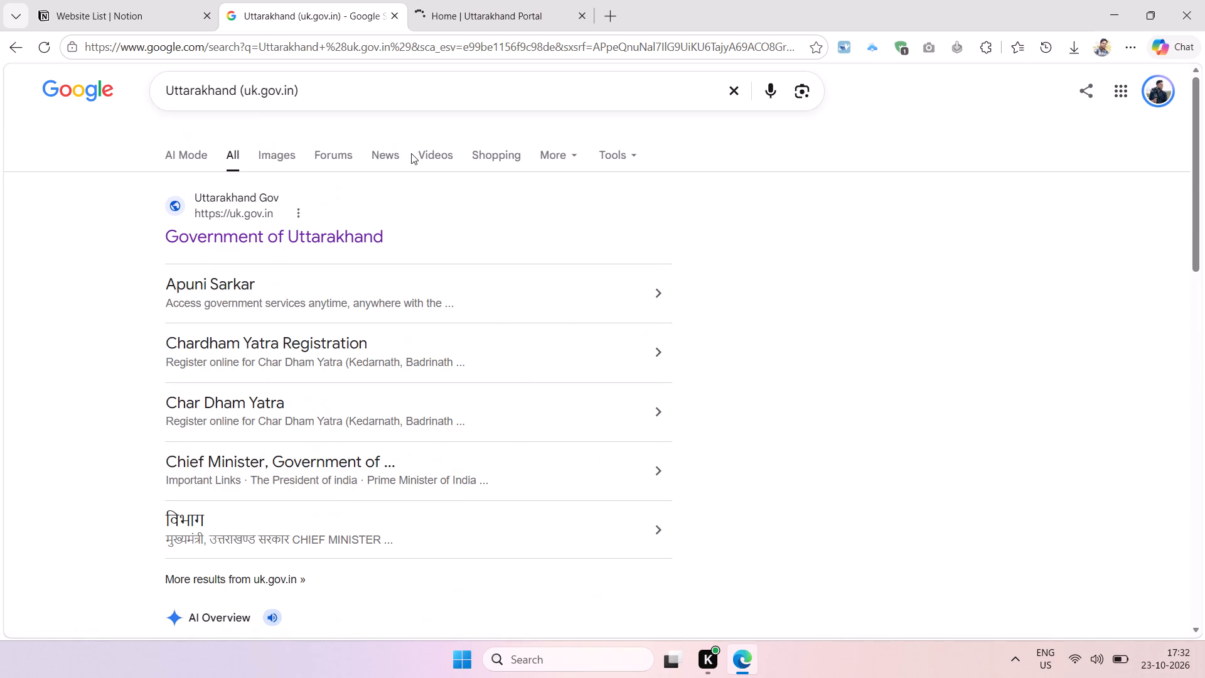
pyautogui.click(353, 108)
pyautogui.hotkey('ctrl', 'a')
pyautogui.hotkey('ctrl', 'v')
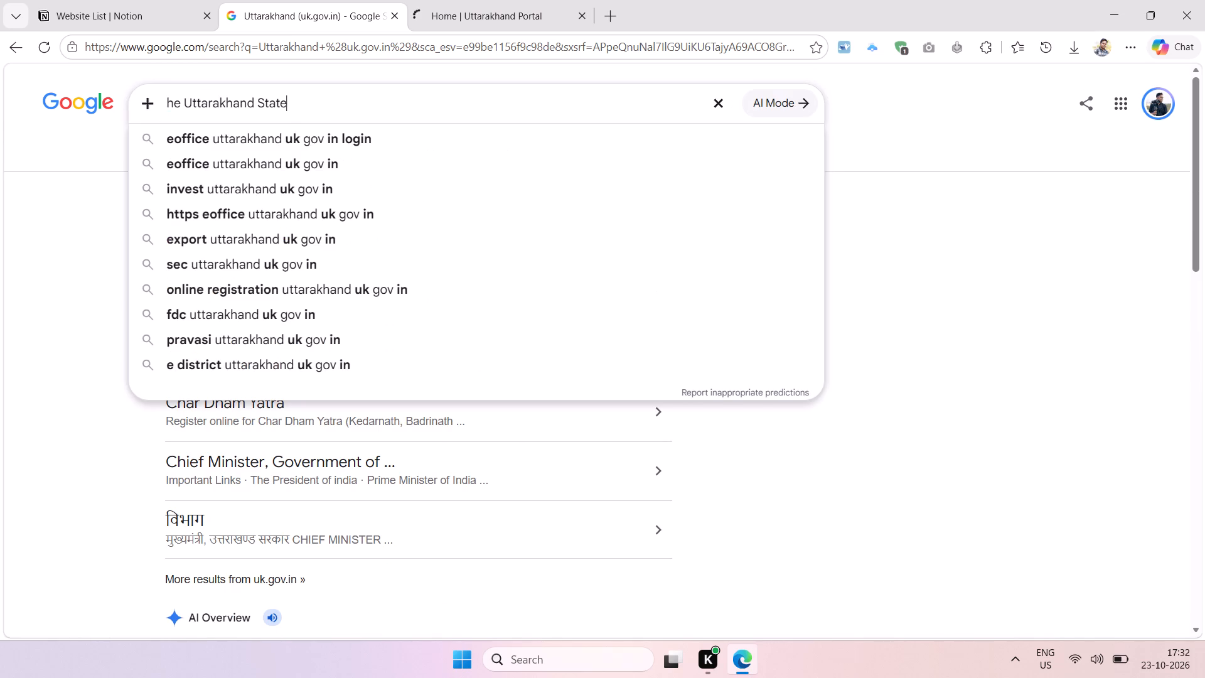
pyautogui.doubleClick(239, 102)
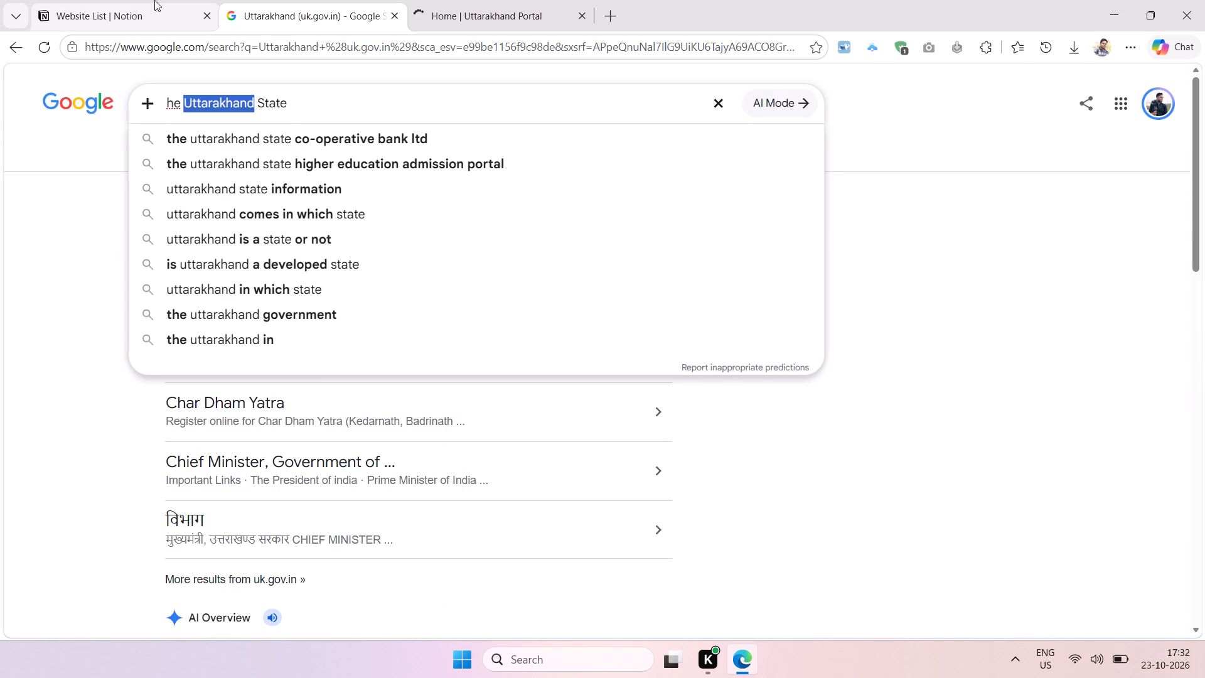
pyautogui.hotkey('ctrl', 'x')
# Replace the "Uttarakhand (uk.gov.in)" cell text in the Notion table with the cut name "Uttarakhand" and move to the adjacent cell.
pyautogui.click(134, 16)
pyautogui.click(456, 367)
pyautogui.hotkey('ctrl', 'a')
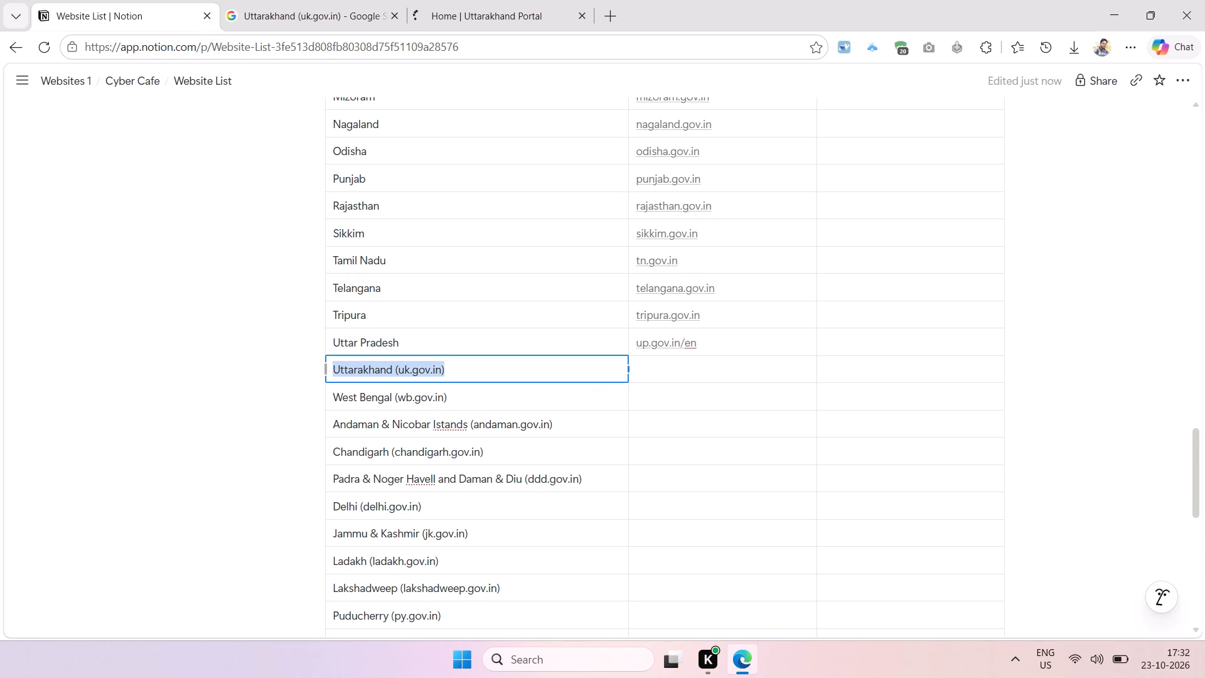
pyautogui.hotkey('ctrl', 'v')
pyautogui.press('Tab')
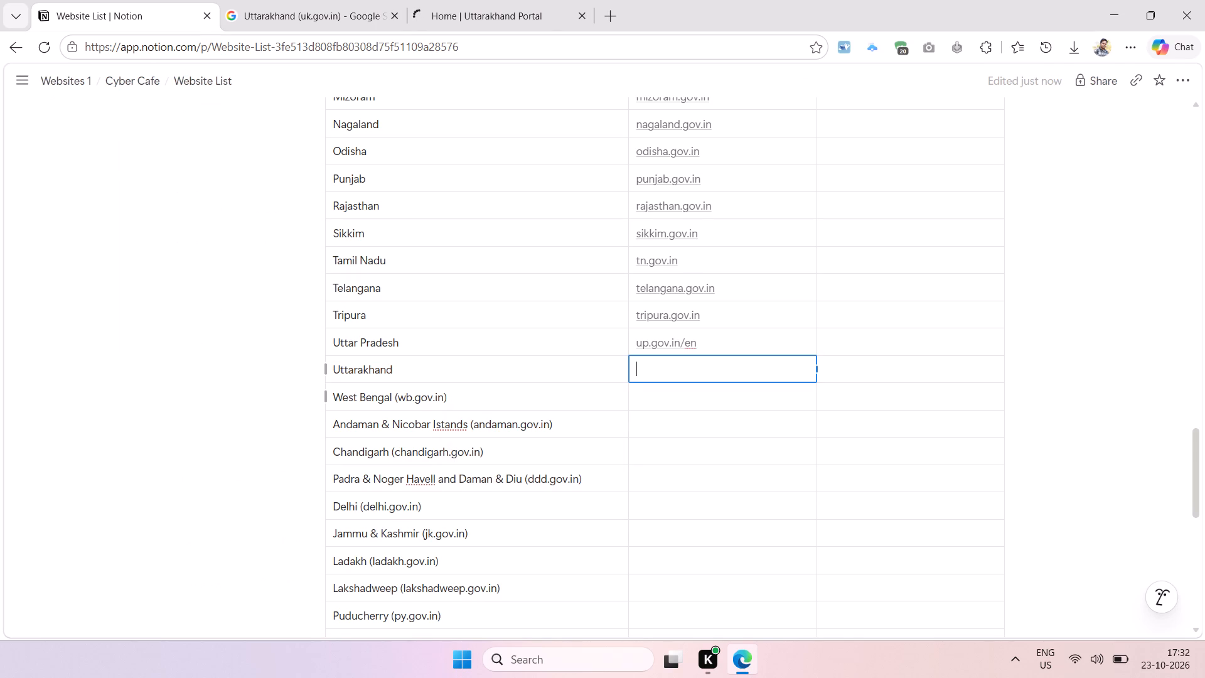
# Dismiss the Uttarakhand portal's notice, take "uk.gov.in" from its web address, and paste it into the second column beside Uttarakhand.
pyautogui.click(488, 4)
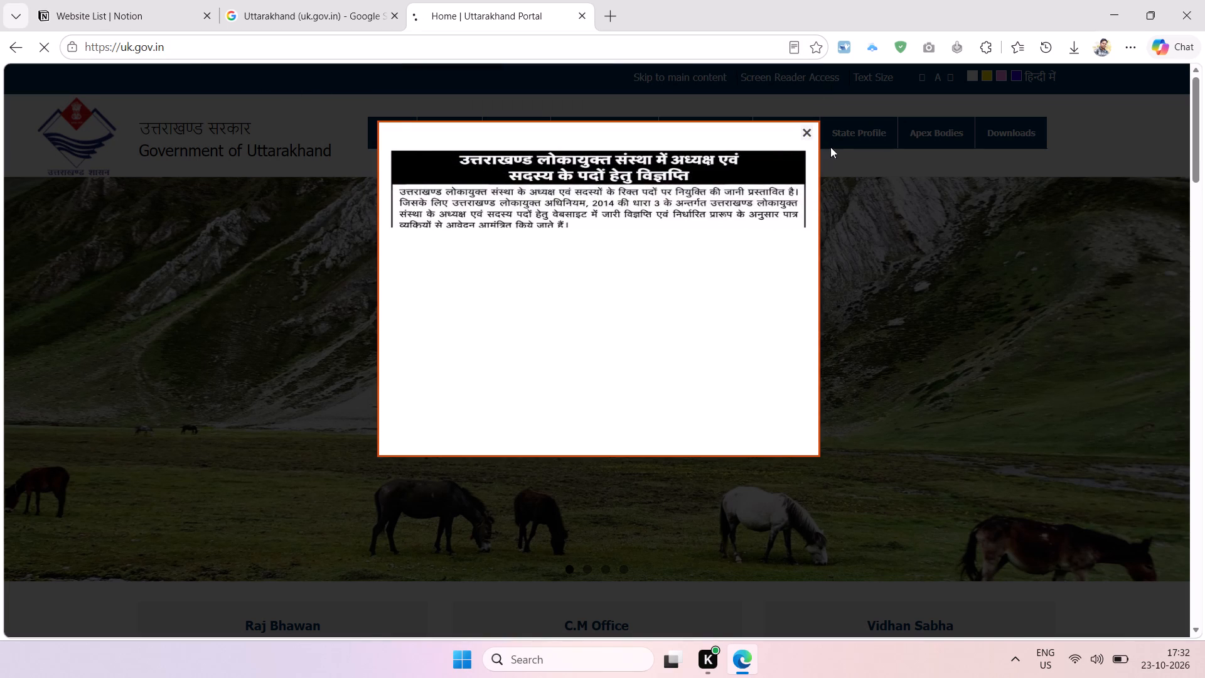
pyautogui.click(807, 137)
pyautogui.click(169, 46)
pyautogui.click(182, 46)
pyautogui.moveTo(201, 48); pyautogui.dragTo(196, 48)
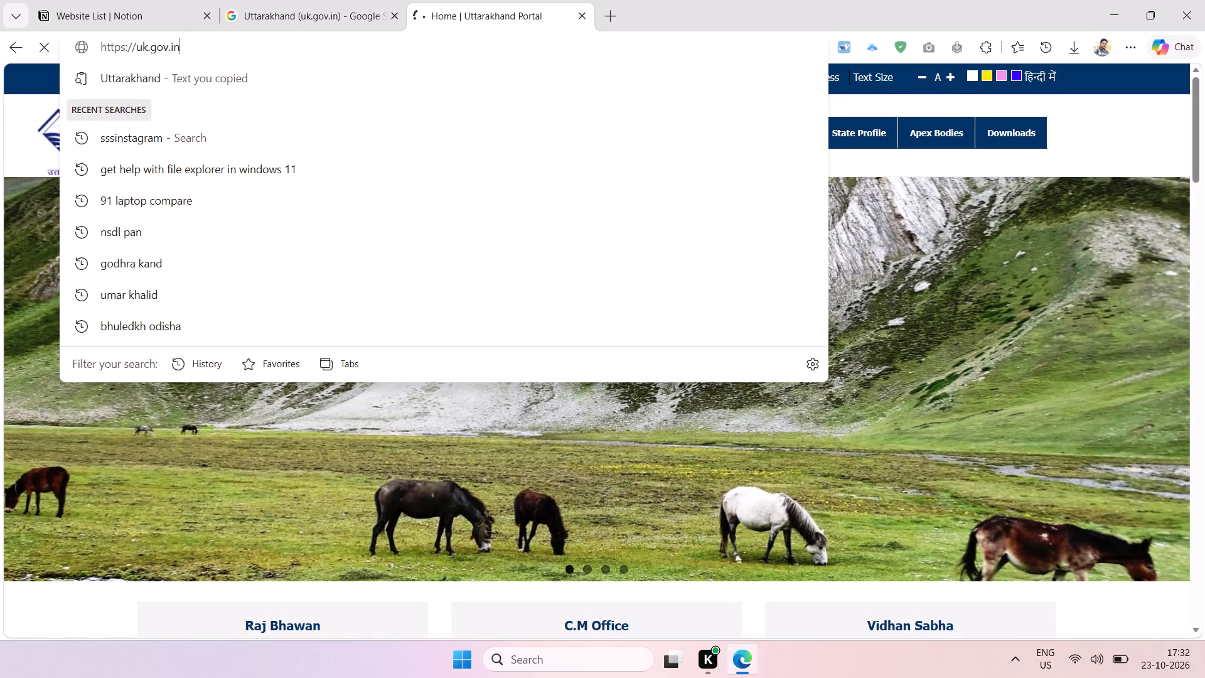
pyautogui.moveTo(196, 48); pyautogui.dragTo(137, 53)
pyautogui.hotkey('ctrl', 'x')
pyautogui.click(149, 9)
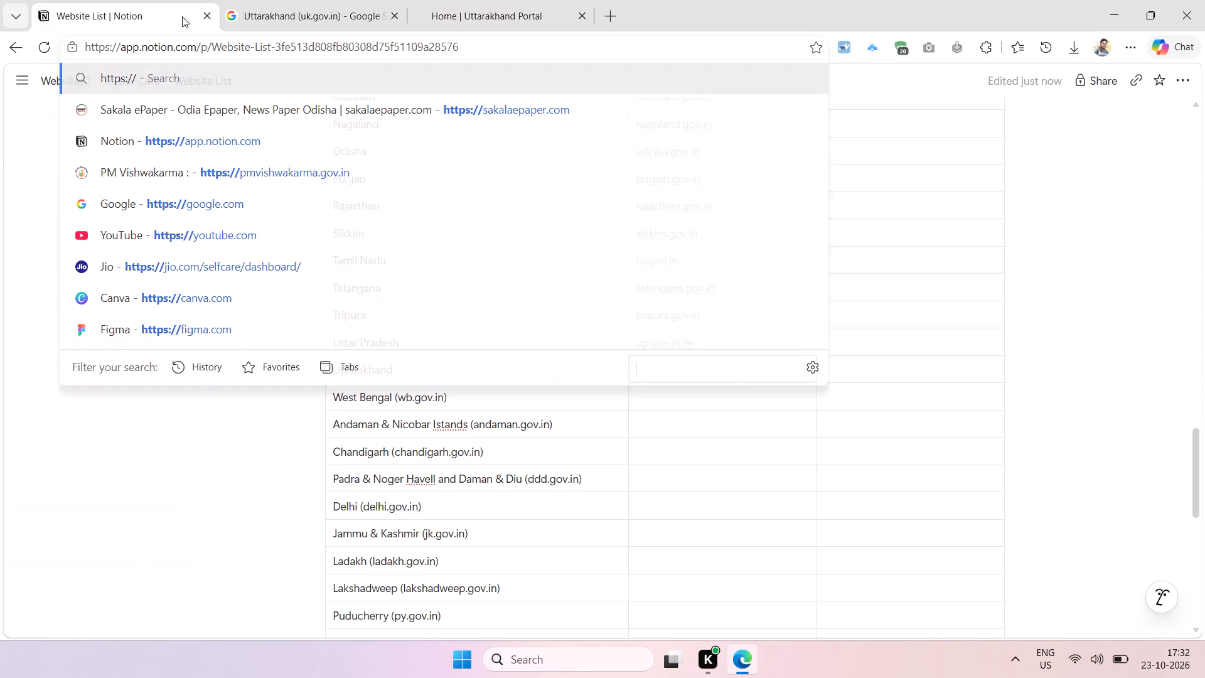
pyautogui.hotkey('ctrl', 'v')
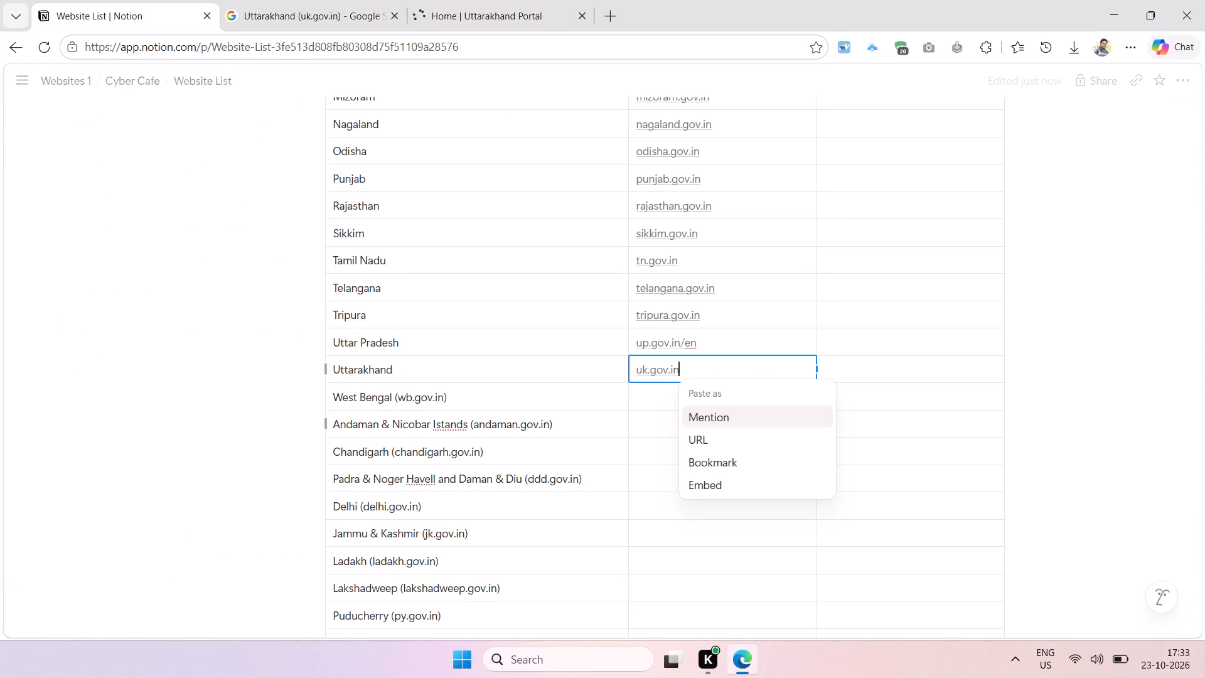
pyautogui.hotkey('ctrl', 's')
# Copy "West Bengal (wb.gov.in)" from its table cell and search Google for it, replacing the leftover query text.
pyautogui.click(473, 398)
pyautogui.hotkey('ctrl', 'a')
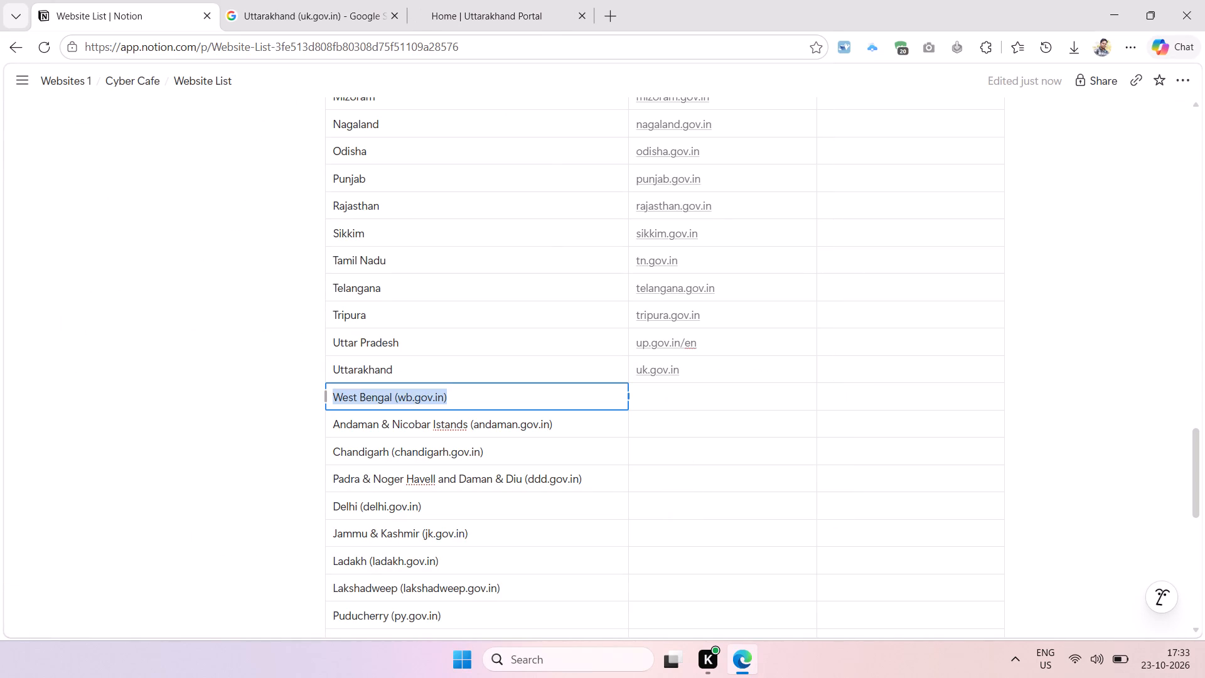
pyautogui.hotkey('ctrl', 'c')
pyautogui.click(309, 0)
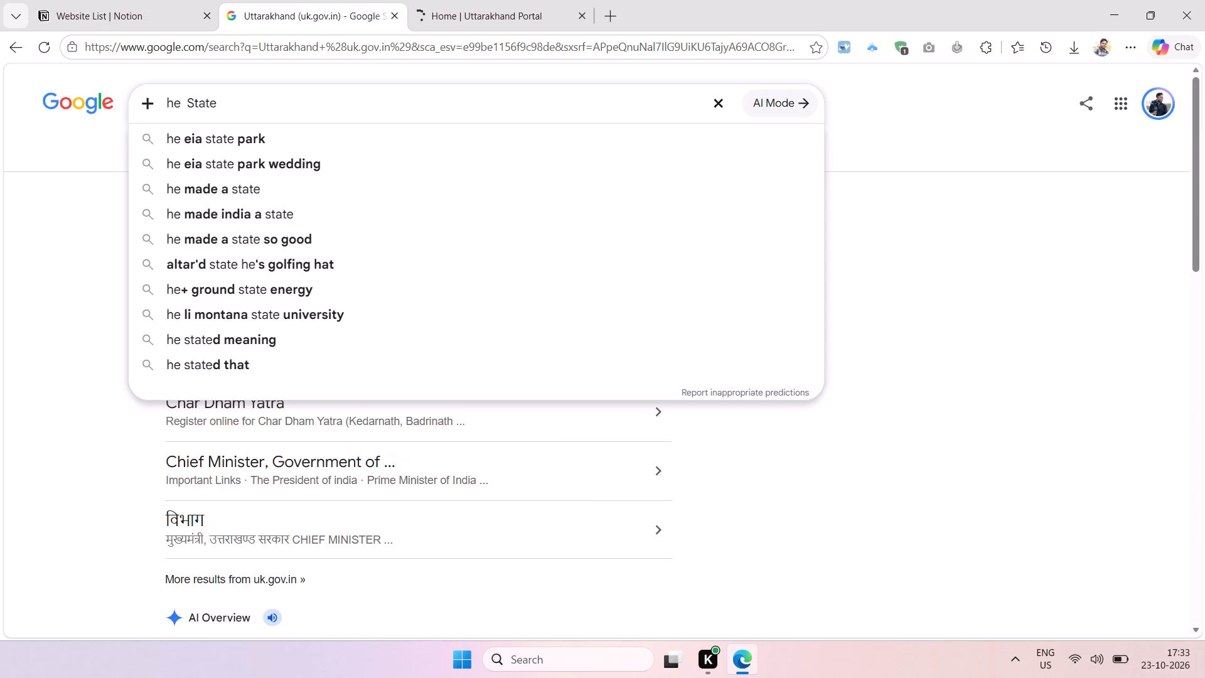
pyautogui.click(315, 110)
pyautogui.hotkey('ctrl', 'a')
pyautogui.hotkey('ctrl', 'v')
pyautogui.press('Return')
# Take the Uttarakhand portal tab back to its Google results and search there for "West Bengal (wb.gov.in)".
pyautogui.click(501, 14)
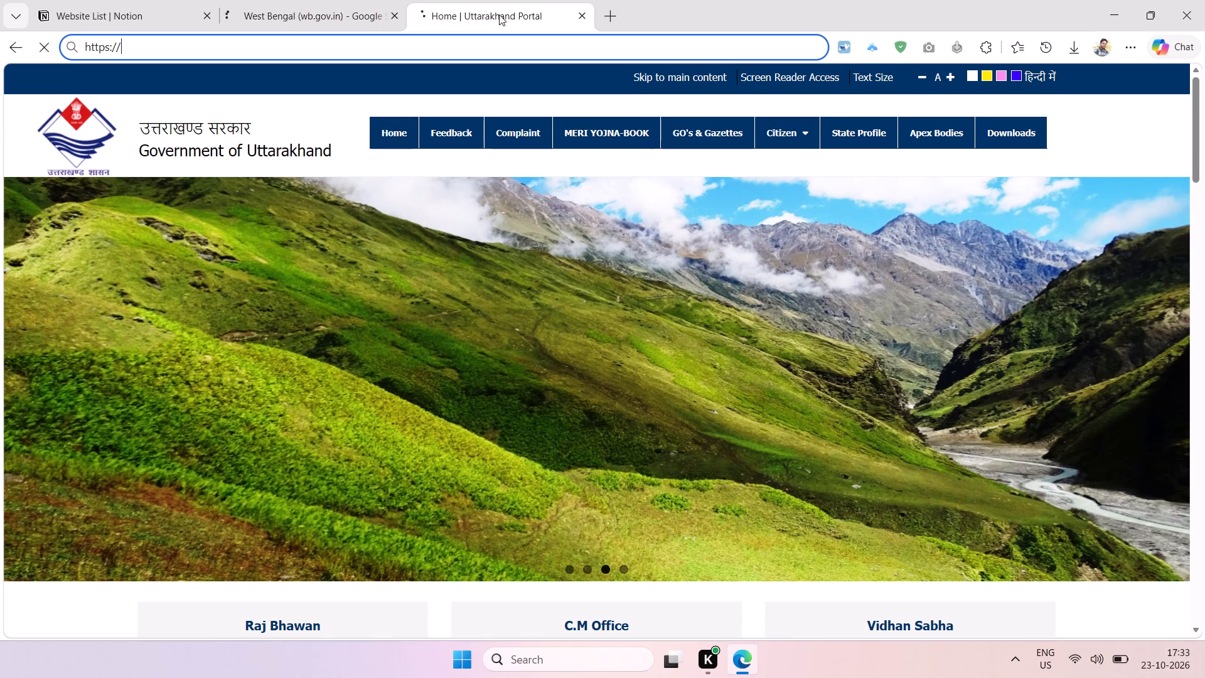
pyautogui.click(15, 44)
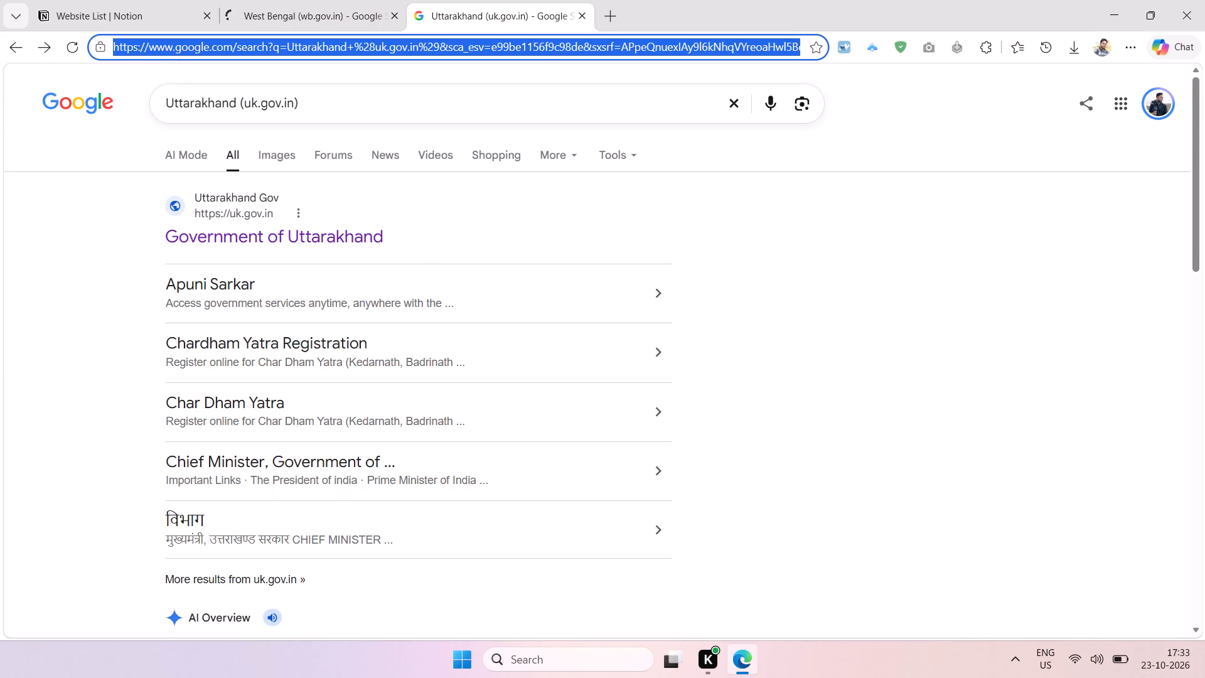
pyautogui.click(336, 108)
pyautogui.hotkey('ctrl', 'a')
pyautogui.hotkey('ctrl', 'v')
pyautogui.press('Return')
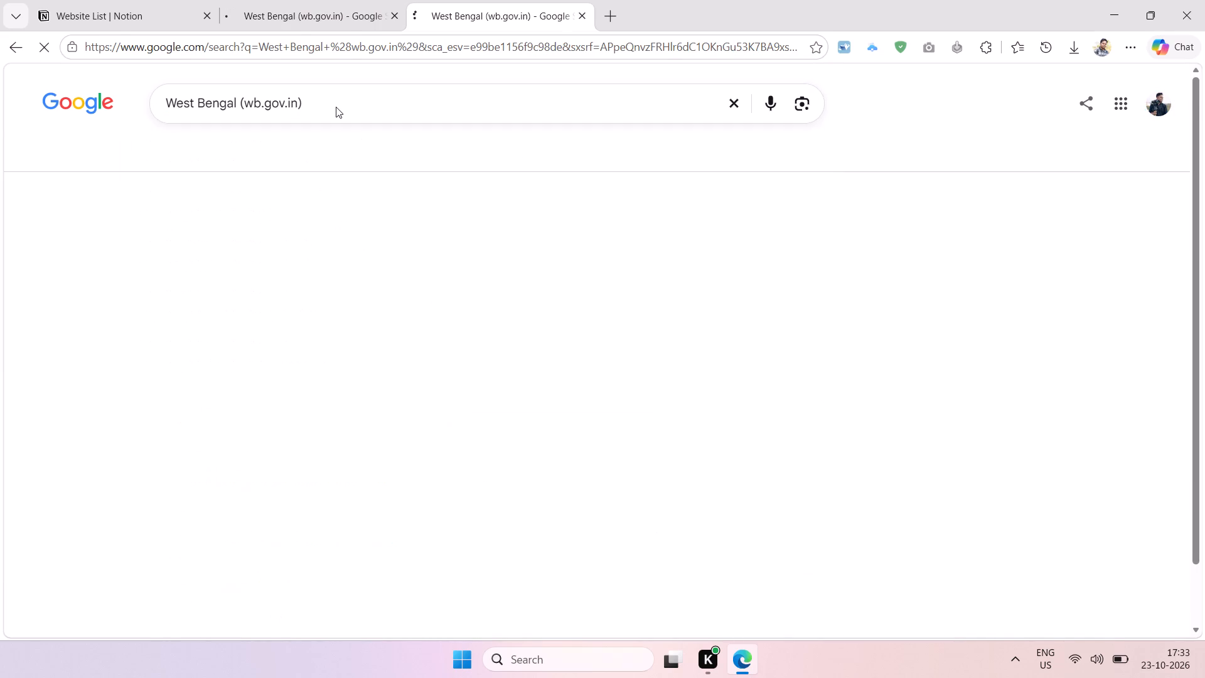
# In the other West Bengal results tab, copy the state name from the first sentence of the AI Overview.
pyautogui.click(324, 4)
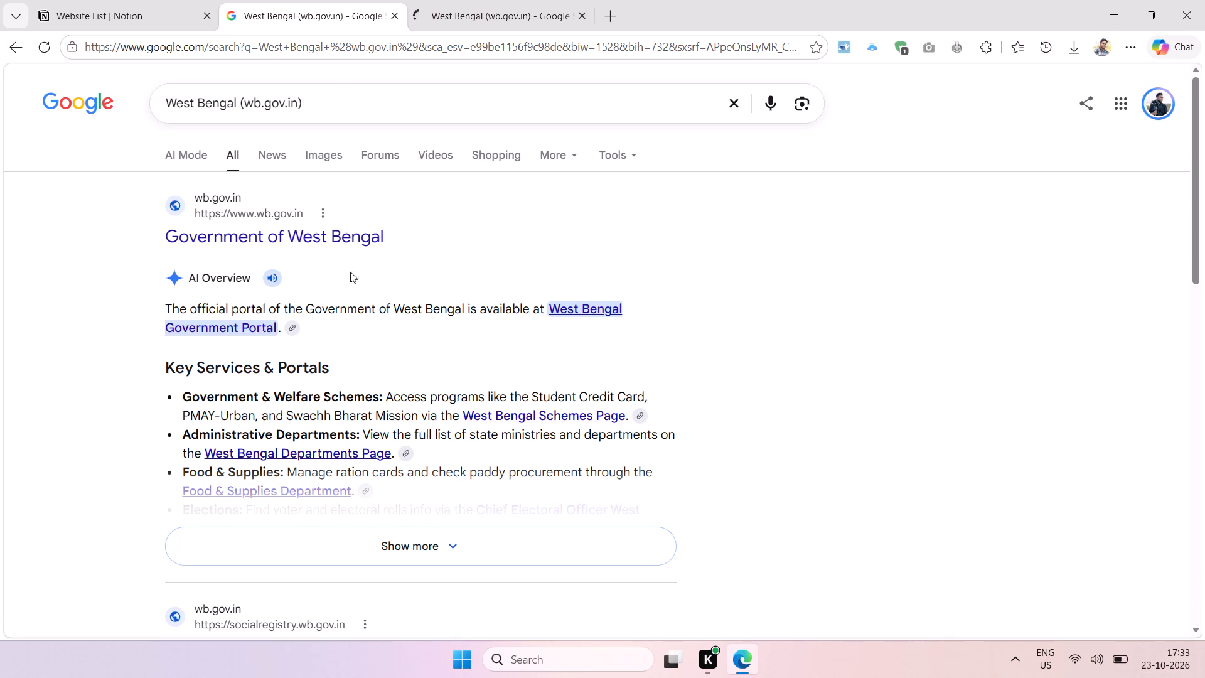
pyautogui.moveTo(524, 297); pyautogui.dragTo(604, 315)
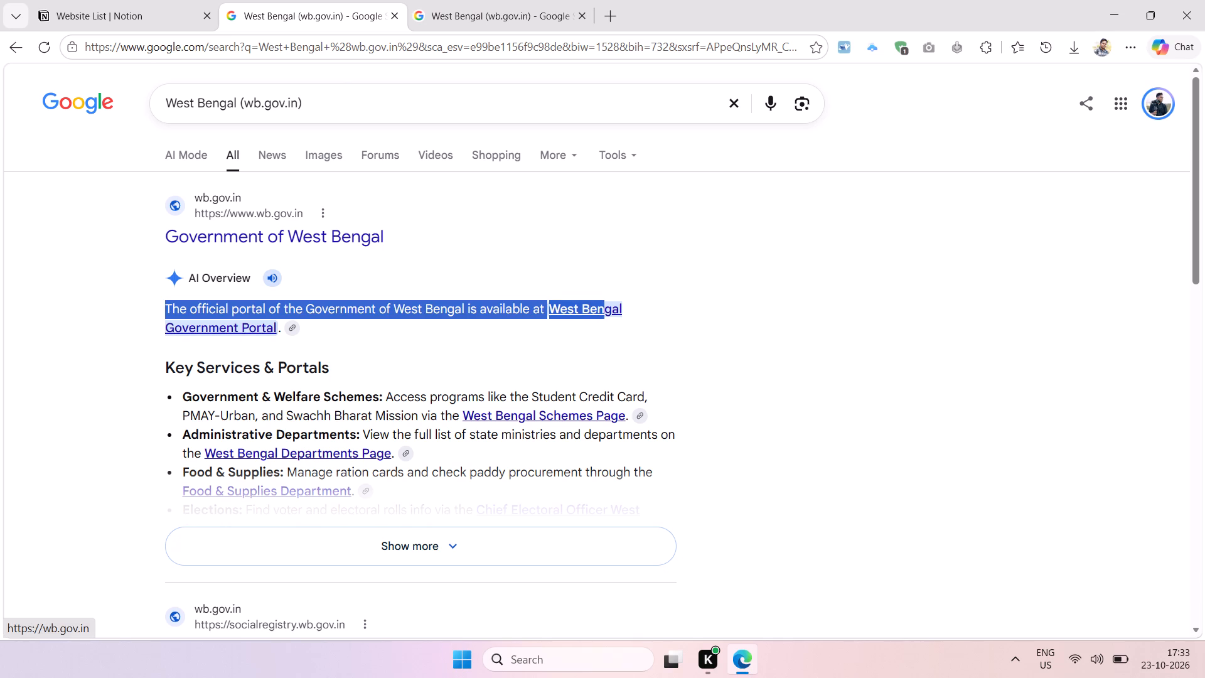
pyautogui.moveTo(604, 315); pyautogui.dragTo(607, 316)
pyautogui.click(431, 320)
pyautogui.moveTo(392, 308); pyautogui.dragTo(463, 311)
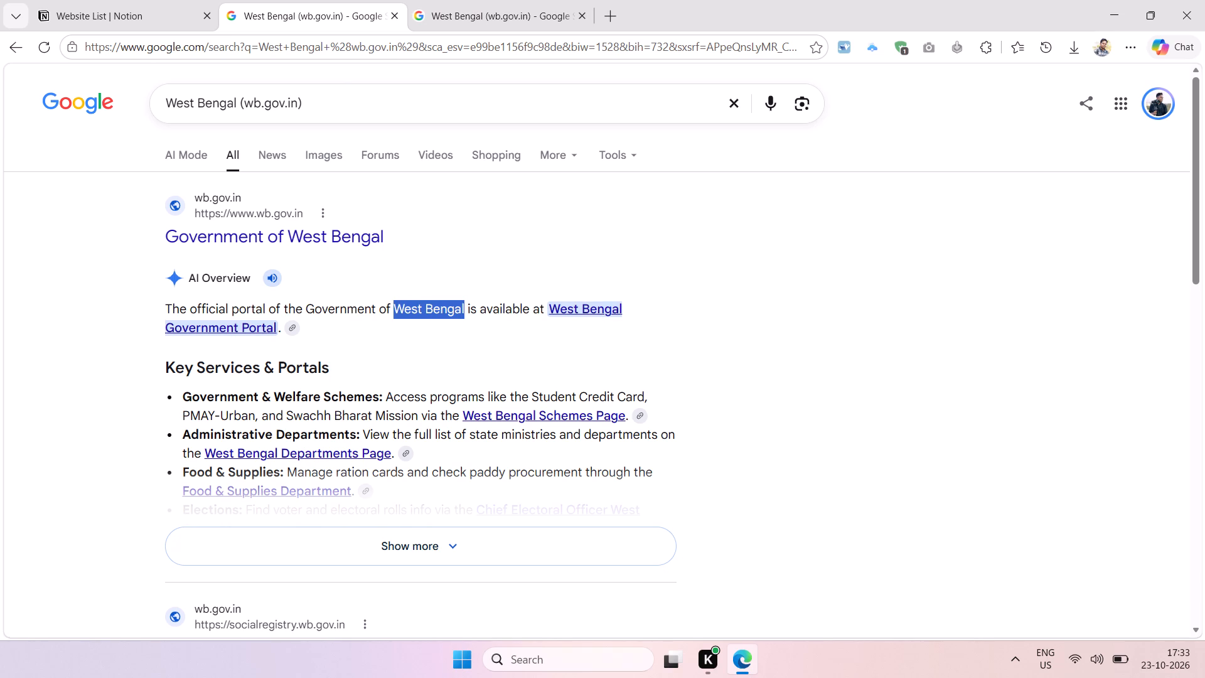
pyautogui.moveTo(463, 311); pyautogui.dragTo(463, 311)
pyautogui.hotkey('ctrl', 'c')
# Open the Government of West Bengal search result in the second results tab.
pyautogui.click(487, 8)
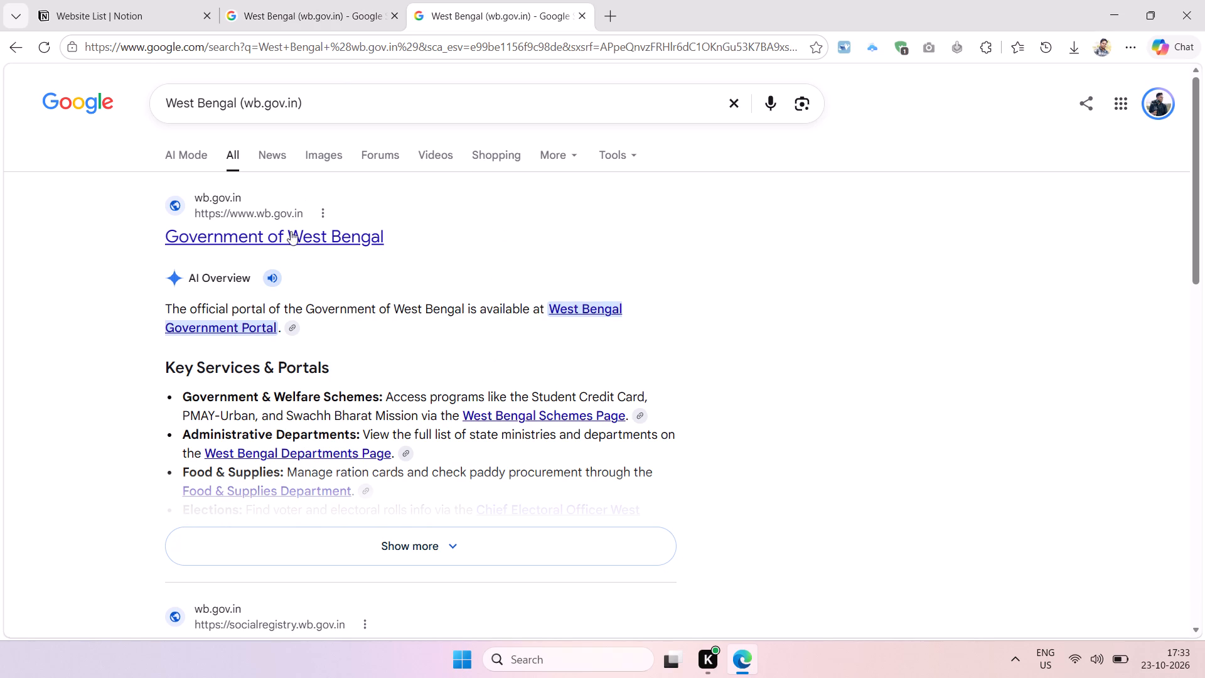
pyautogui.click(294, 234)
# Replace the "West Bengal (wb.gov.in)" table cell text with the copied name, complete it as "West Bengal", and move to the adjacent cell.
pyautogui.click(139, 0)
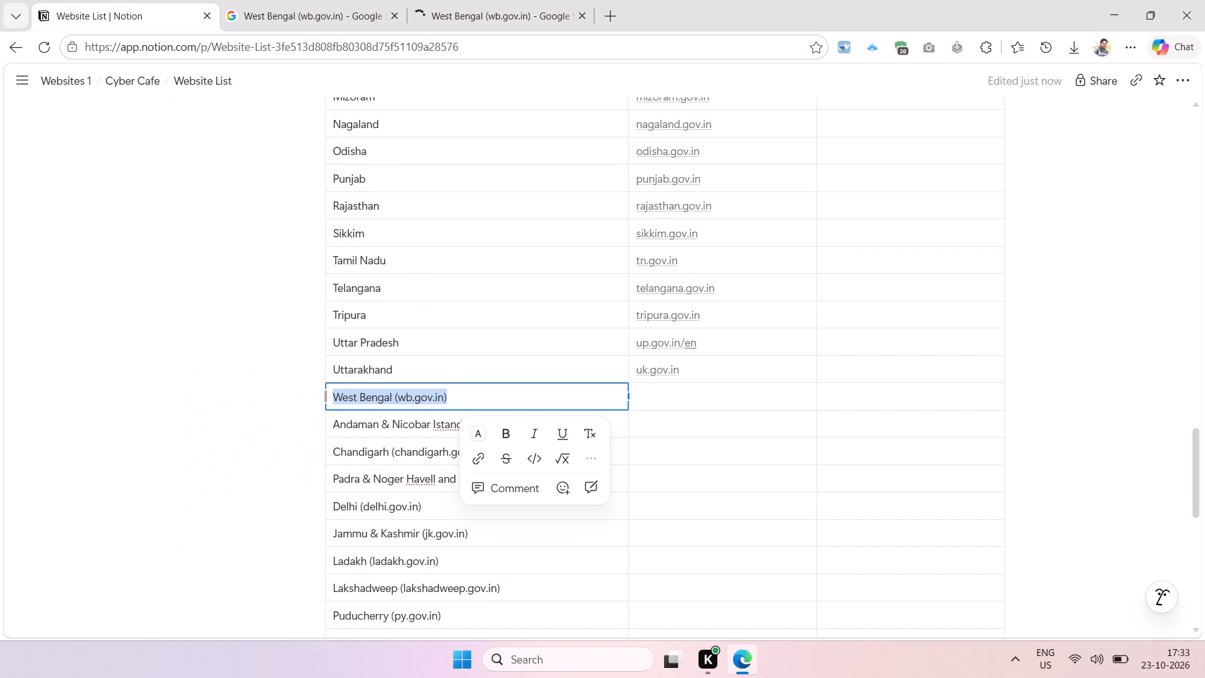
pyautogui.click(472, 389)
pyautogui.click(474, 397)
pyautogui.click(474, 397)
pyautogui.hotkey('ctrl', 'a')
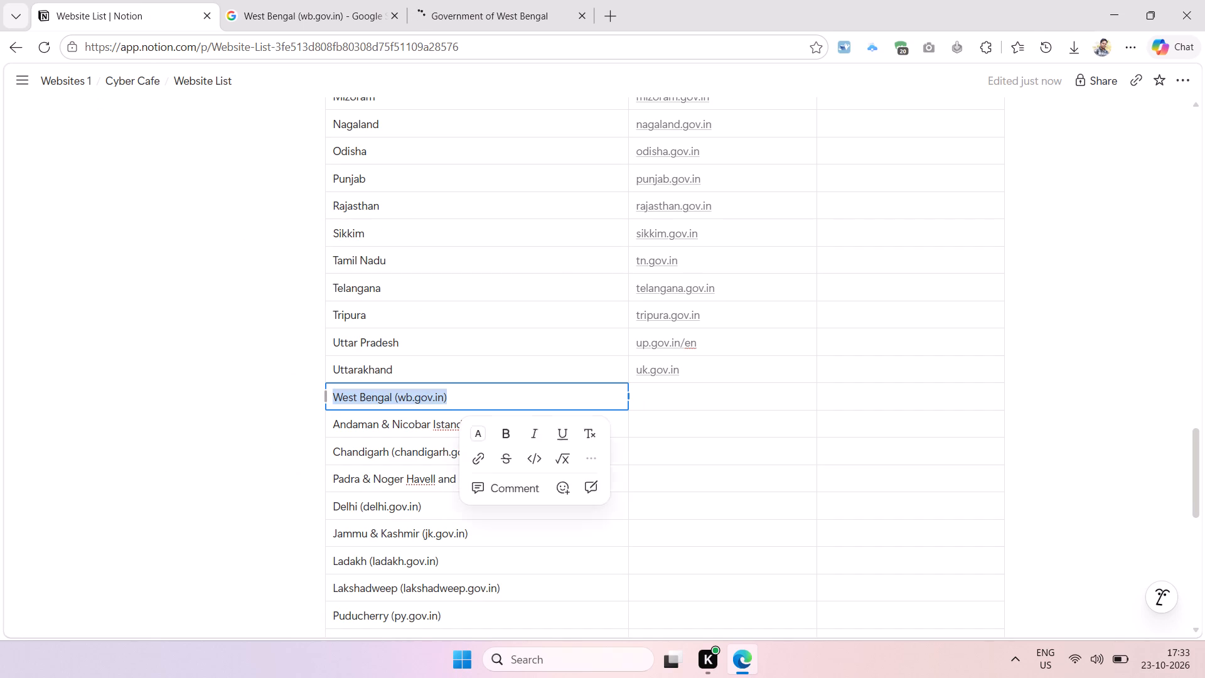
pyautogui.hotkey('ctrl', 'v')
pyautogui.press('Tab')
pyautogui.click(424, 399)
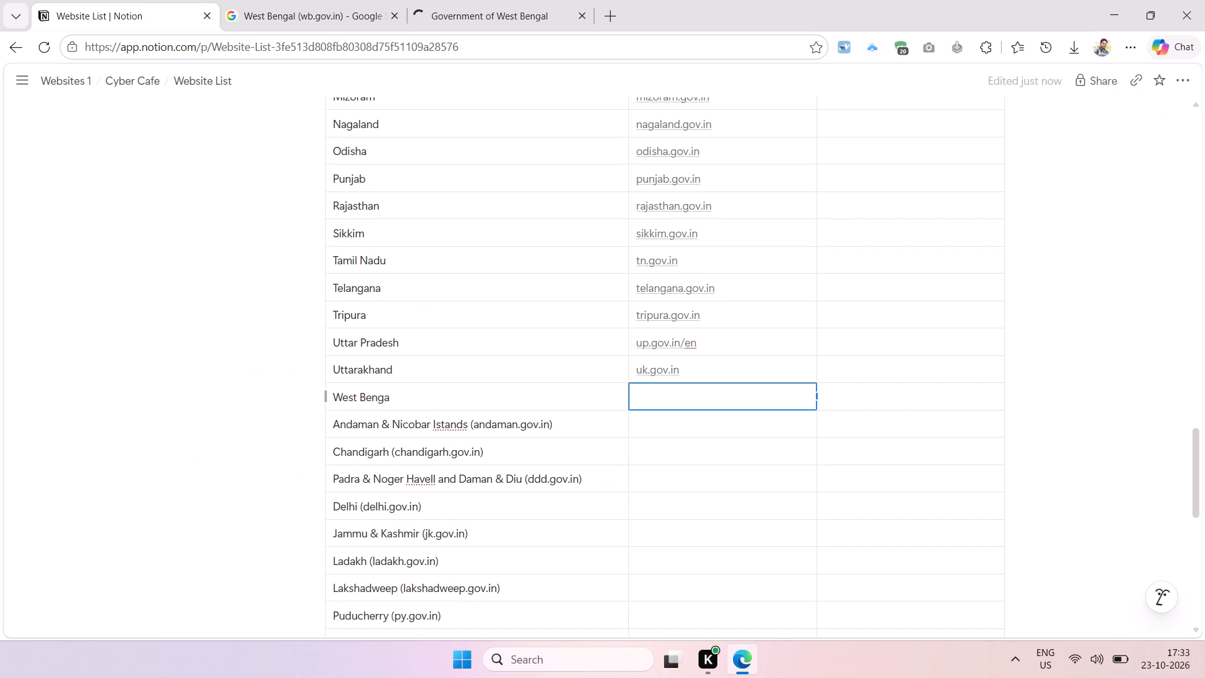
pyautogui.click(309, 1)
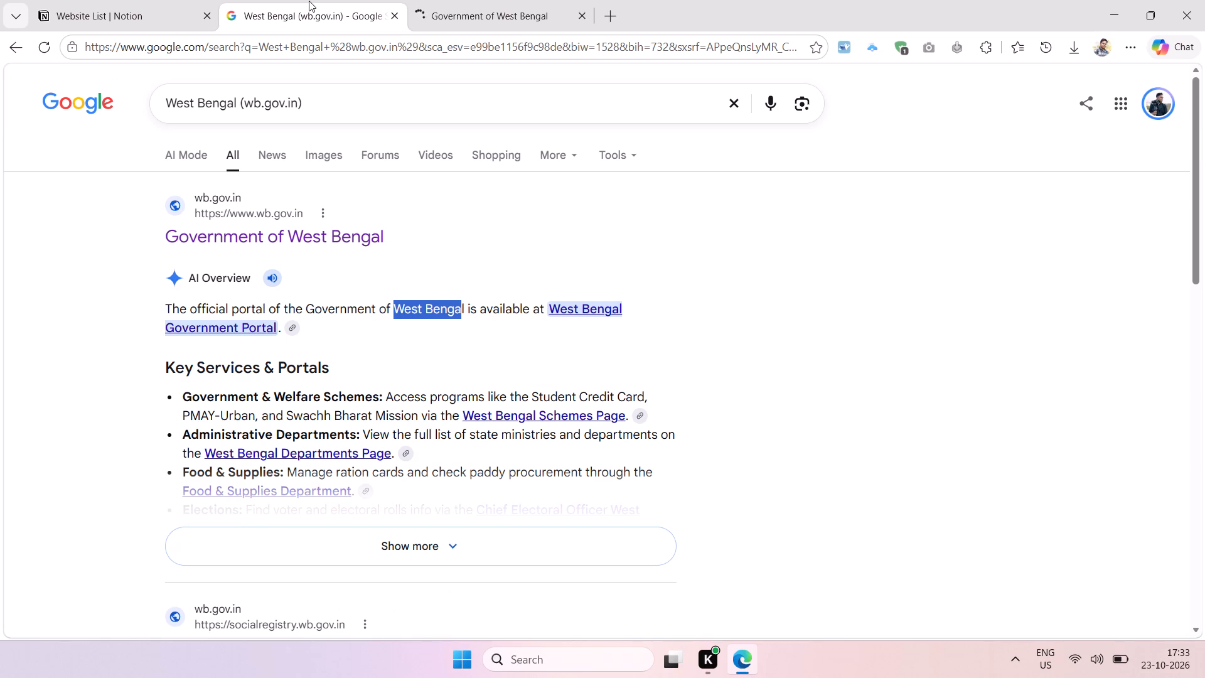
pyautogui.click(115, 0)
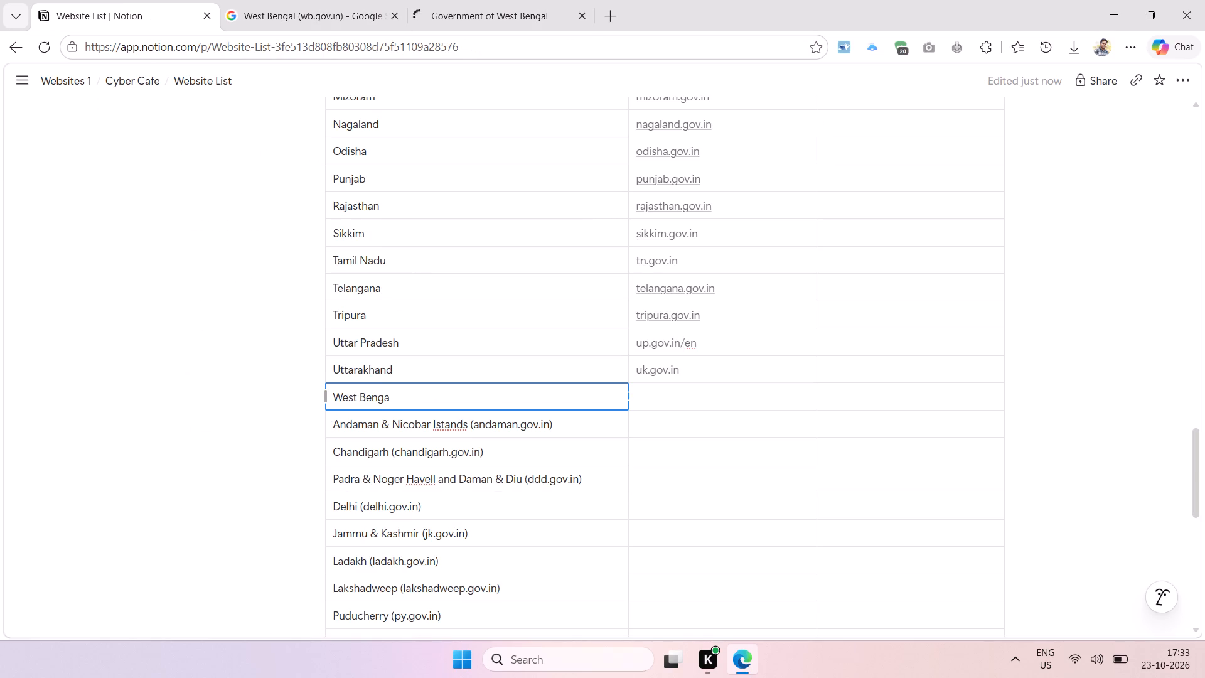
pyautogui.click(401, 395)
pyautogui.press('l')
pyautogui.press('Tab')
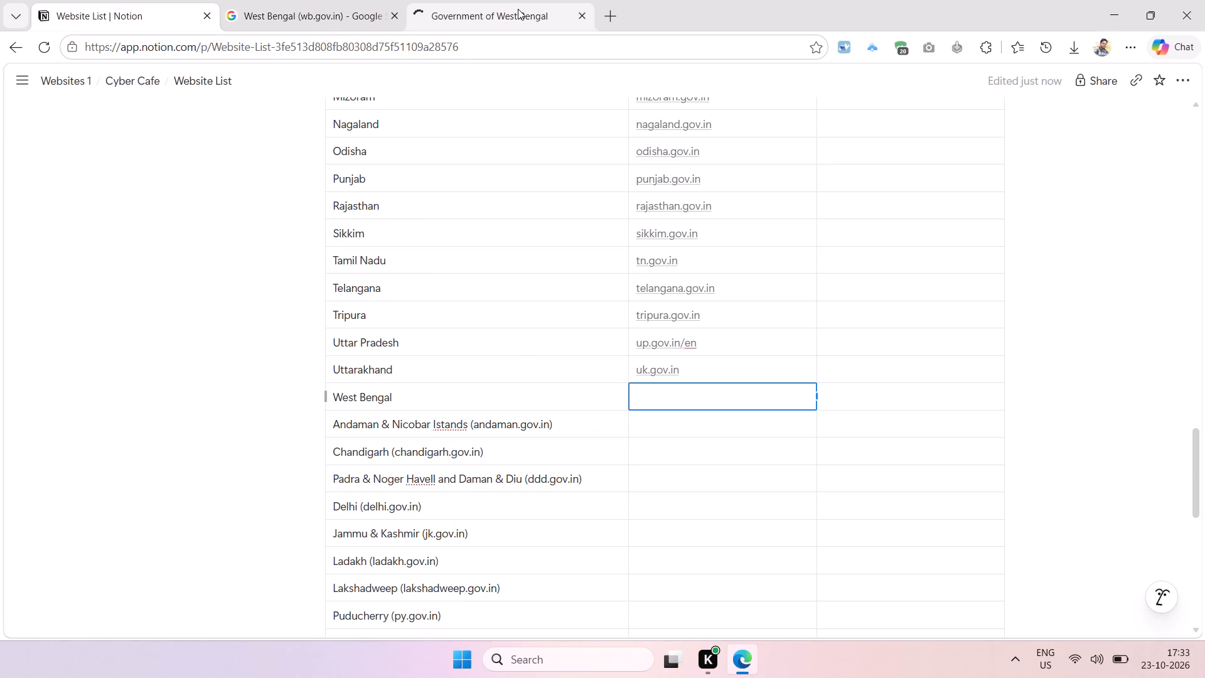
# Take "wb.gov.in" from the West Bengal portal's web address without the www prefix and paste it into the second column beside West Bengal.
pyautogui.click(518, 9)
pyautogui.click(223, 45)
pyautogui.click(204, 50)
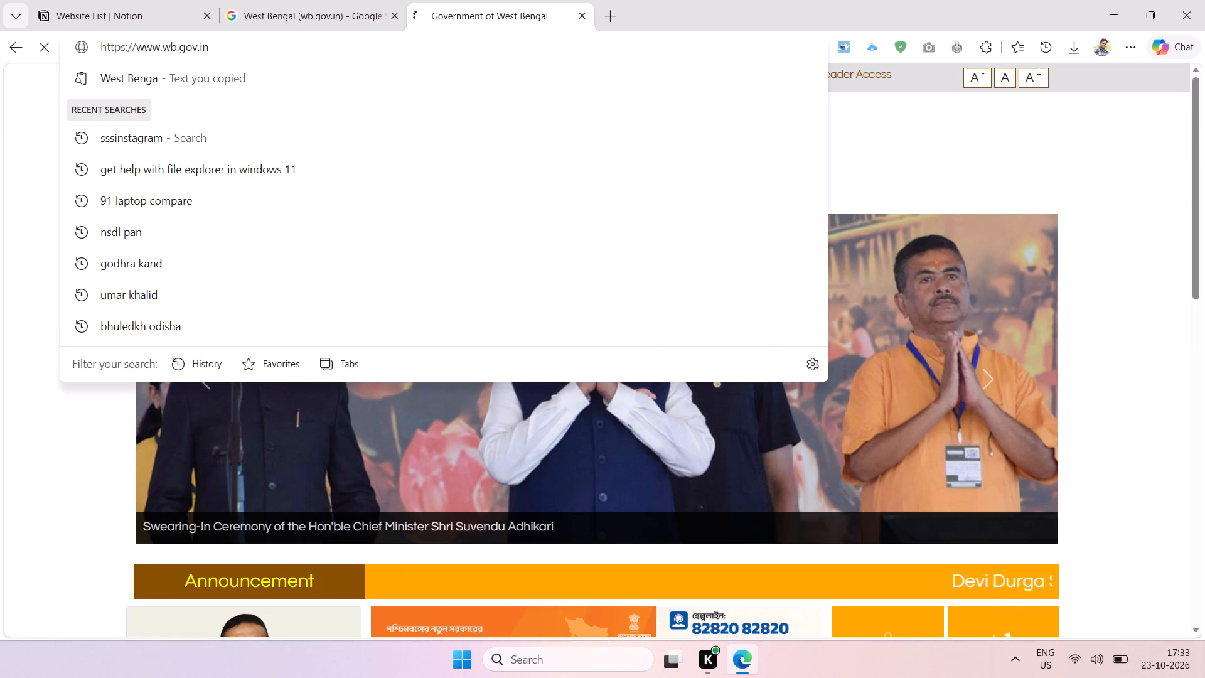
pyautogui.moveTo(220, 47); pyautogui.dragTo(159, 61)
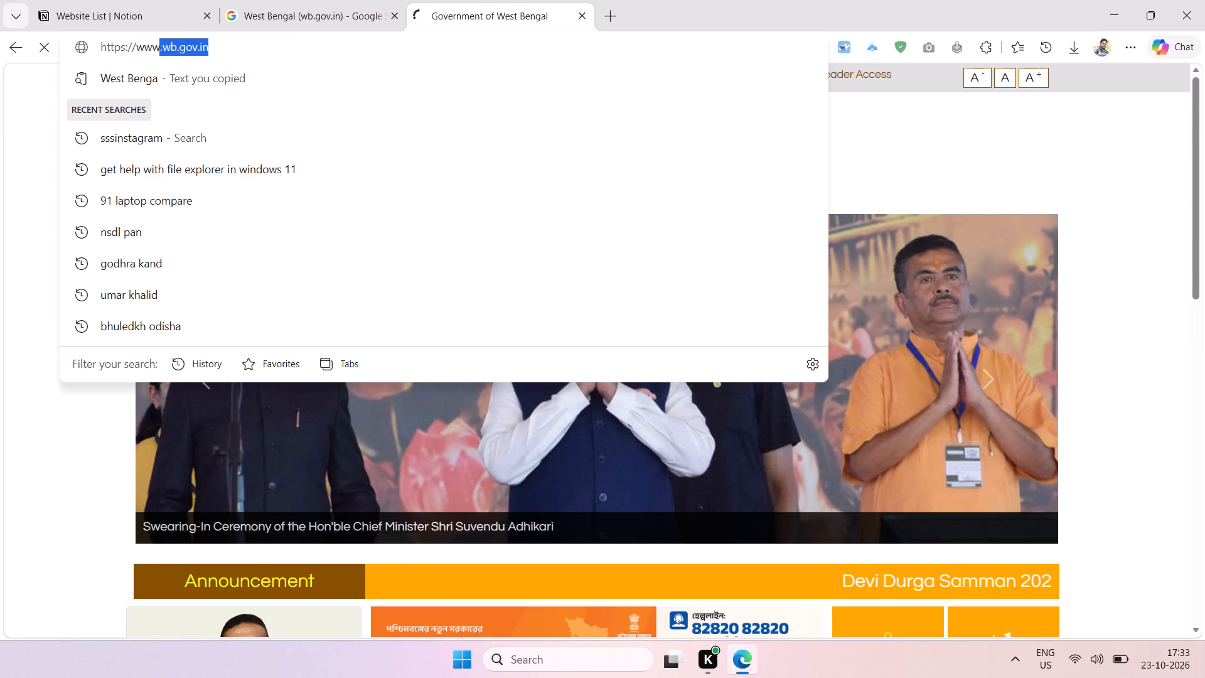
pyautogui.moveTo(159, 61); pyautogui.dragTo(163, 63)
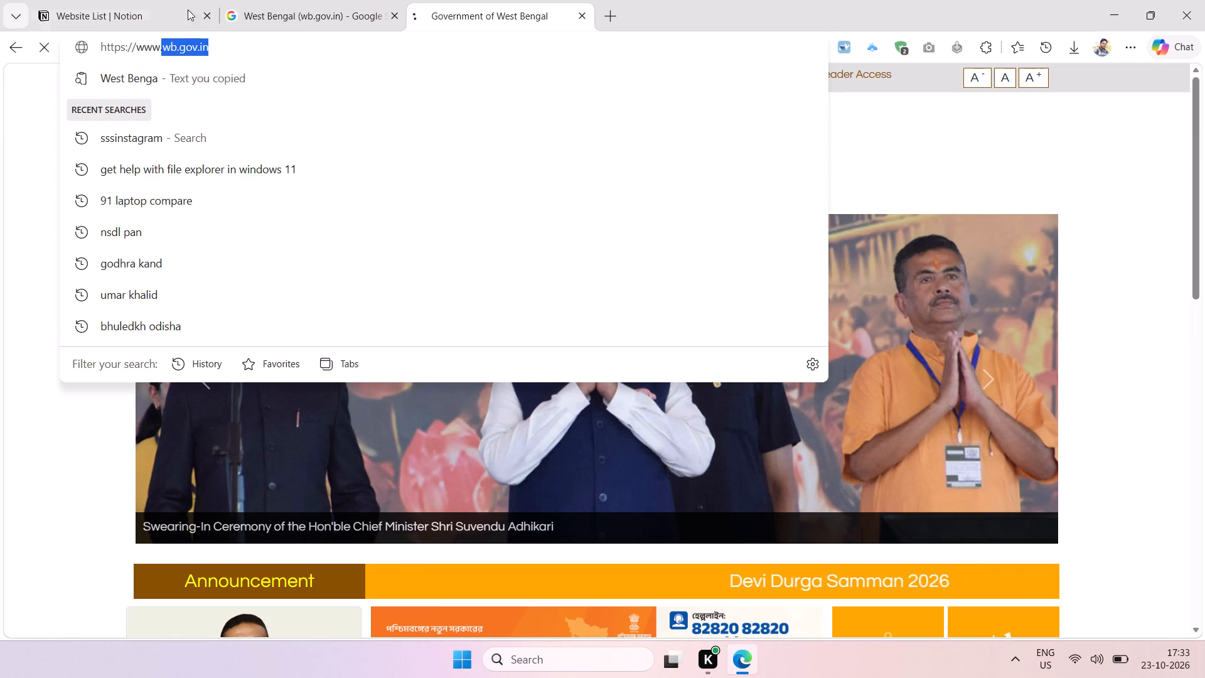
pyautogui.hotkey('ctrl', 'x')
pyautogui.click(143, 21)
pyautogui.hotkey('ctrl', 'v')
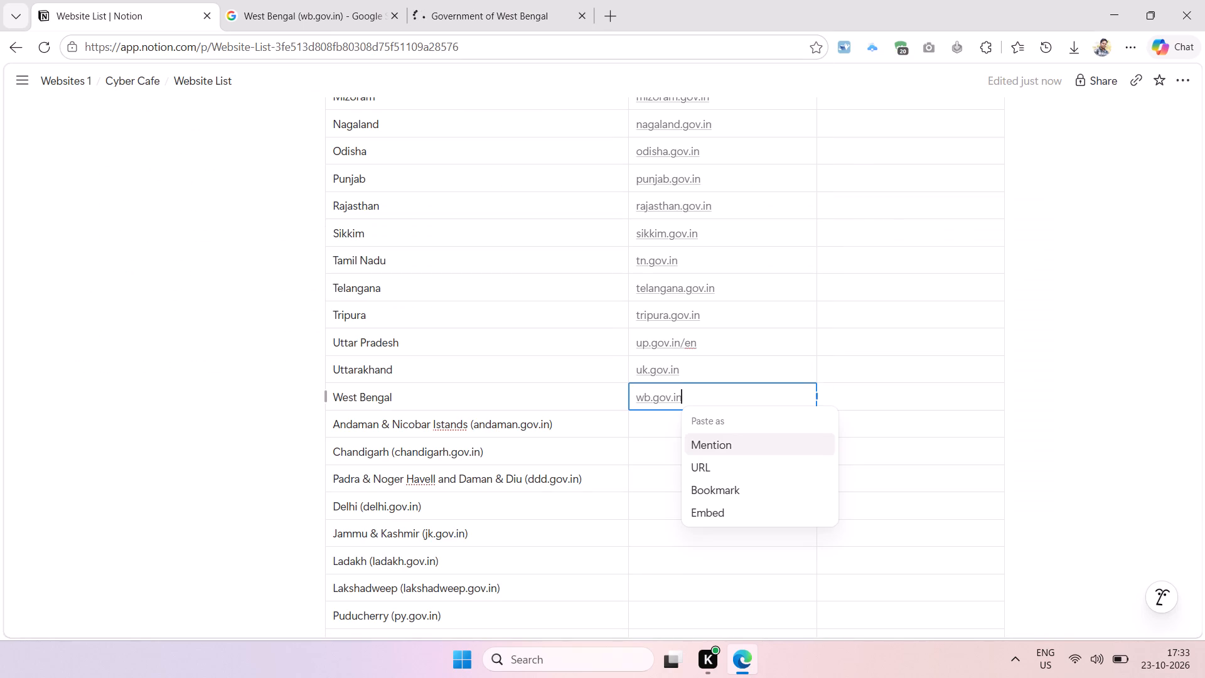
# Copy "Andaman & Nicobar Istands (andaman.gov.in)" from its table cell and search Google for it, replacing the West Bengal query.
pyautogui.click(568, 431)
pyautogui.hotkey('ctrl', 'a')
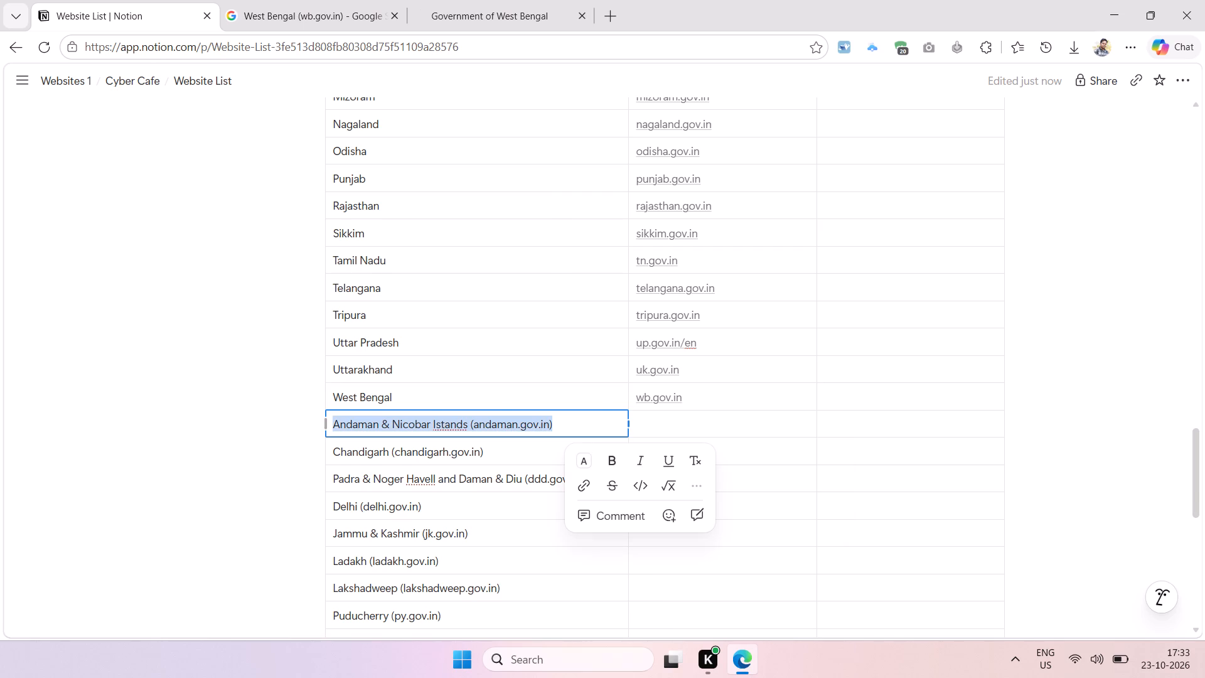
pyautogui.hotkey('ctrl', 'c')
pyautogui.click(343, 9)
pyautogui.click(388, 112)
pyautogui.hotkey('ctrl', 'a')
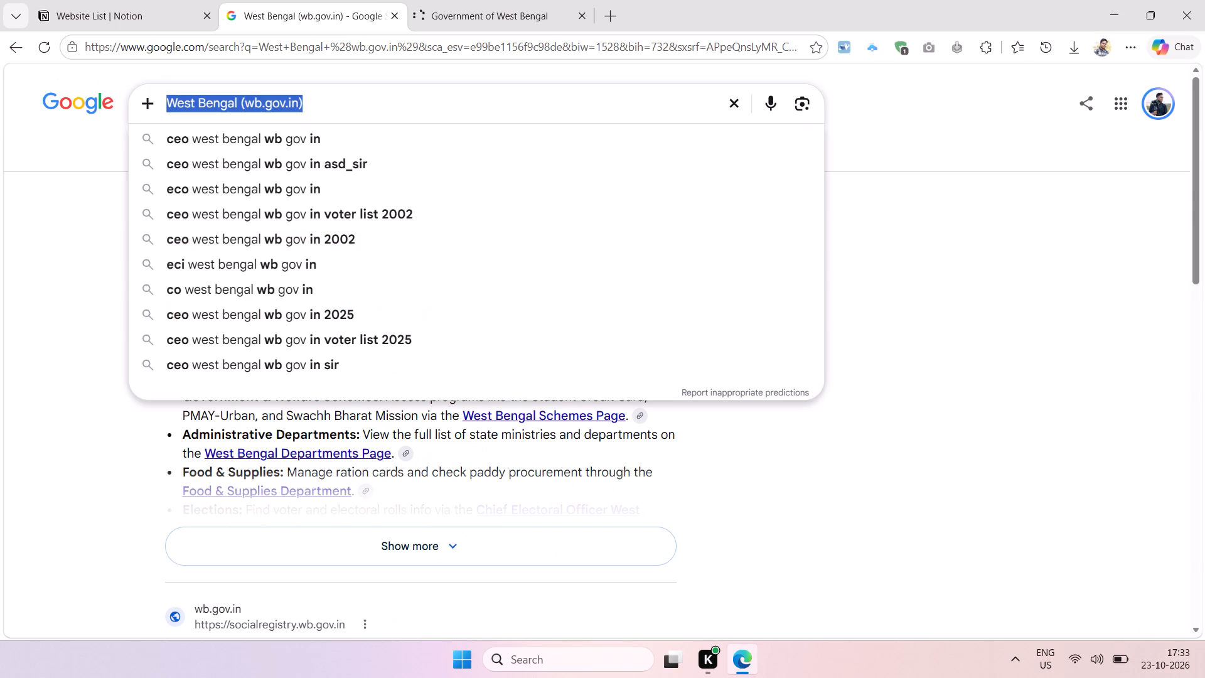
pyautogui.hotkey('ctrl', 'v')
pyautogui.press('Return')
# Take the West Bengal portal tab back to its Google results and search there for "Andaman & Nicobar Istands (andaman.gov.in)".
pyautogui.click(498, 18)
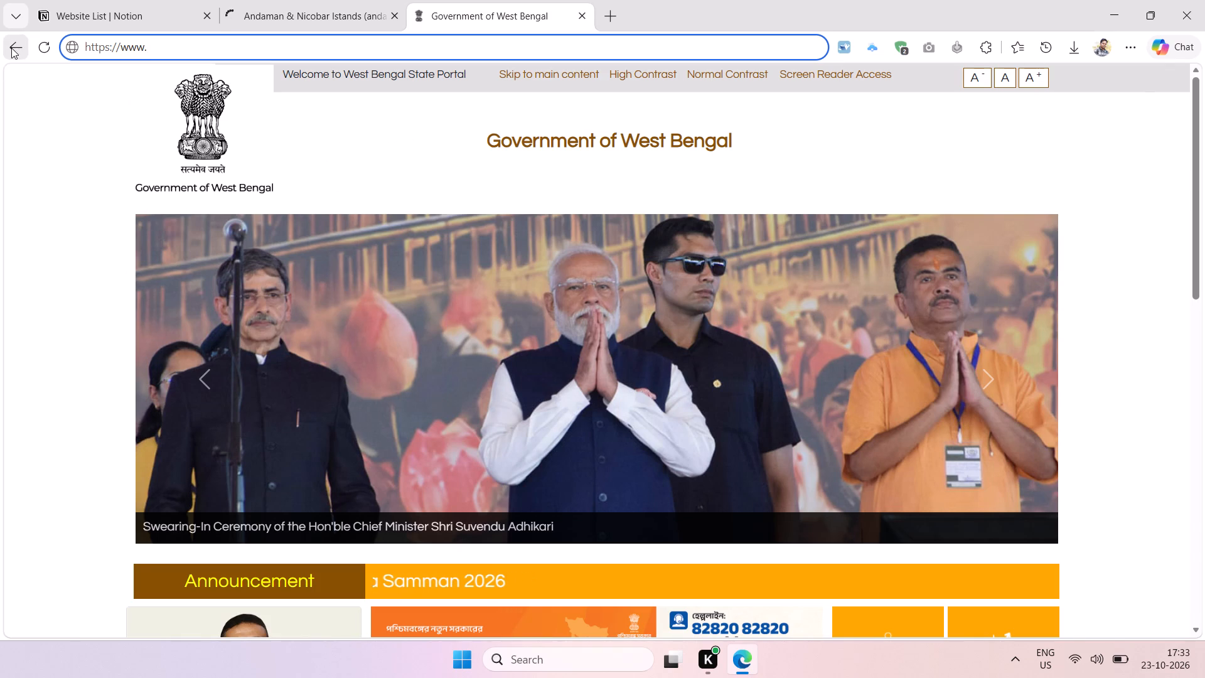
pyautogui.click(11, 48)
pyautogui.click(466, 104)
pyautogui.hotkey('ctrl', 'a')
pyautogui.hotkey('ctrl', 'v')
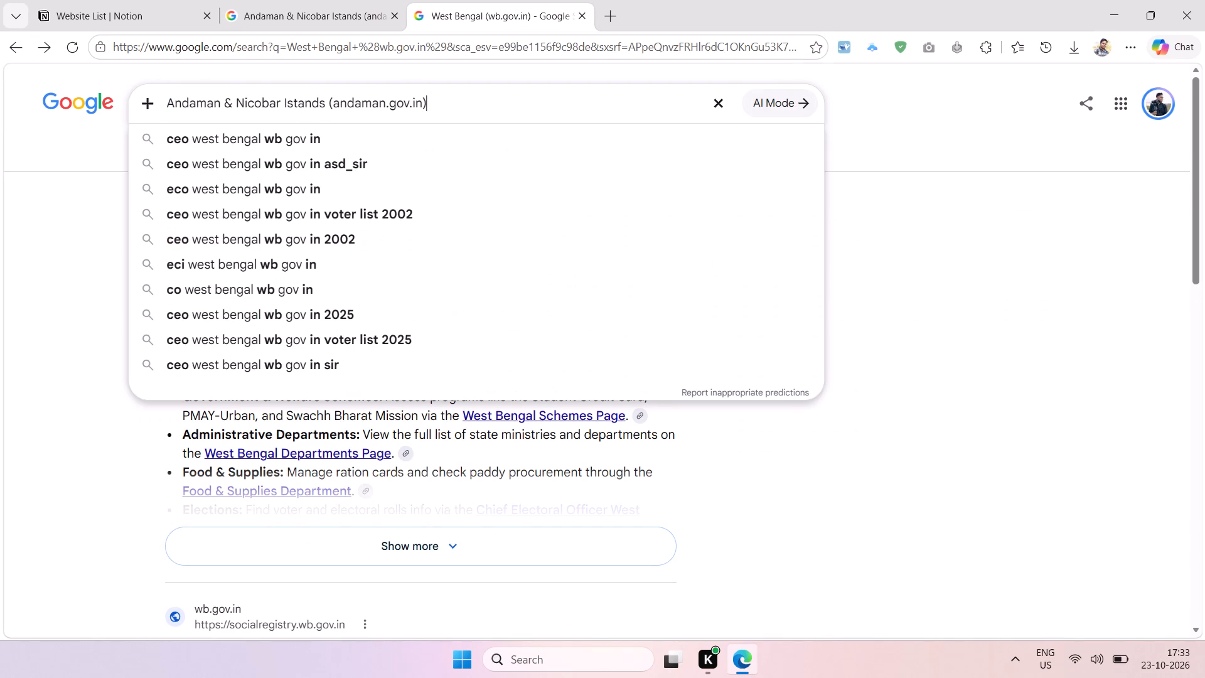
pyautogui.press('Return')
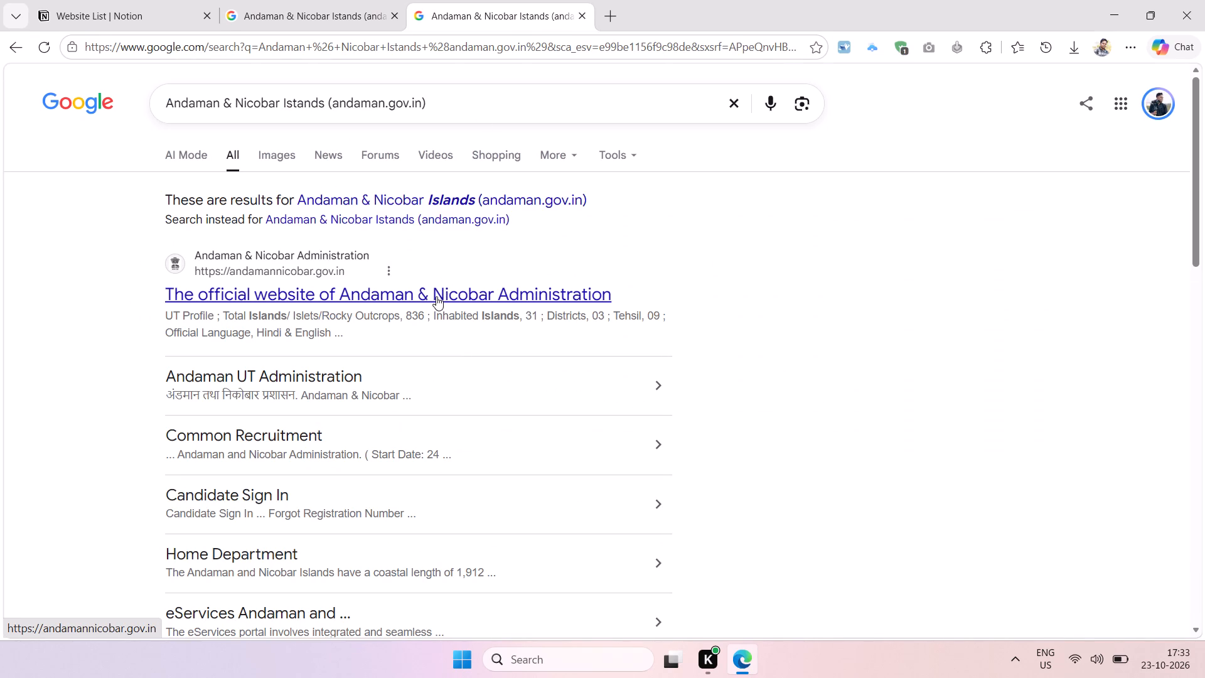
# Open the search result for the official website of Andaman & Nicobar Administration.
pyautogui.click(436, 296)
# Copy the Andaman & Nicobar portal's title from the AI Overview and paste it over the query in that page's Google search box.
pyautogui.click(271, 7)
pyautogui.scroll(-5, 526, 332)
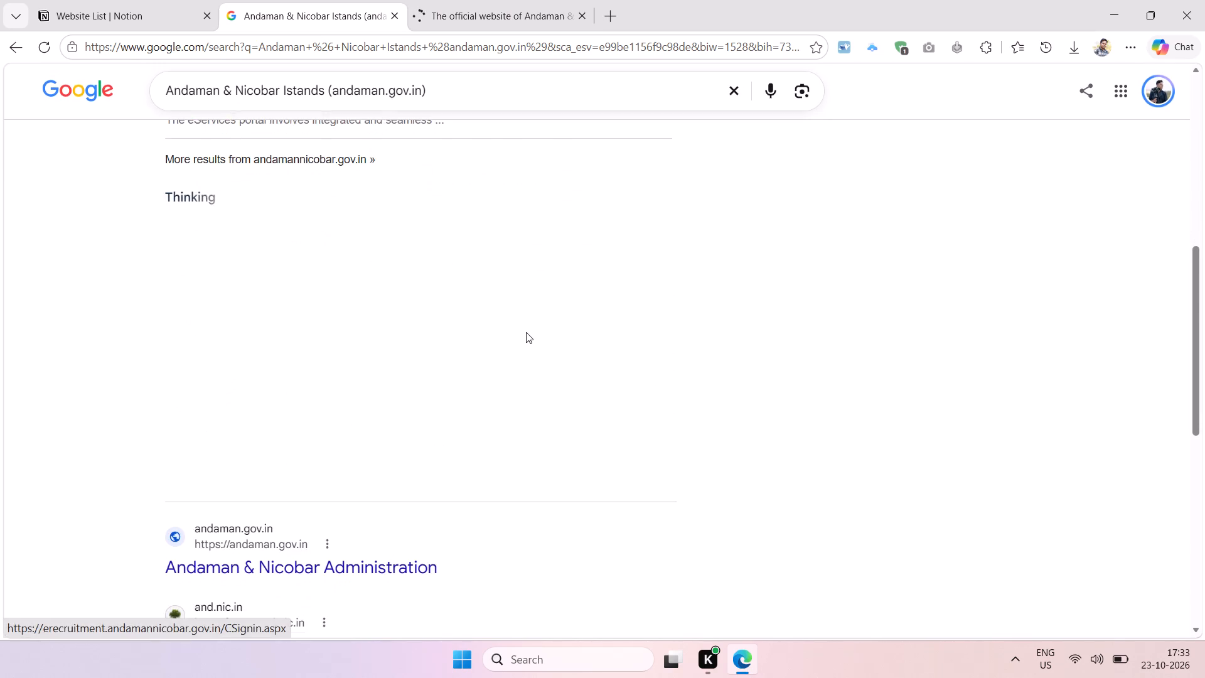
pyautogui.scroll(1, 526, 332)
pyautogui.scroll(-1, 526, 332)
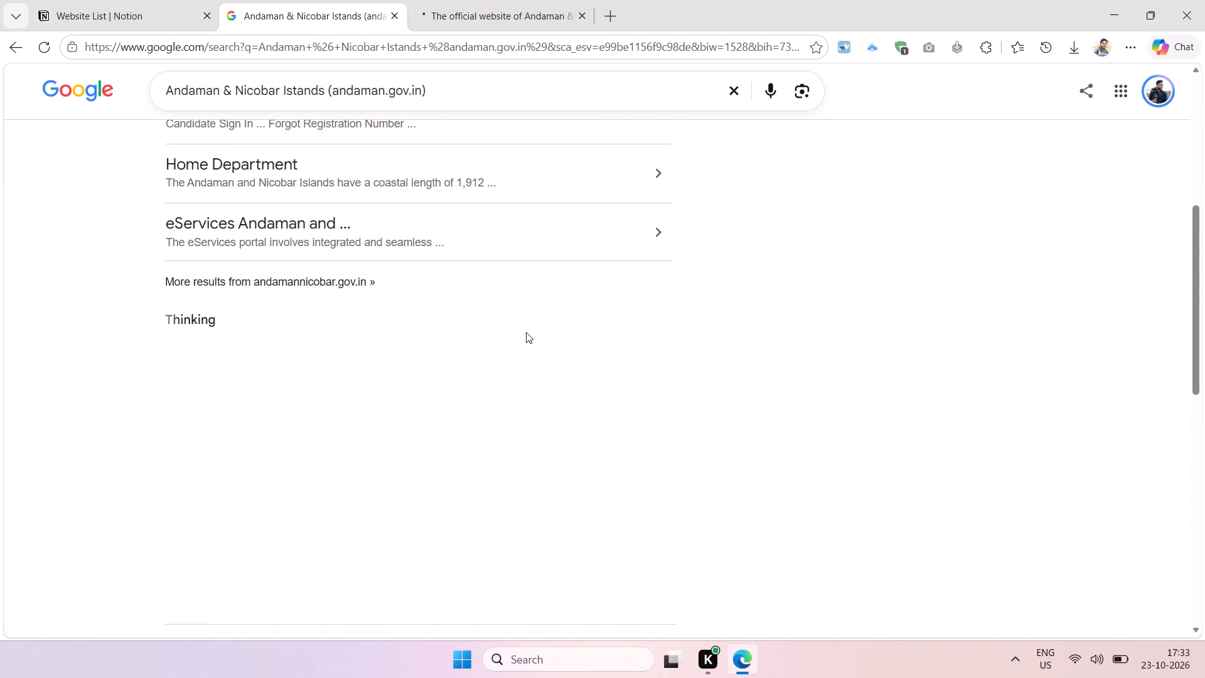
pyautogui.scroll(-3, 526, 332)
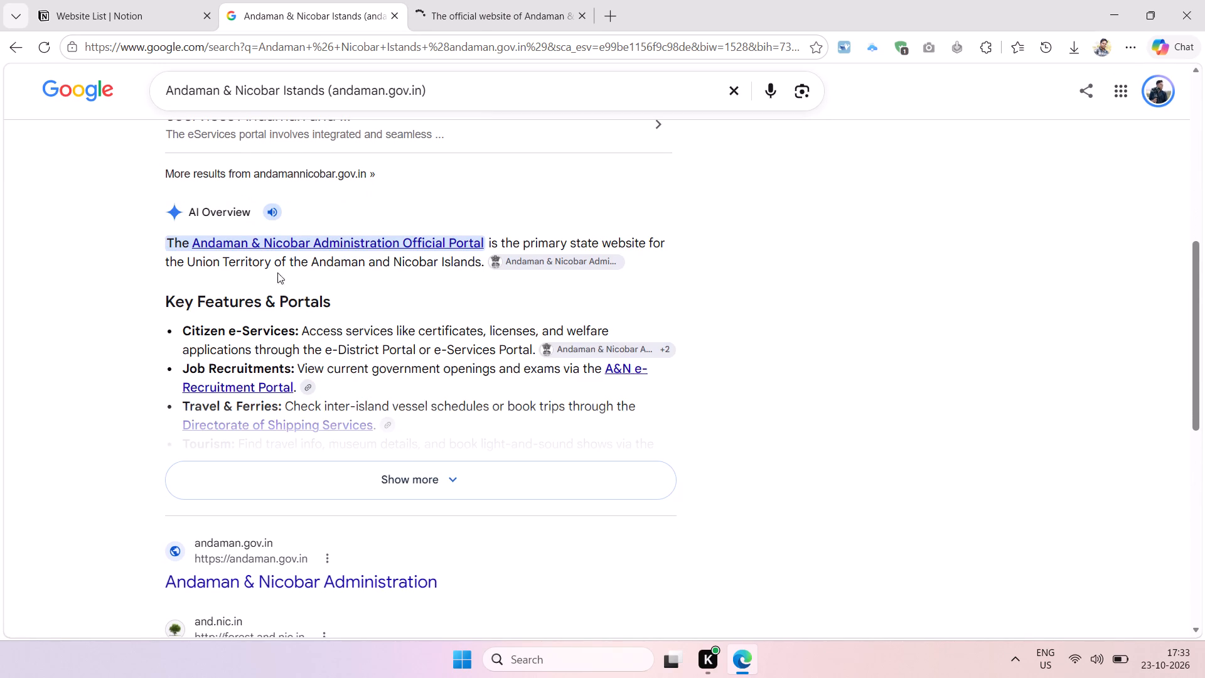
pyautogui.moveTo(172, 242); pyautogui.dragTo(396, 242)
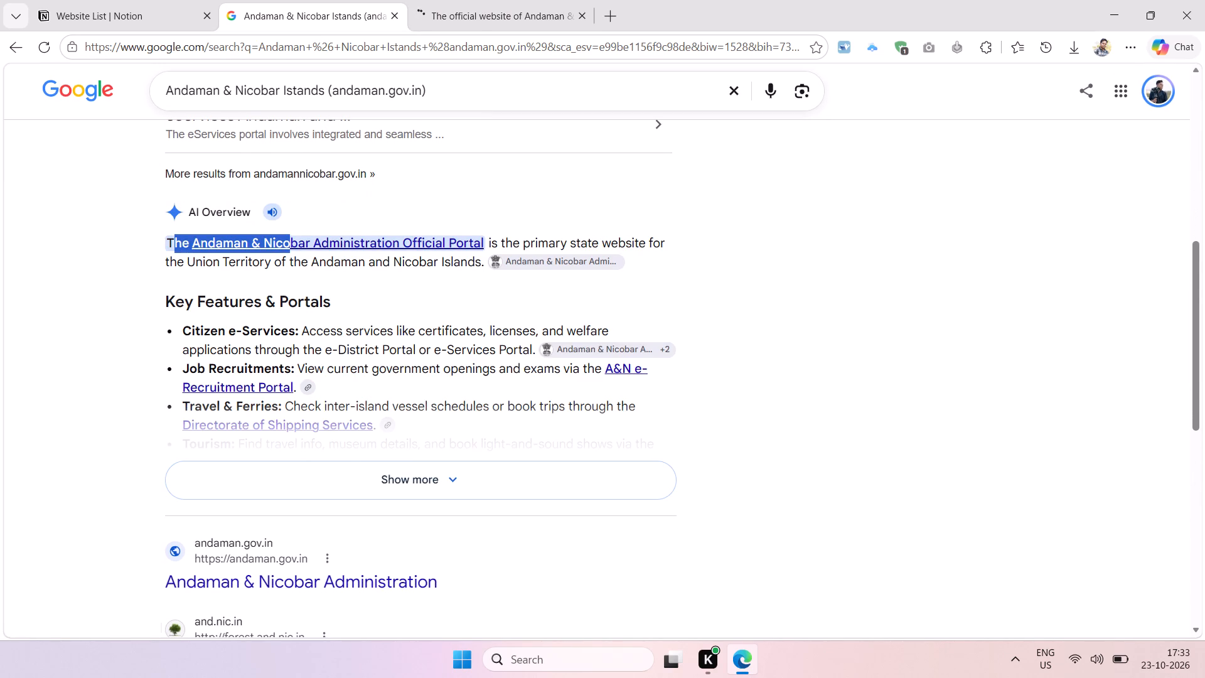
pyautogui.moveTo(396, 242); pyautogui.dragTo(488, 245)
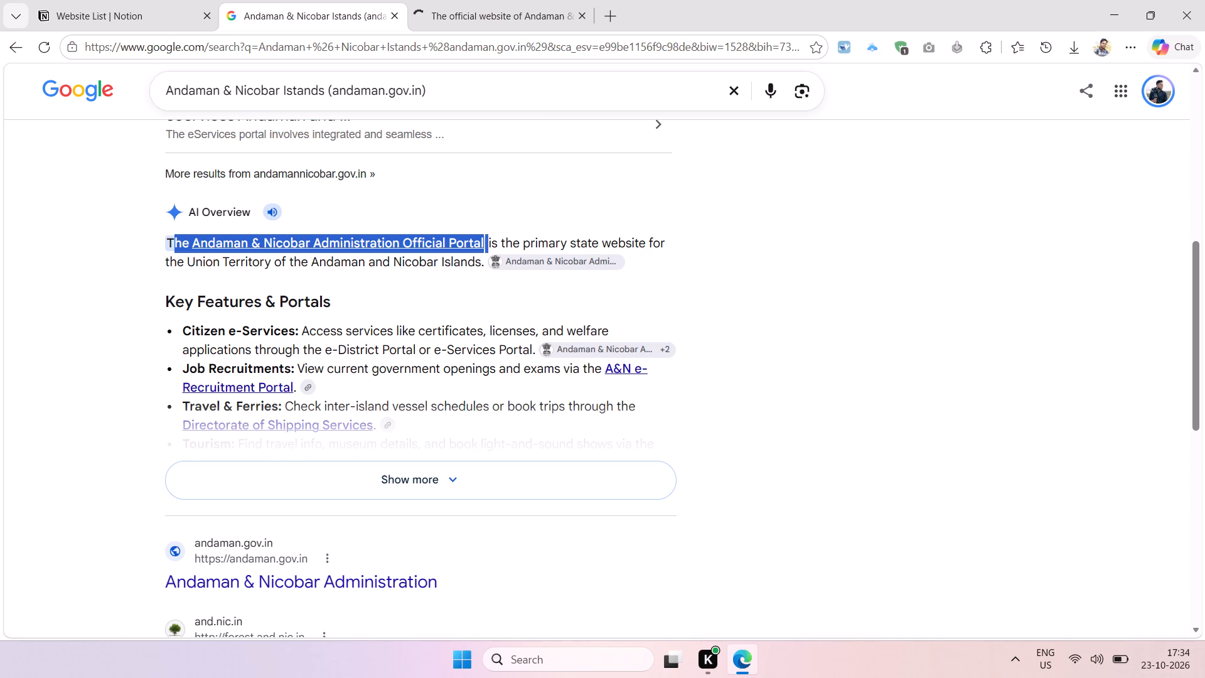
pyautogui.hotkey('ctrl', 'c')
pyautogui.click(495, 97)
pyautogui.hotkey('ctrl', 'a')
pyautogui.hotkey('ctrl', 'v')
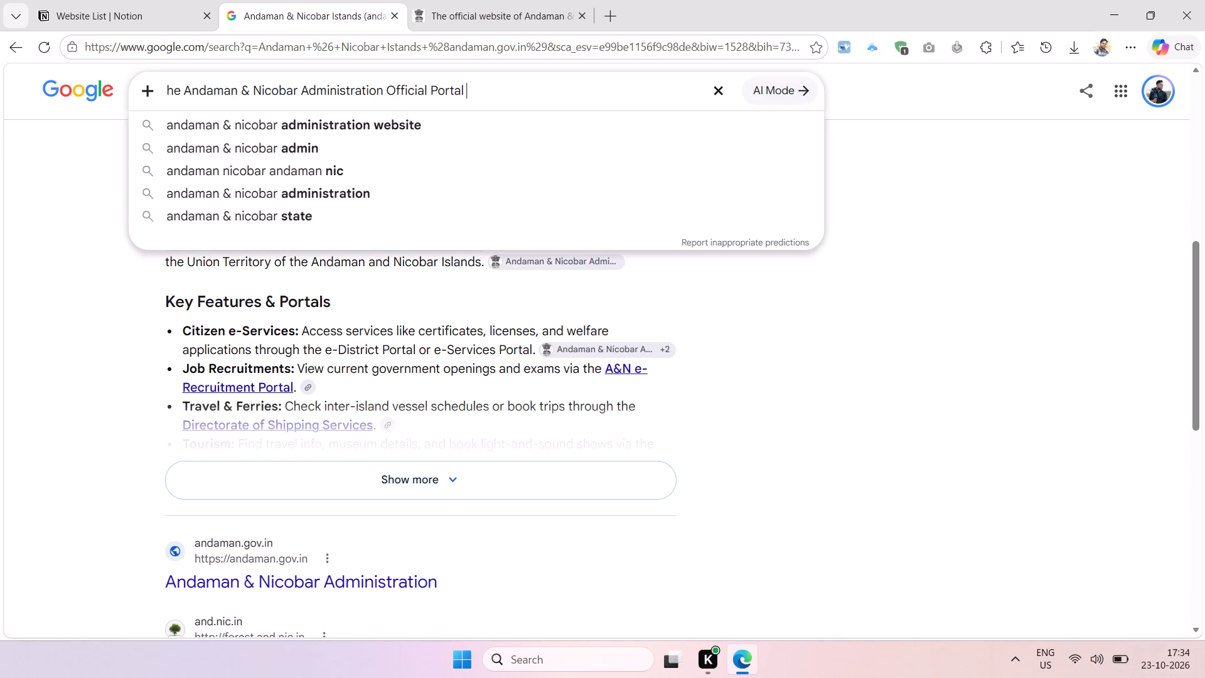
# Copy only "Andaman & Nicobar" from the pasted title and replace the full text of the Andaman row's name cell with it.
pyautogui.moveTo(186, 89); pyautogui.dragTo(273, 95)
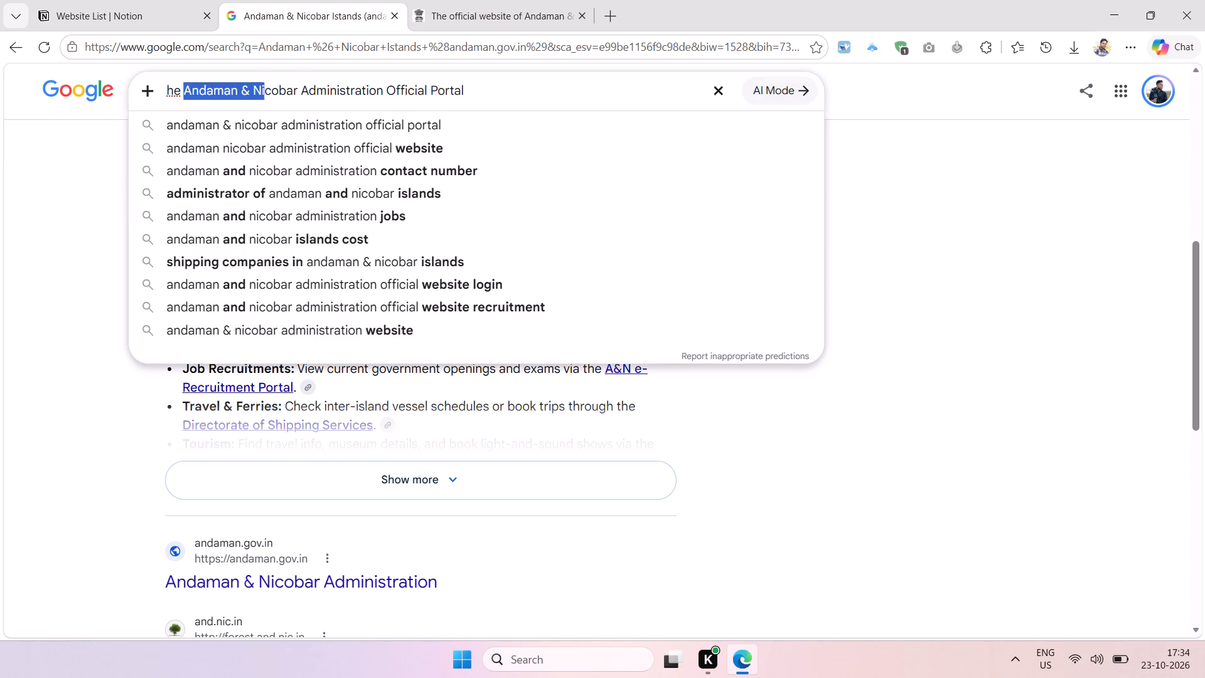
pyautogui.moveTo(273, 95); pyautogui.dragTo(296, 98)
pyautogui.hotkey('ctrl', 'c')
pyautogui.click(126, 3)
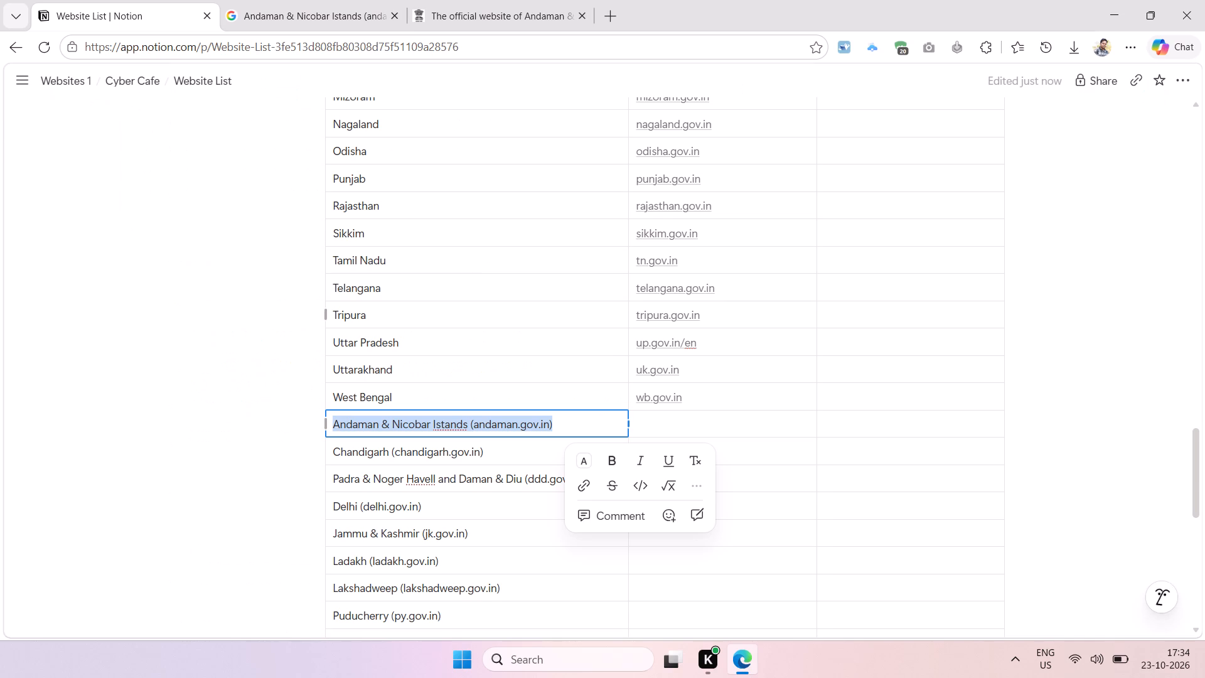
pyautogui.click(565, 422)
pyautogui.hotkey('ctrl', 'a')
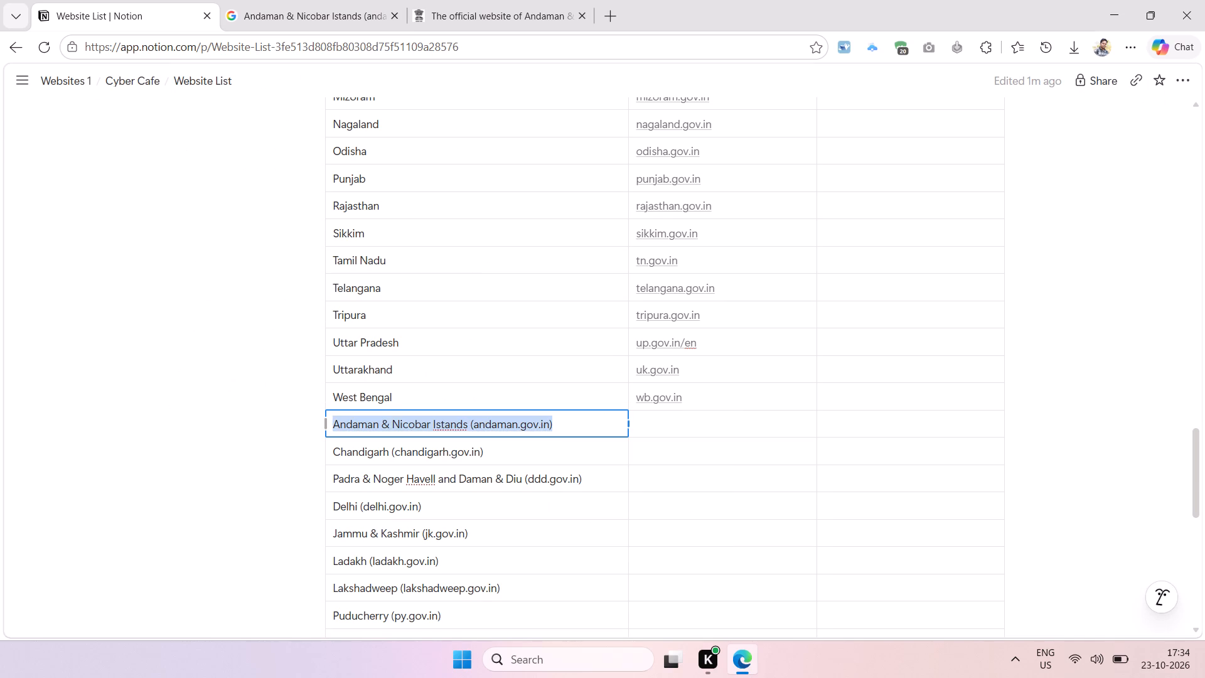
pyautogui.hotkey('ctrl', 'v')
pyautogui.press('Tab')
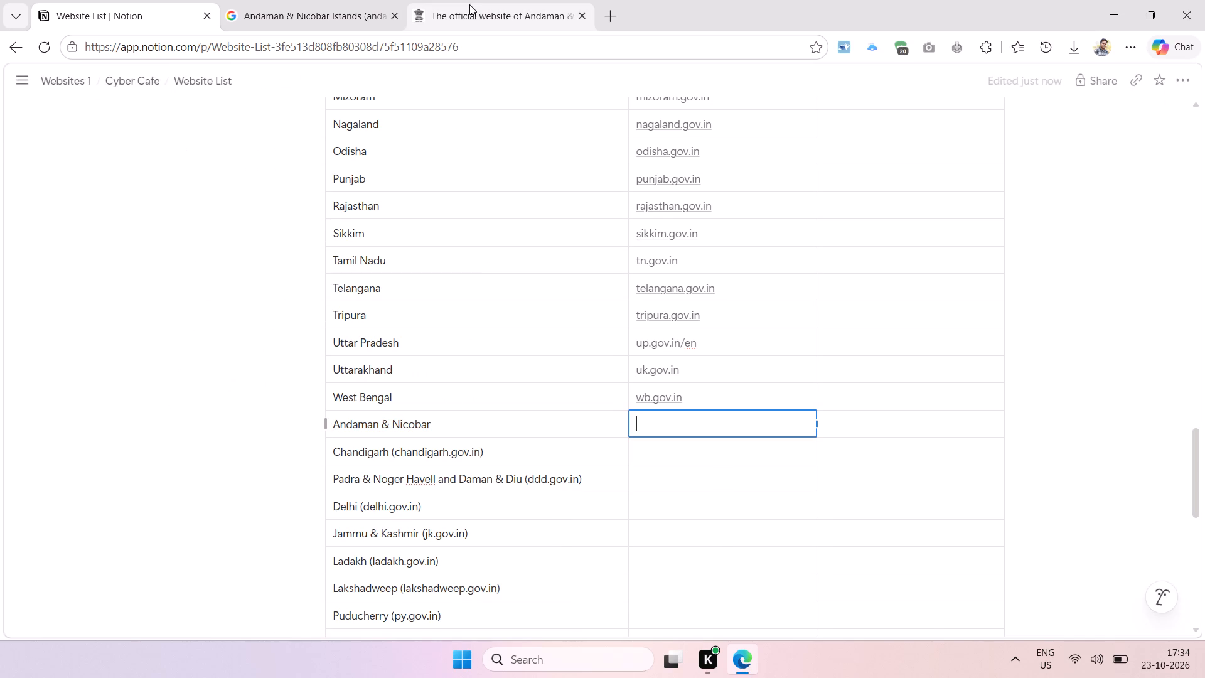
pyautogui.click(469, 4)
pyautogui.click(238, 55)
pyautogui.click(247, 50)
pyautogui.moveTo(268, 48); pyautogui.dragTo(123, 58)
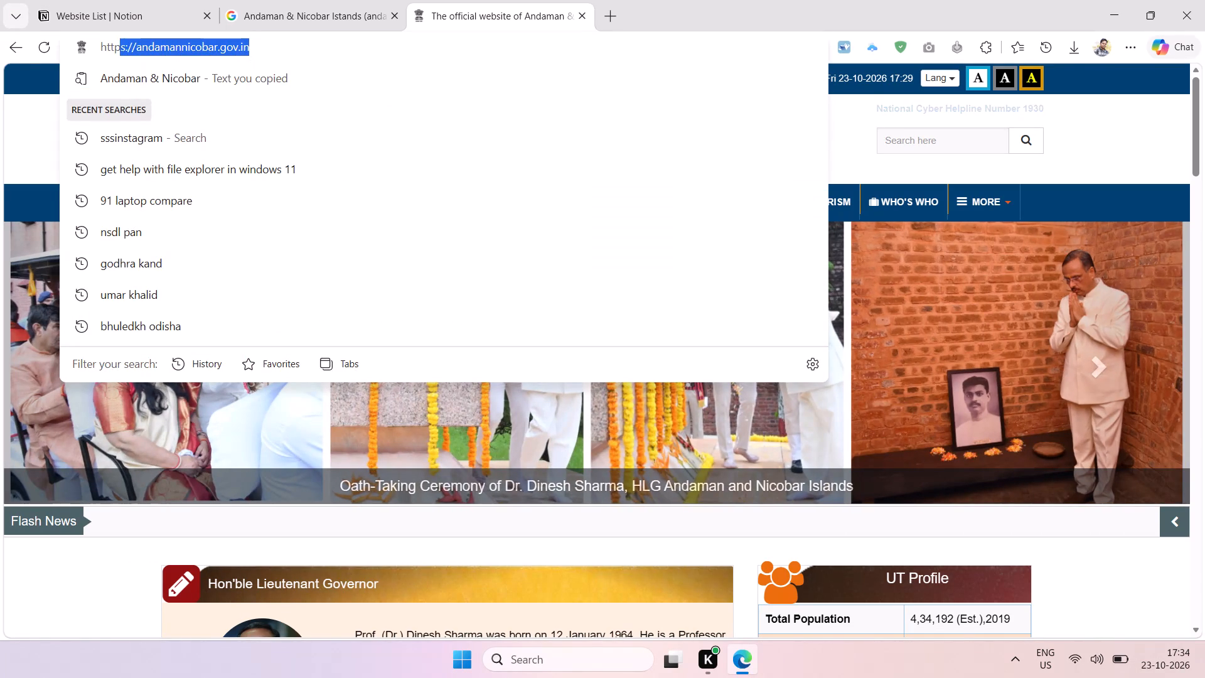
pyautogui.moveTo(123, 58); pyautogui.dragTo(138, 64)
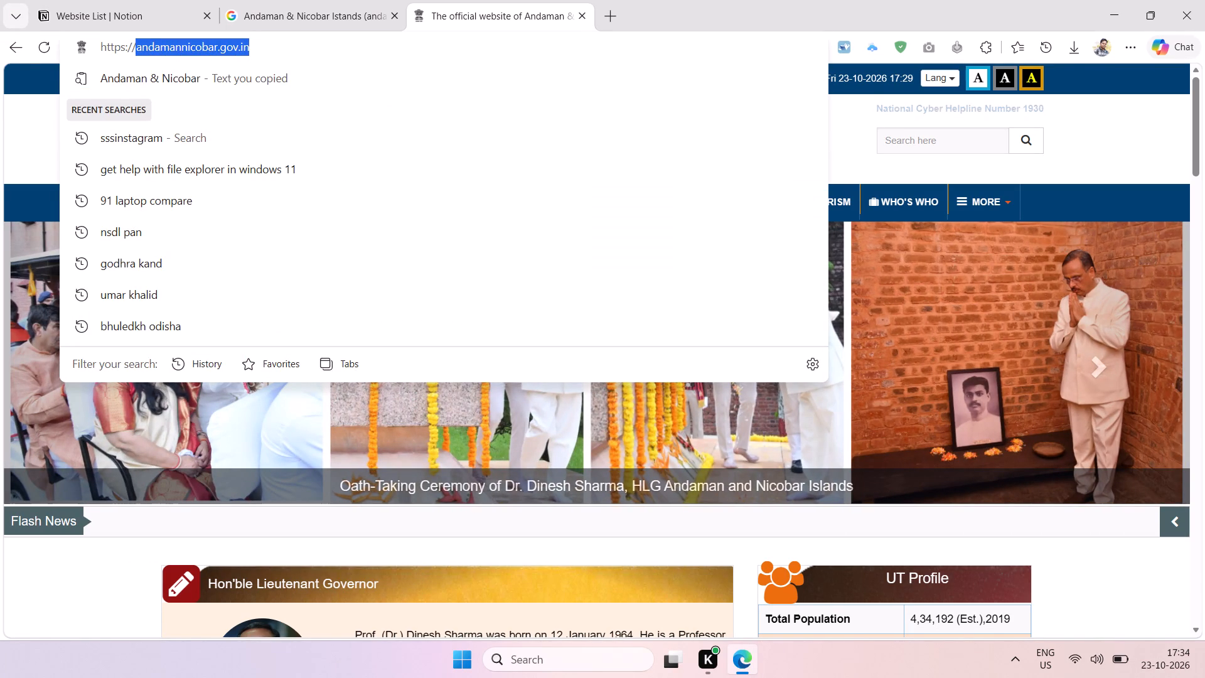
pyautogui.moveTo(138, 64); pyautogui.dragTo(139, 65)
pyautogui.hotkey('ctrl', 'x')
pyautogui.click(163, 18)
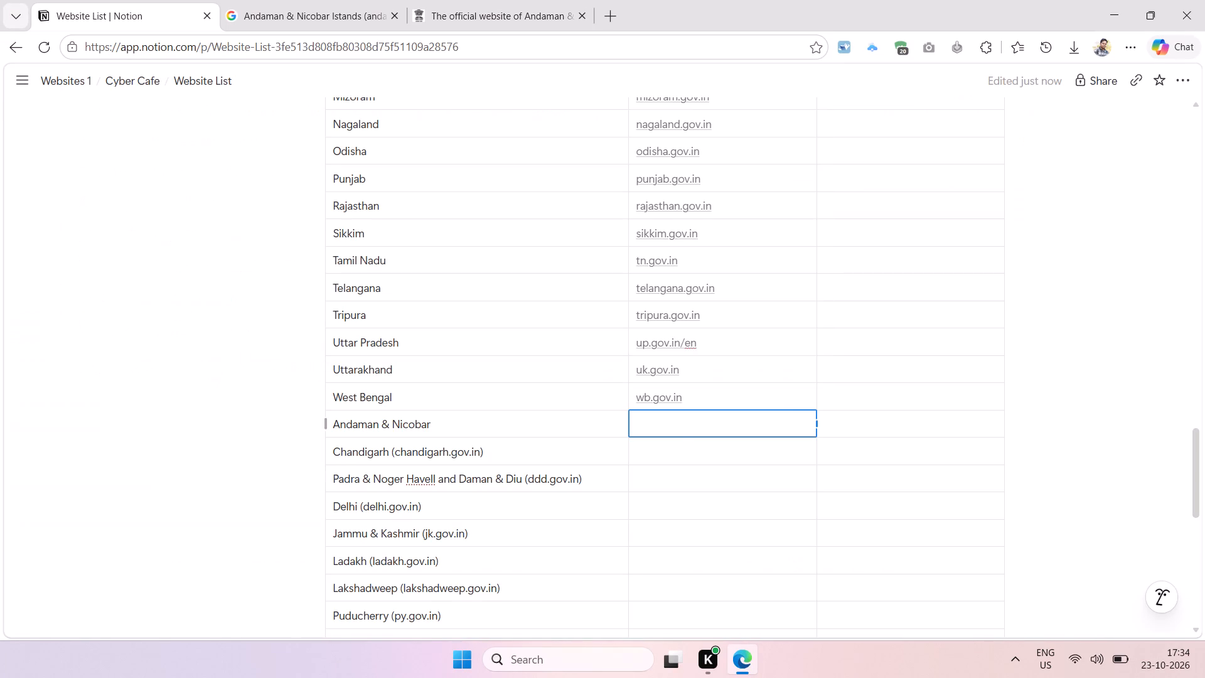
pyautogui.click(675, 426)
pyautogui.hotkey('ctrl', 'v')
pyautogui.scroll(-2, 672, 495)
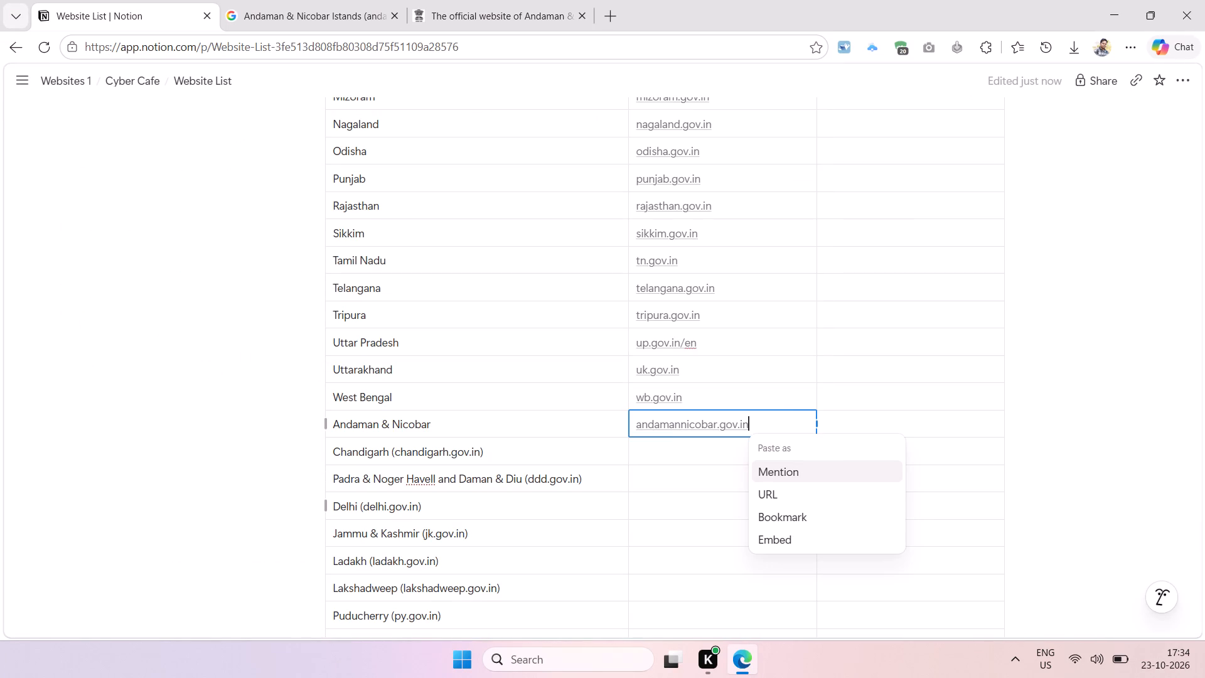
pyautogui.scroll(-4, 675, 495)
pyautogui.click(670, 481)
pyautogui.scroll(-2, 670, 481)
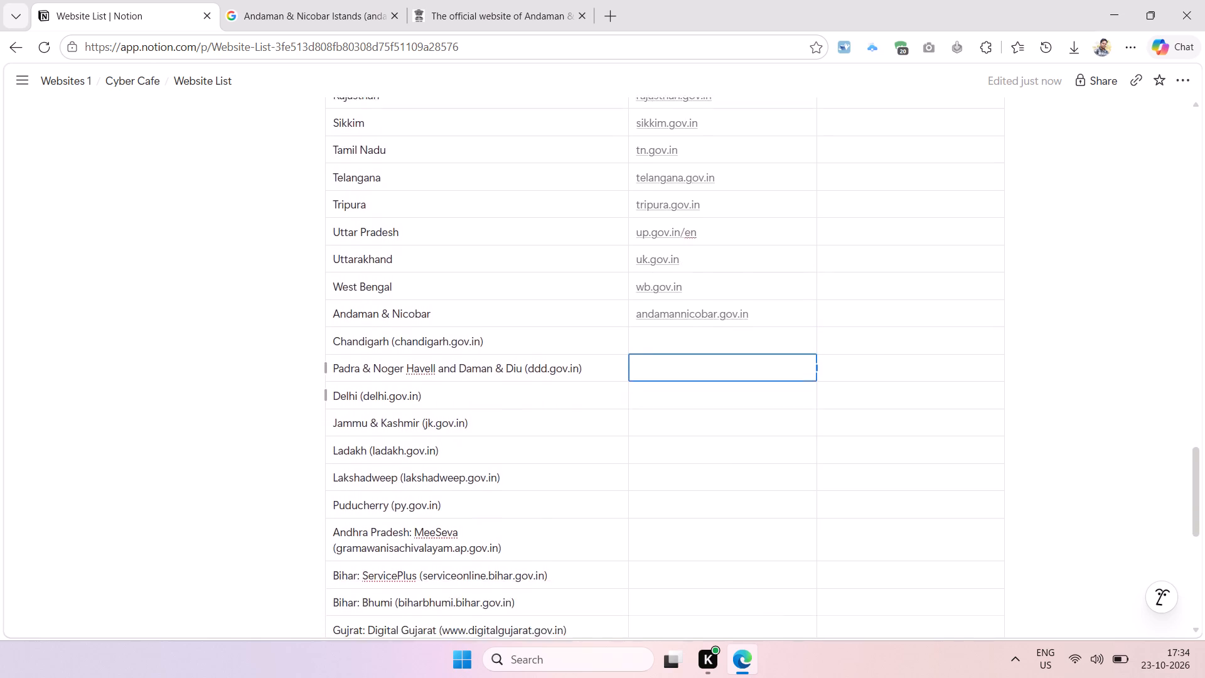
pyautogui.scroll(-4, 670, 481)
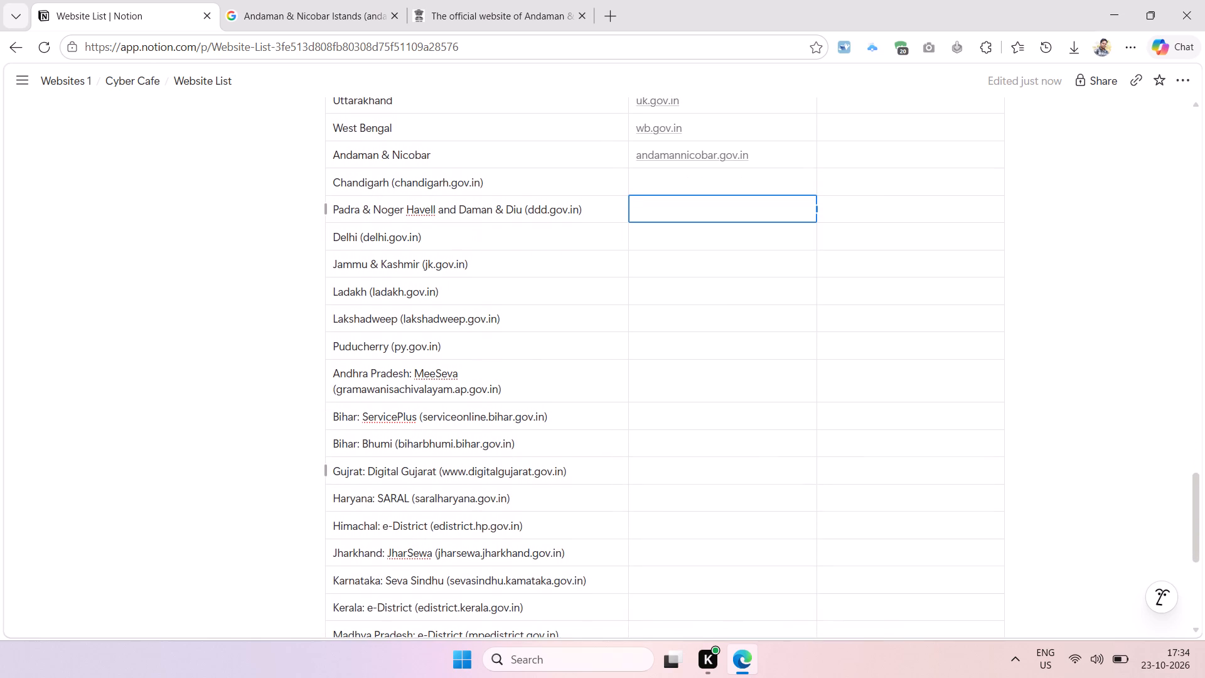
pyautogui.hotkey('ctrl', 's')
# Copy "Chandigarh (chandigarh.gov.in)" from its table cell and search Google for it, replacing the Andaman & Nicobar query.
pyautogui.click(514, 176)
pyautogui.hotkey('ctrl', 'a')
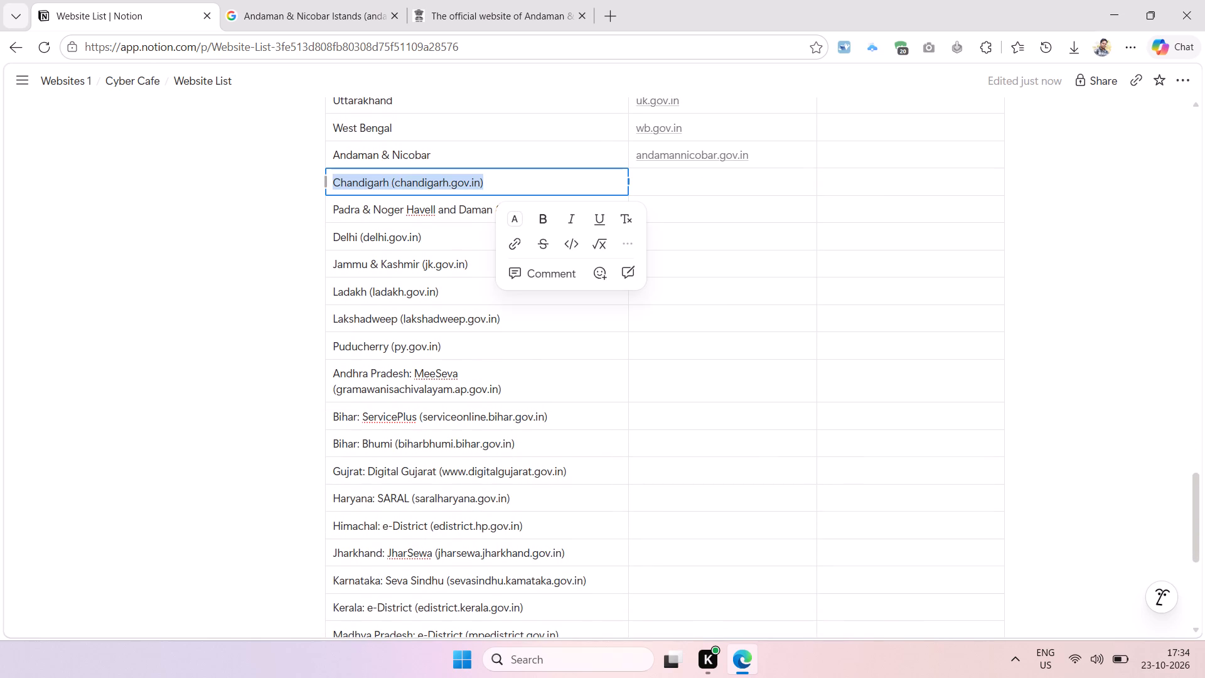
pyautogui.hotkey('ctrl', 'c')
pyautogui.click(328, 4)
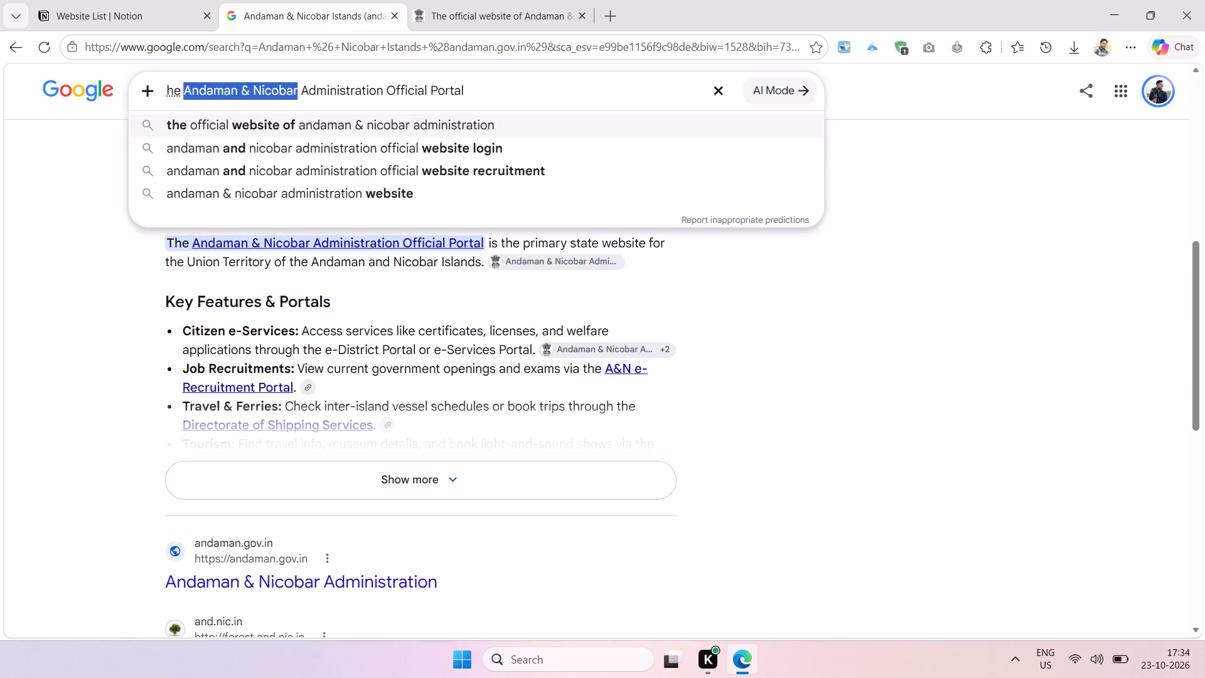
pyautogui.click(445, 89)
pyautogui.hotkey('ctrl', 'a')
pyautogui.hotkey('ctrl', 'v')
pyautogui.press('Return')
# Take the Andaman & Nicobar portal tab back to its Google results and search there for "Chandigarh (chandigarh.gov.in)".
pyautogui.click(486, 7)
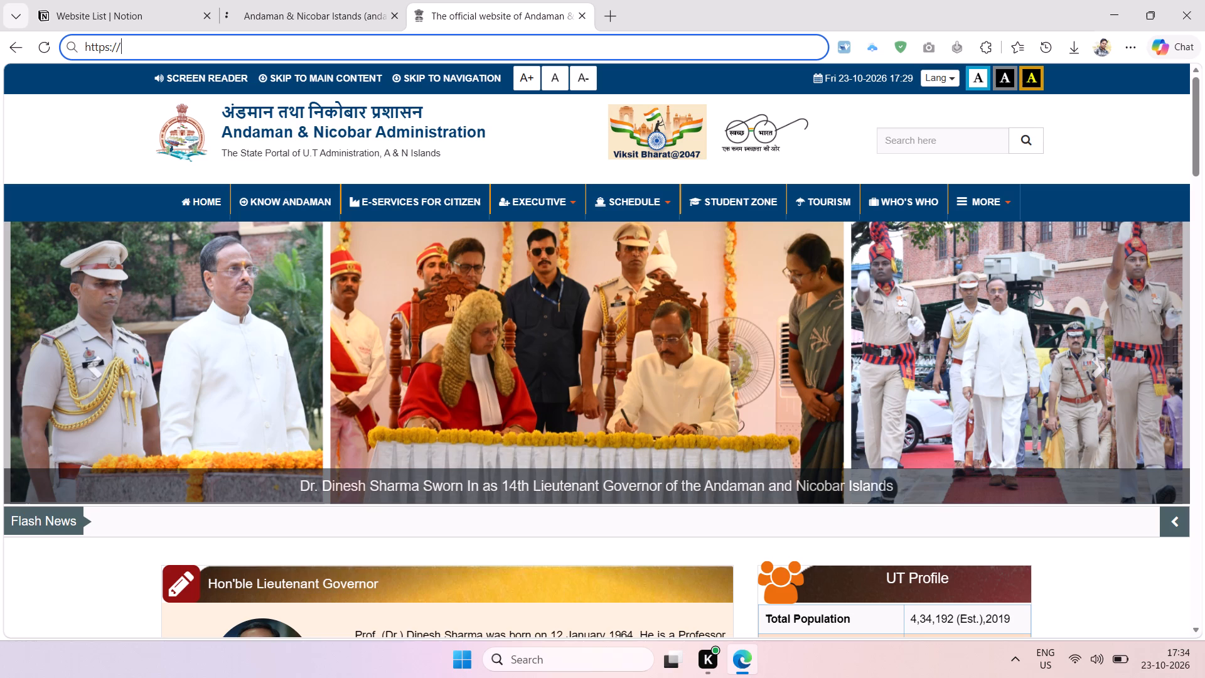
pyautogui.click(8, 49)
pyautogui.click(434, 100)
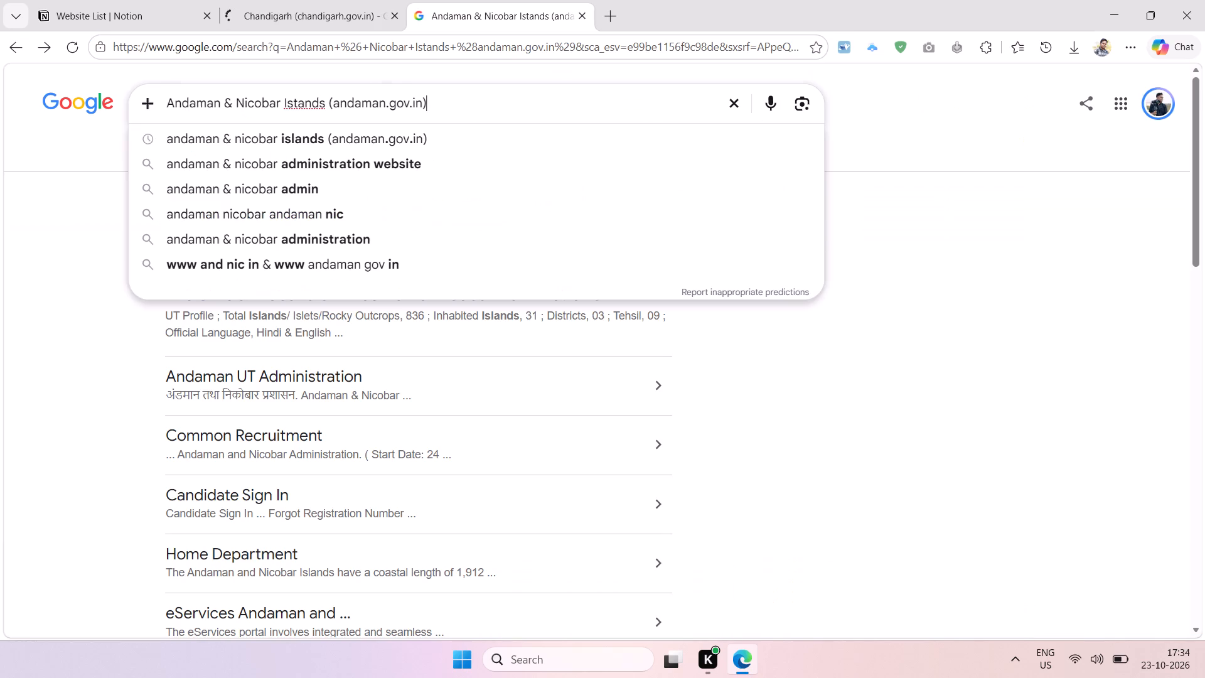
pyautogui.hotkey('ctrl', 'a')
pyautogui.hotkey('ctrl', 'v')
pyautogui.press('Return')
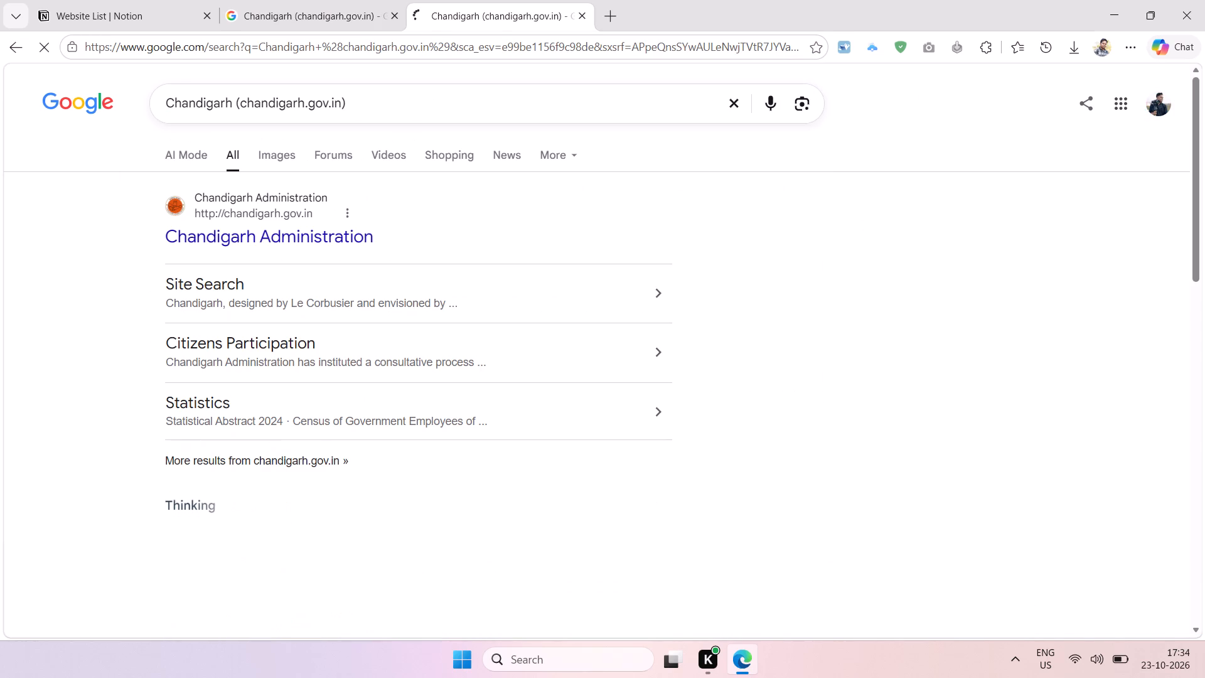
# Open the search result for the Chandigarh Administration website.
pyautogui.click(321, 237)
# Look through the Chandigarh results in the other Google search tab, down to the AI Overview.
pyautogui.click(297, 11)
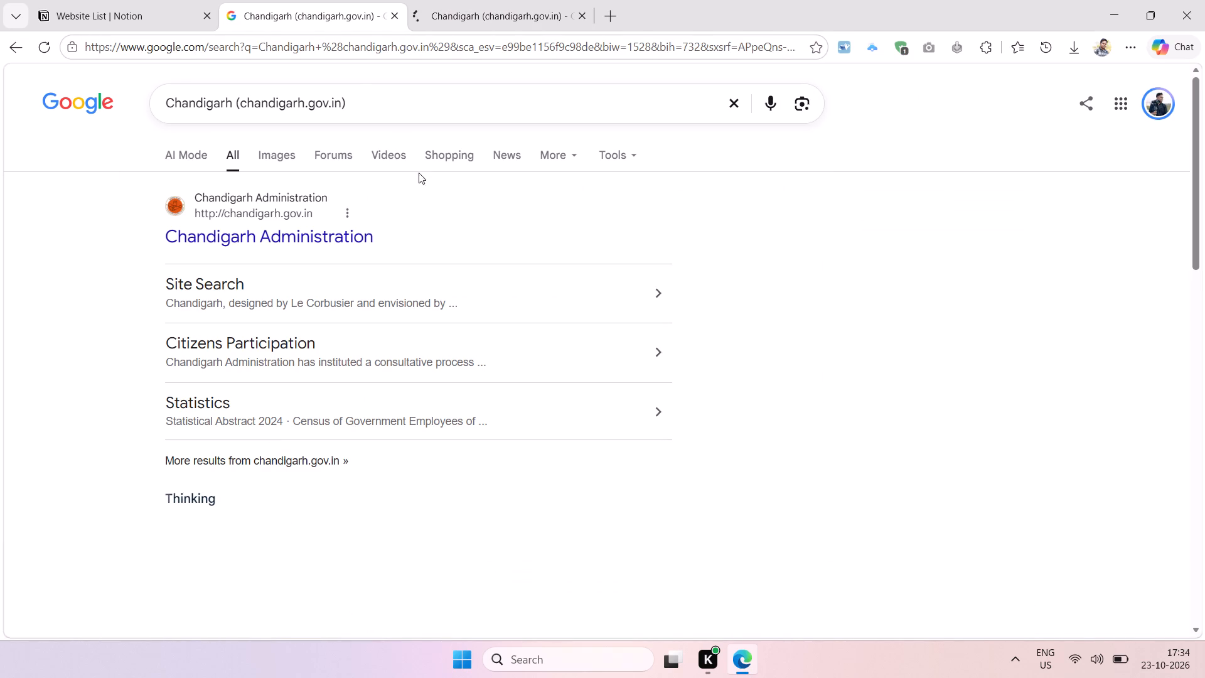
pyautogui.scroll(-3, 473, 217)
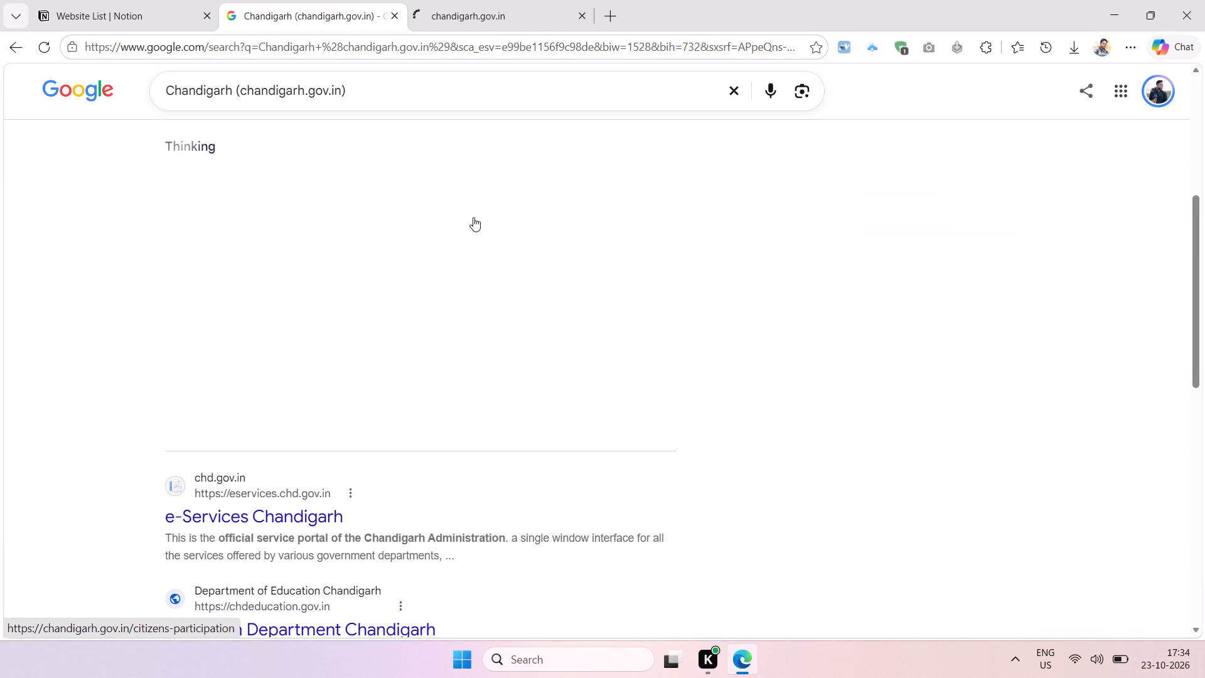
pyautogui.scroll(-1, 473, 217)
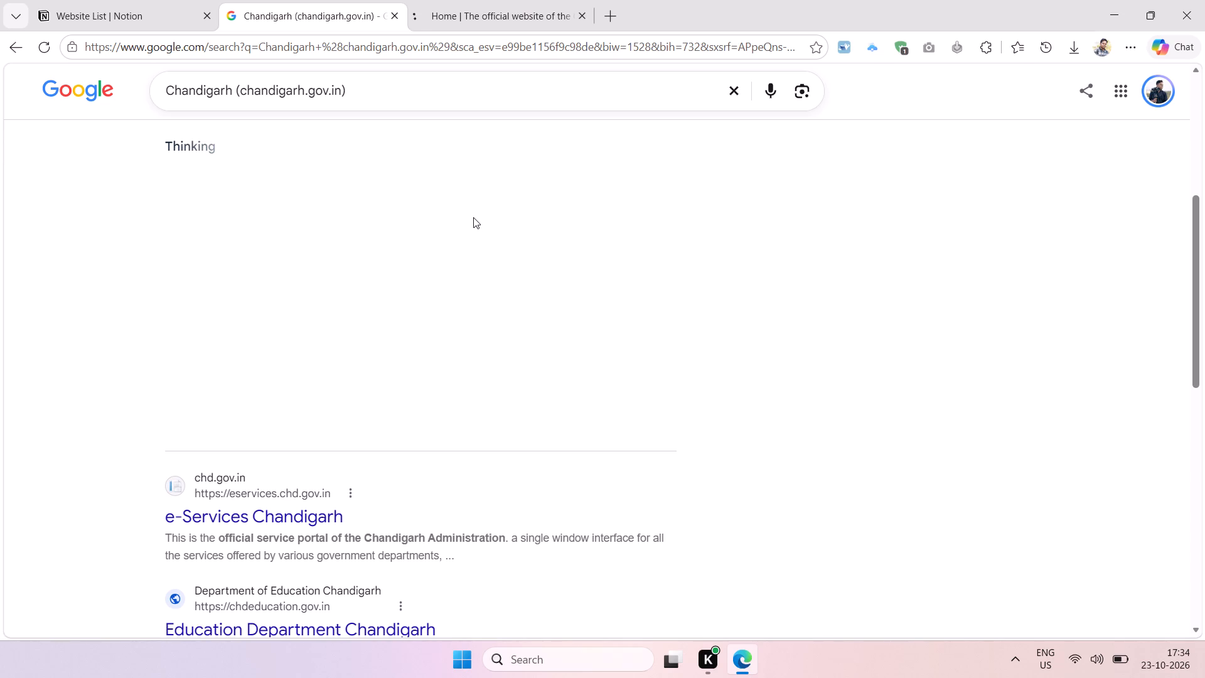
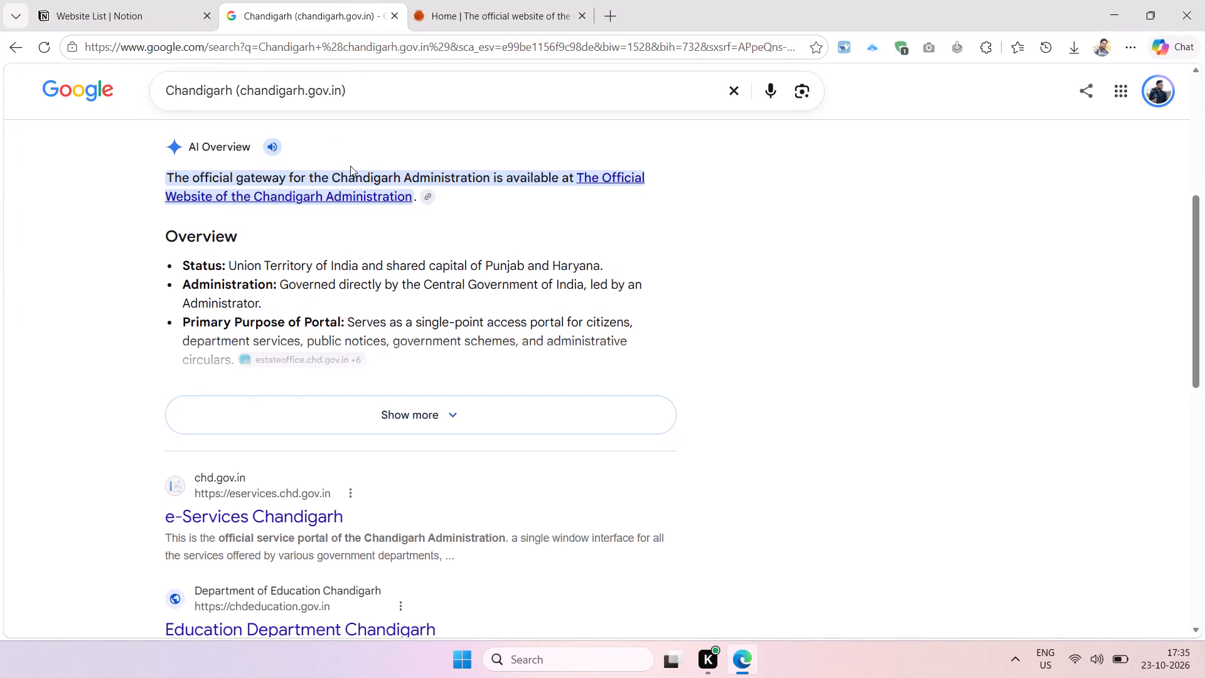
# Copy "Chandigarh" from the AI Overview and replace the "Chandigarh (chandigarh.gov.in)" entry in the Notion table with it.
pyautogui.doubleClick(356, 182)
pyautogui.hotkey('ctrl', 'c')
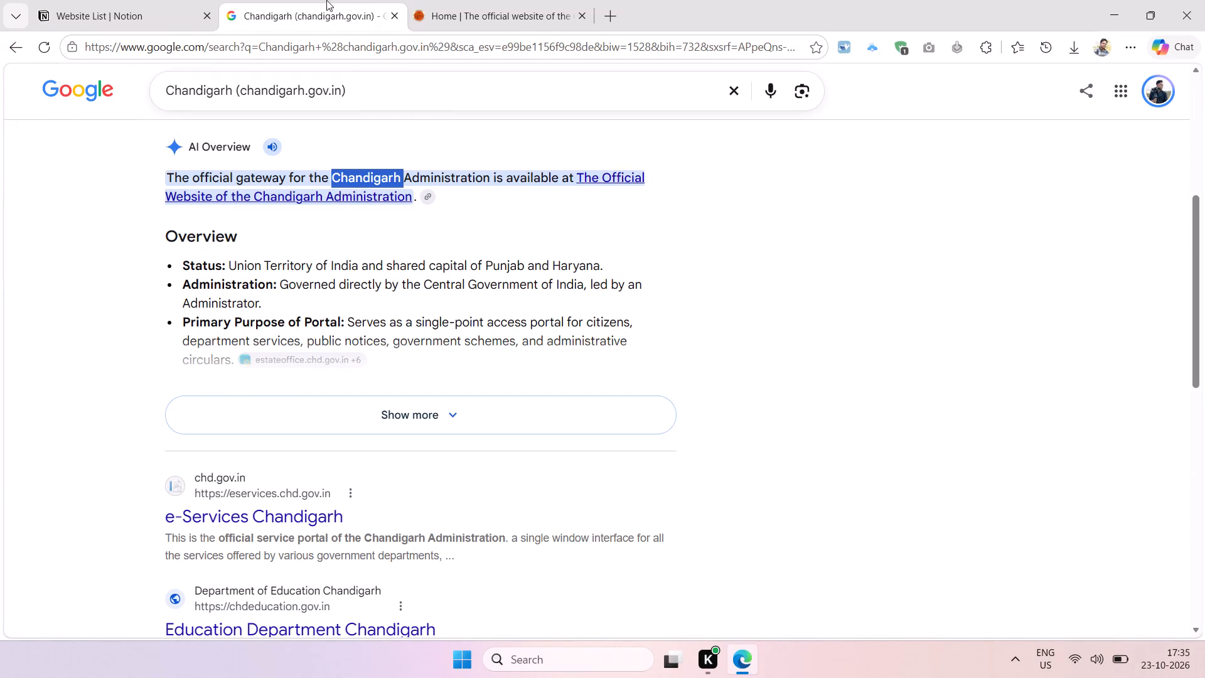
pyautogui.click(111, 16)
pyautogui.click(497, 181)
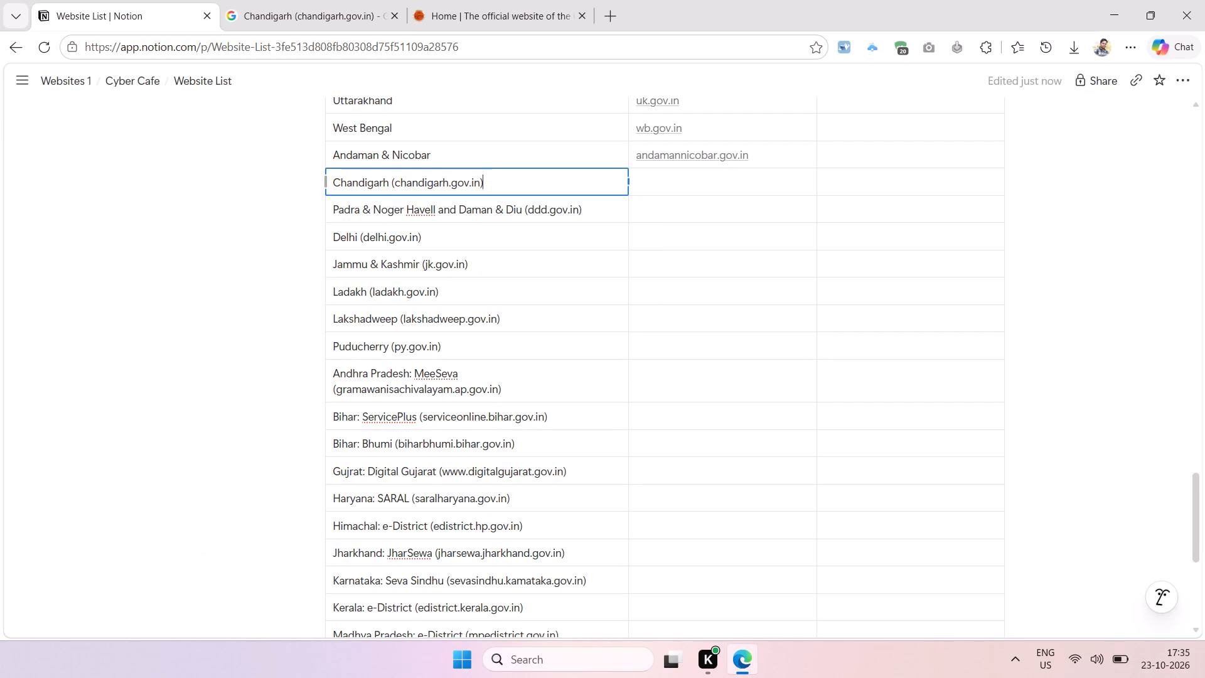
pyautogui.hotkey('ctrl', 'a')
pyautogui.hotkey('ctrl', 'v')
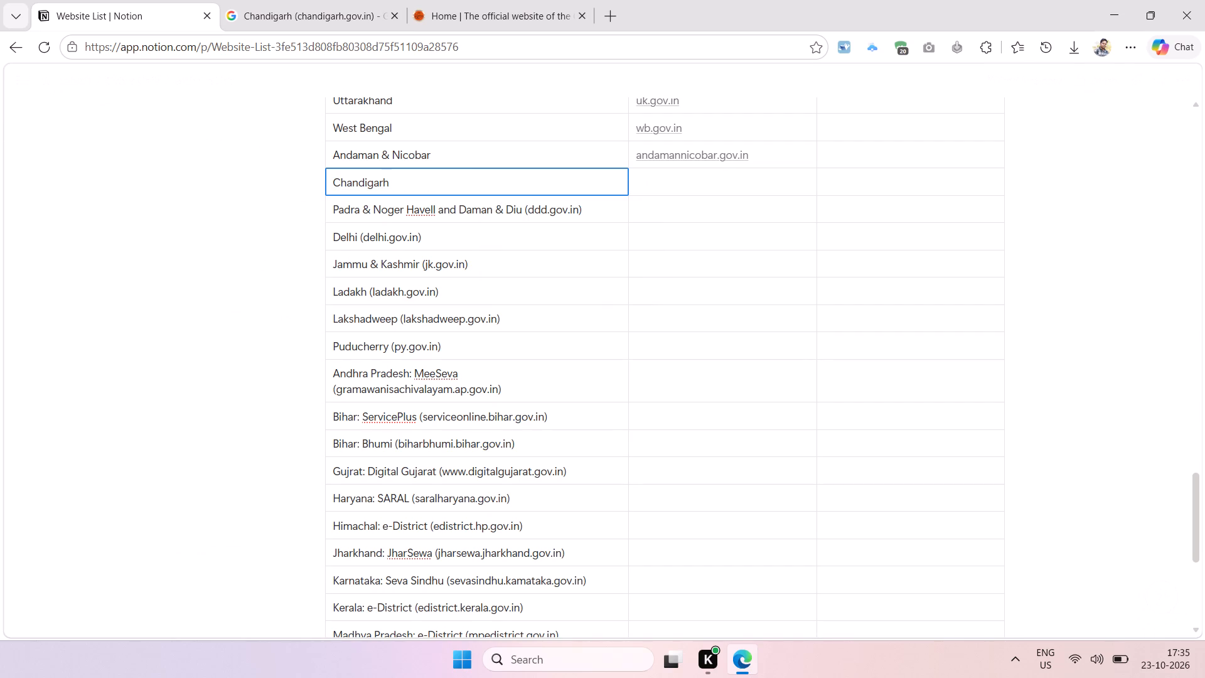
pyautogui.press('BackSpace')
pyautogui.press('Tab')
# Copy the address chandigarh.gov.in from the Chandigarh Administration website and enter it in the second column of the Chandigarh row.
pyautogui.click(474, 10)
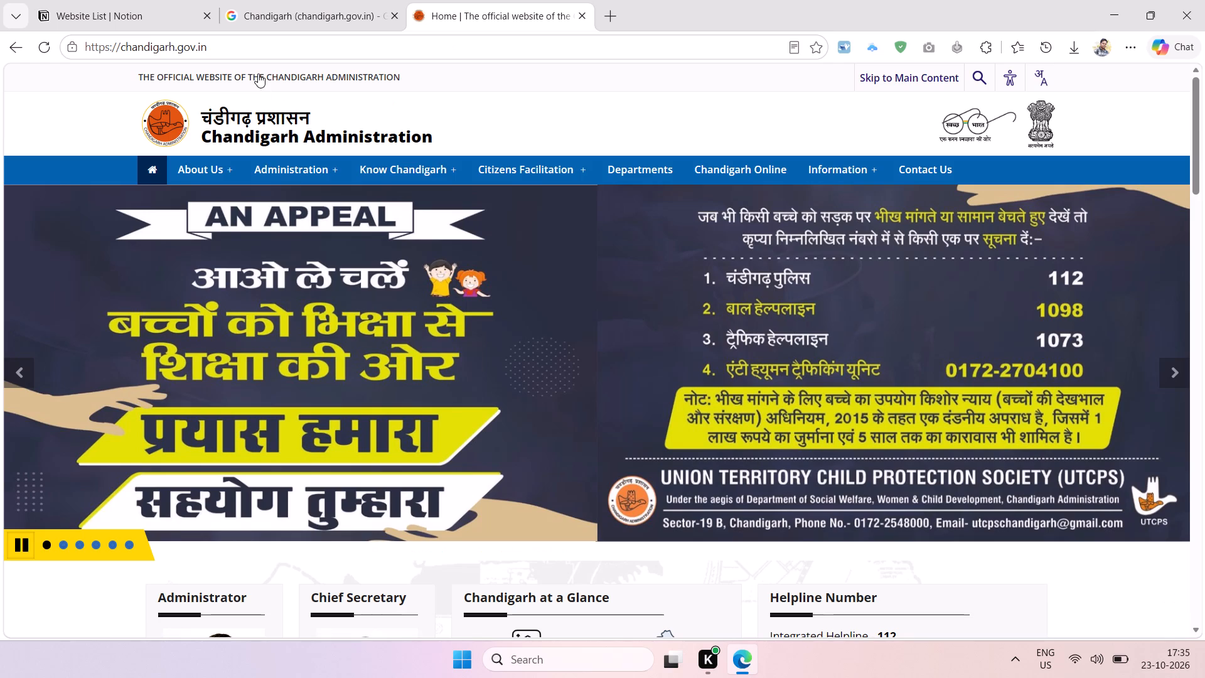
pyautogui.click(252, 48)
pyautogui.click(233, 55)
pyautogui.moveTo(247, 50); pyautogui.dragTo(136, 64)
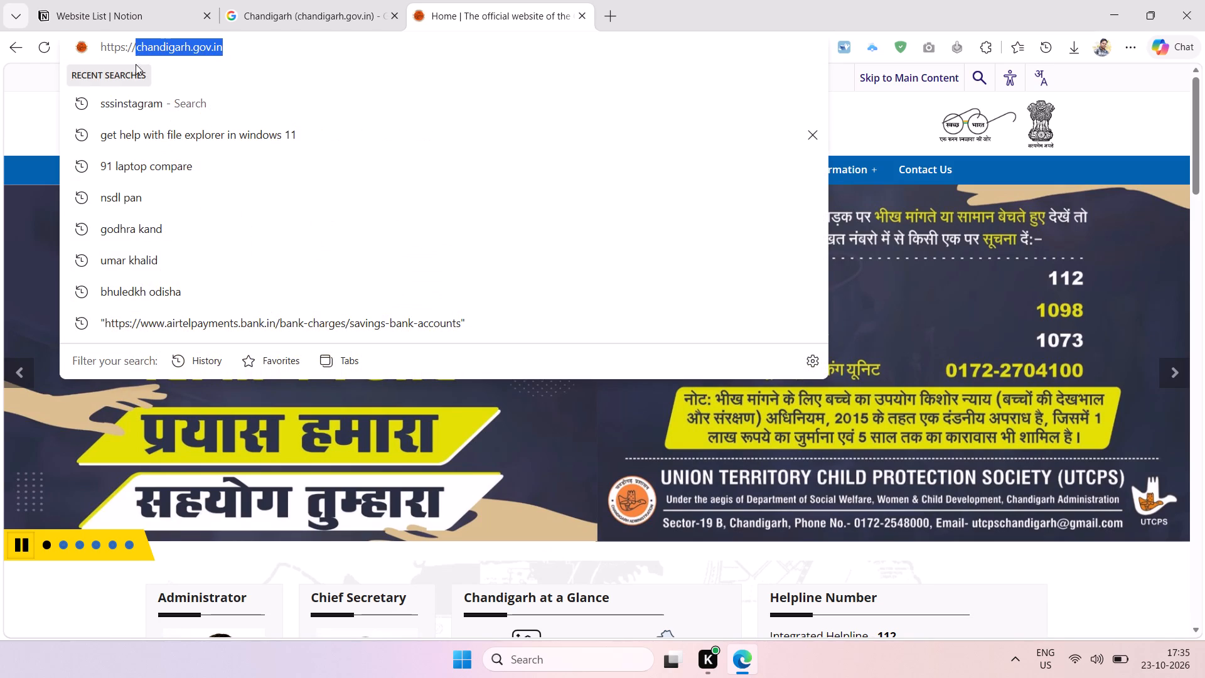
pyautogui.hotkey('ctrl', 'x')
pyautogui.click(159, 13)
pyautogui.click(660, 190)
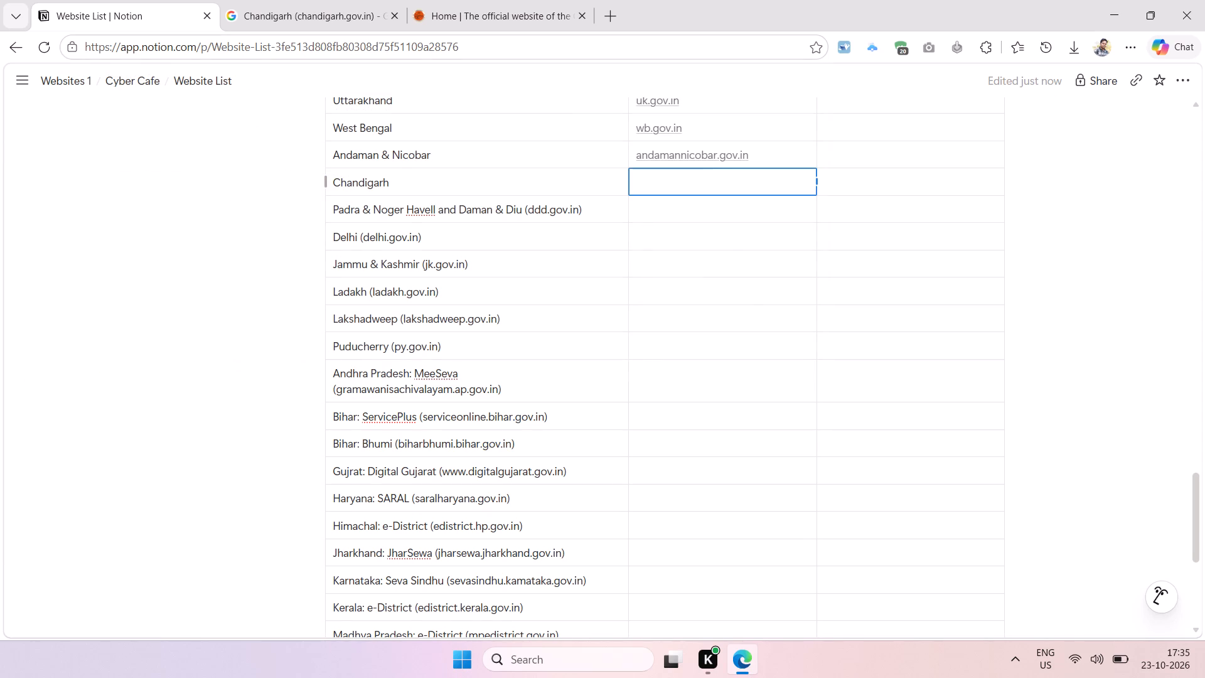
pyautogui.hotkey('ctrl', 'v')
# Copy "Padra & Noger Havell and Daman & Diu (ddd.gov.in)" from its table cell and search Google for it, replacing the Chandigarh query.
pyautogui.click(604, 207)
pyautogui.hotkey('ctrl', 'a')
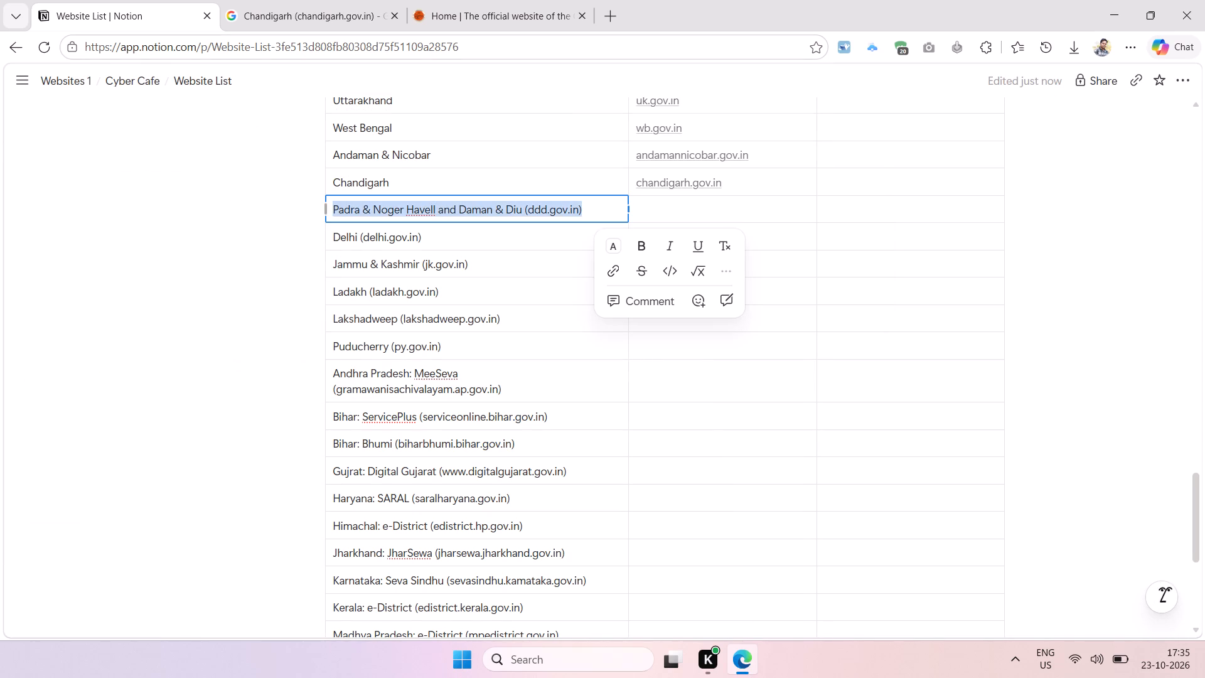
pyautogui.hotkey('ctrl', 'c')
pyautogui.click(321, 6)
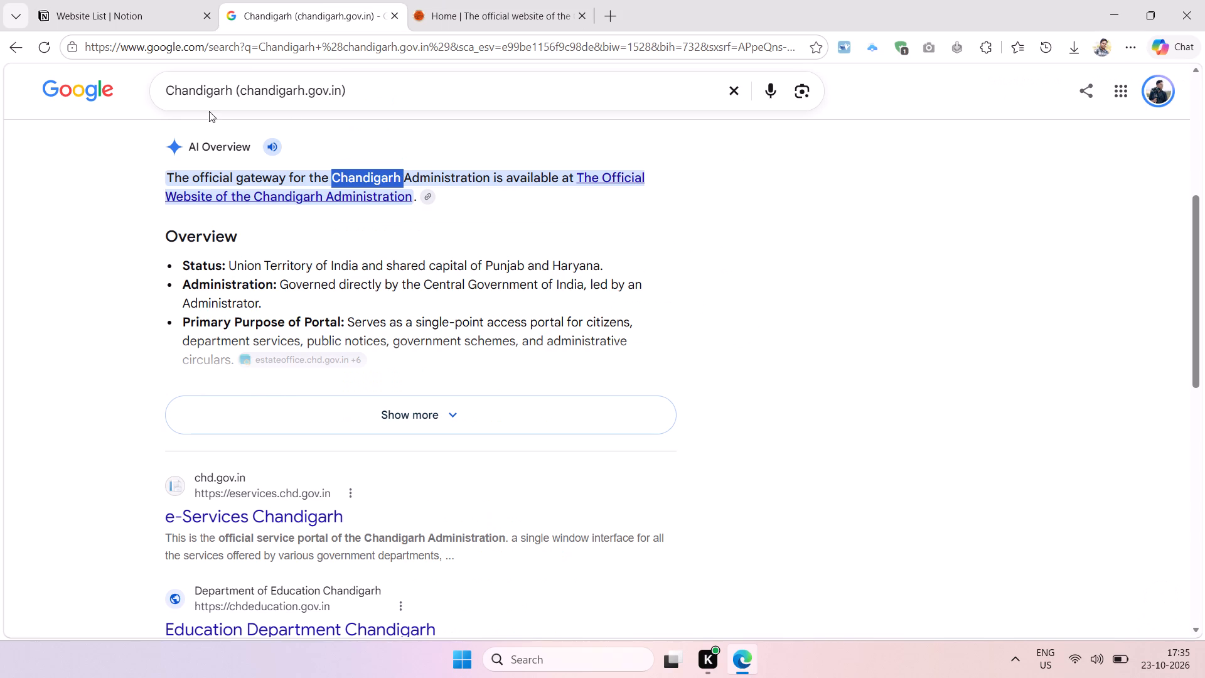
pyautogui.click(366, 95)
pyautogui.hotkey('ctrl', 'a')
pyautogui.hotkey('ctrl', 'v')
pyautogui.press('Return')
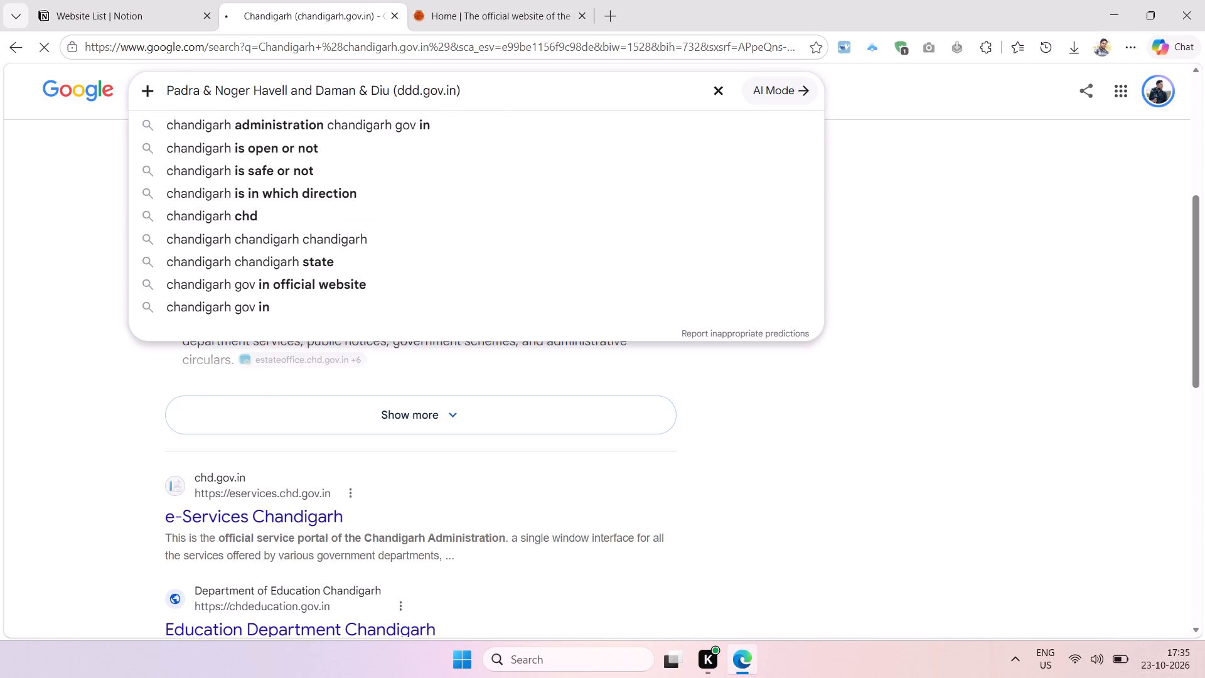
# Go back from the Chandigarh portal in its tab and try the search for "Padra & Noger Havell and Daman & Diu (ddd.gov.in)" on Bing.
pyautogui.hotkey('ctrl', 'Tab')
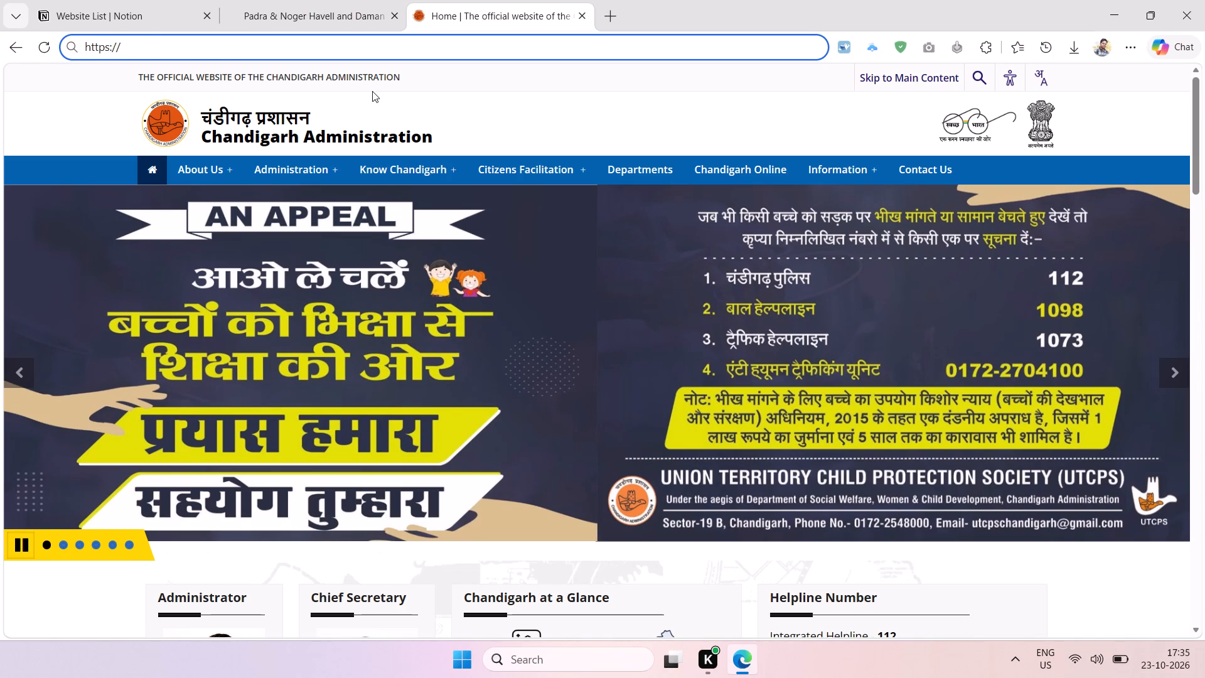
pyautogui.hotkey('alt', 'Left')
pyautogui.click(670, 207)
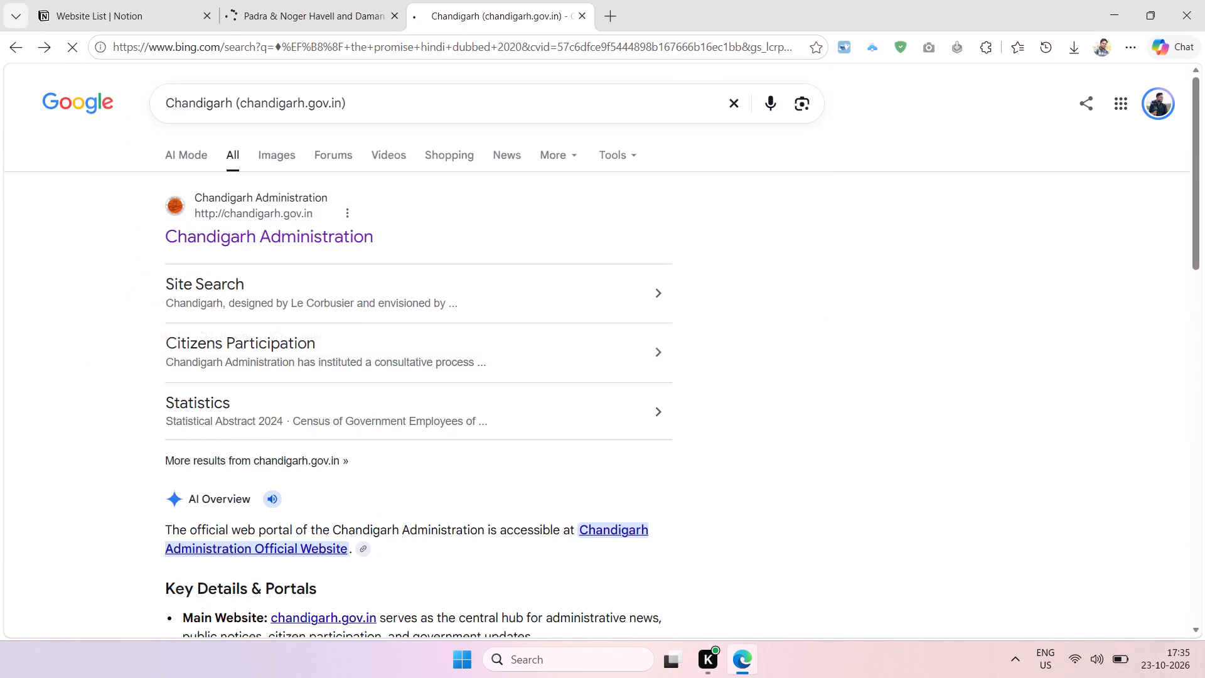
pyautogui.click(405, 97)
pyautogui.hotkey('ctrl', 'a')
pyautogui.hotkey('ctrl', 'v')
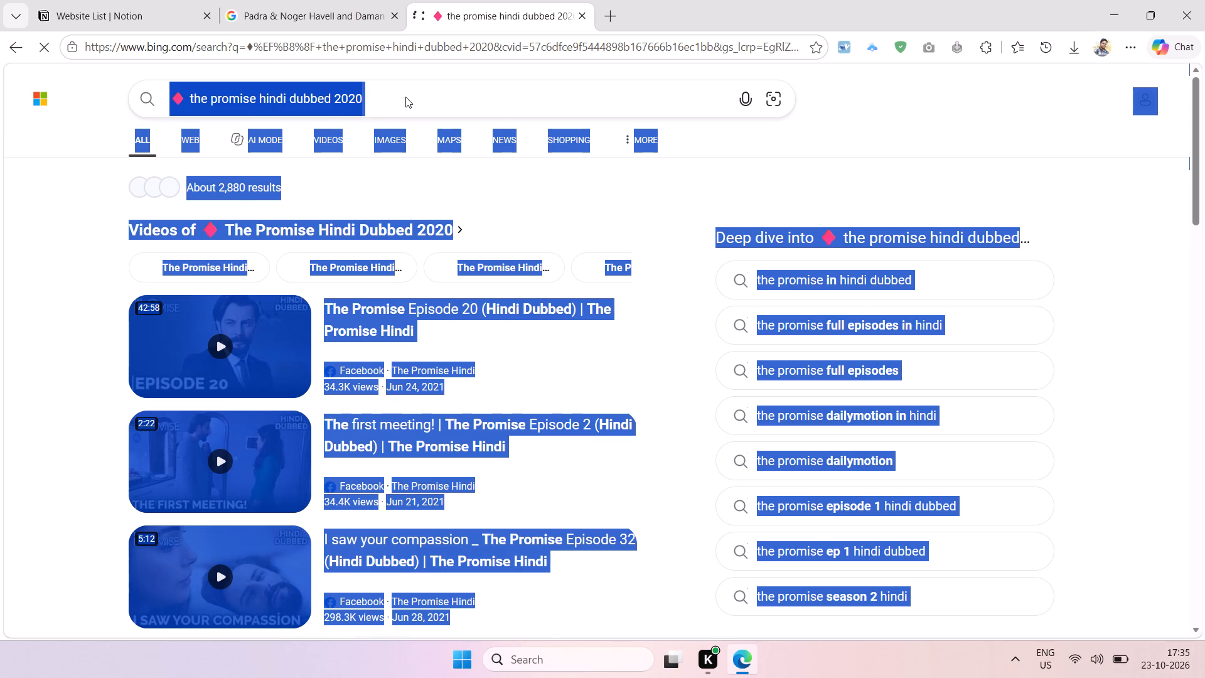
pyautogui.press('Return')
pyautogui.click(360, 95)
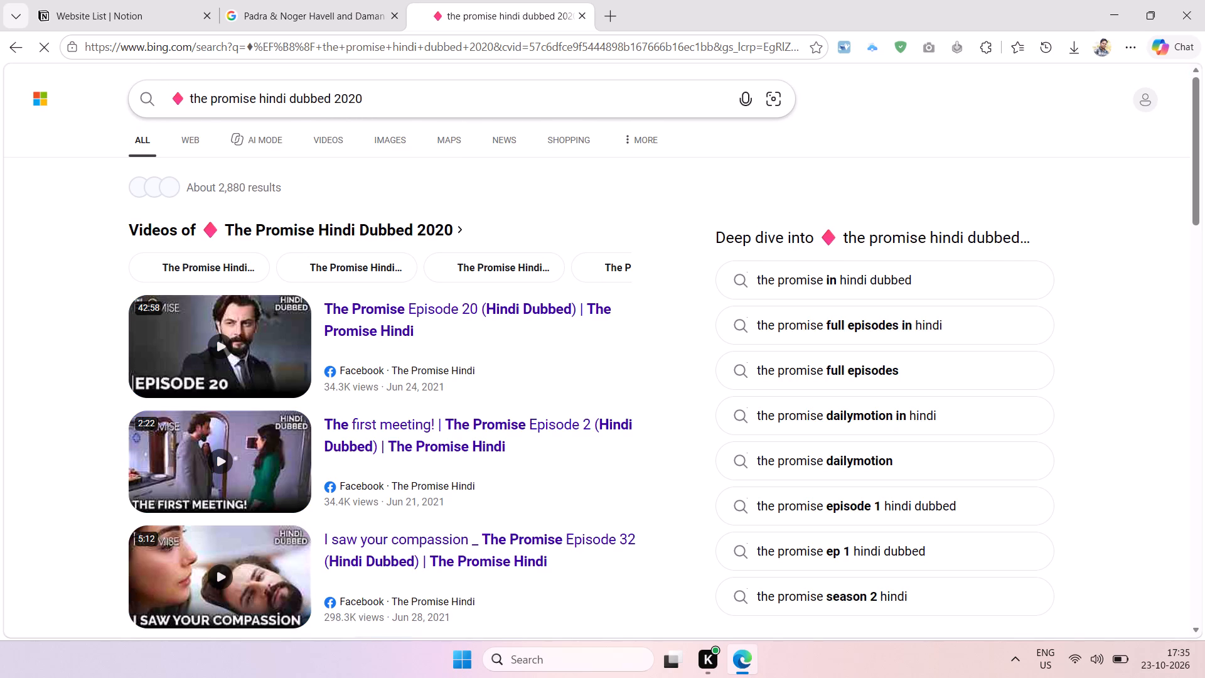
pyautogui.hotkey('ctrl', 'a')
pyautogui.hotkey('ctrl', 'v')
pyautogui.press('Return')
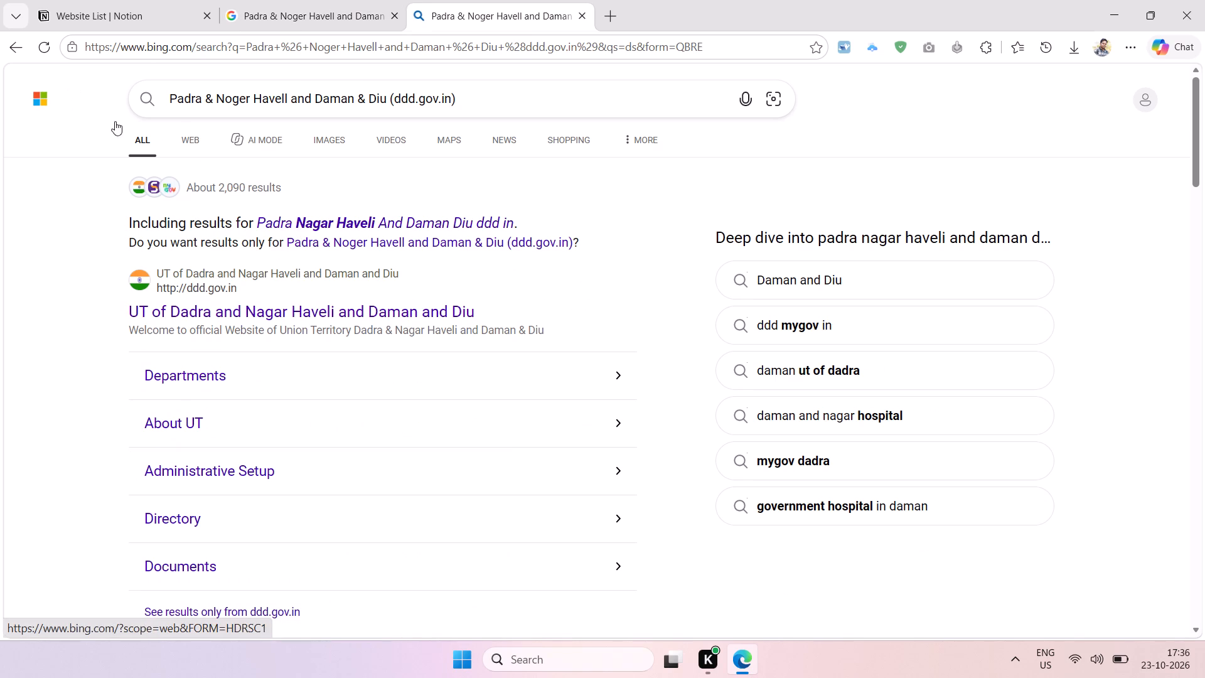
# Return this tab to its Google results and search there for "Padra & Noger Havell and Daman & Diu (ddd.gov.in)".
pyautogui.click(14, 47)
pyautogui.click(14, 47)
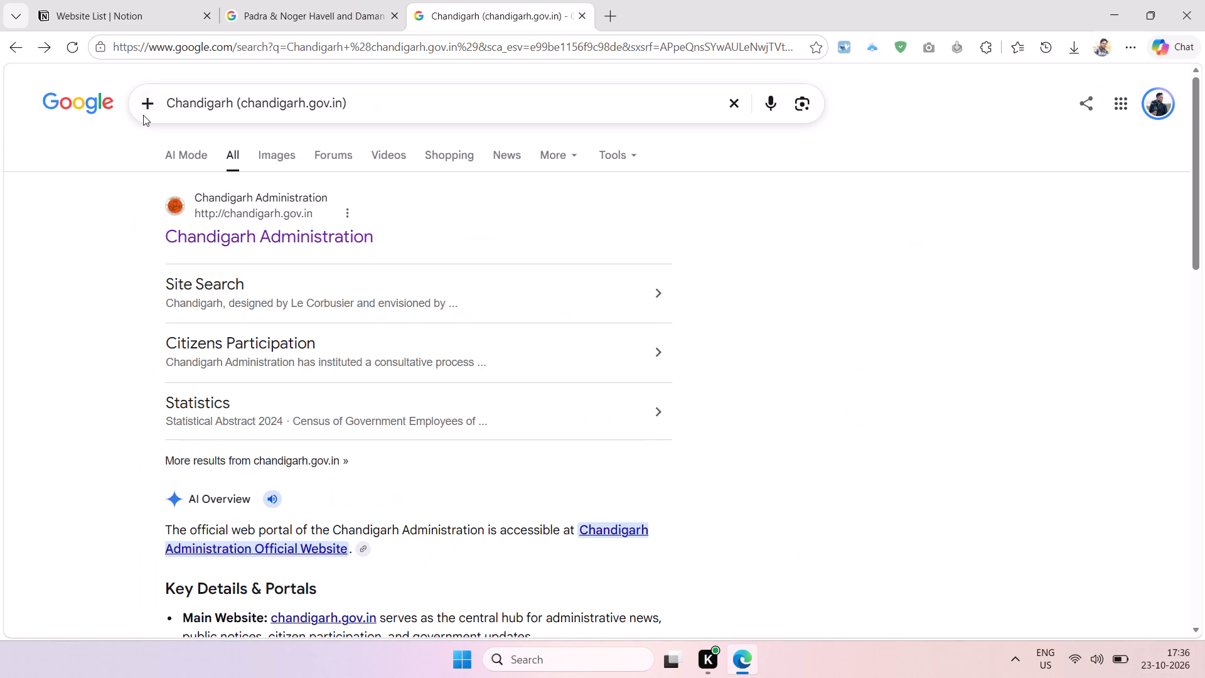
pyautogui.click(361, 99)
pyautogui.hotkey('ctrl', 'a')
pyautogui.hotkey('ctrl', 'v')
pyautogui.press('Return')
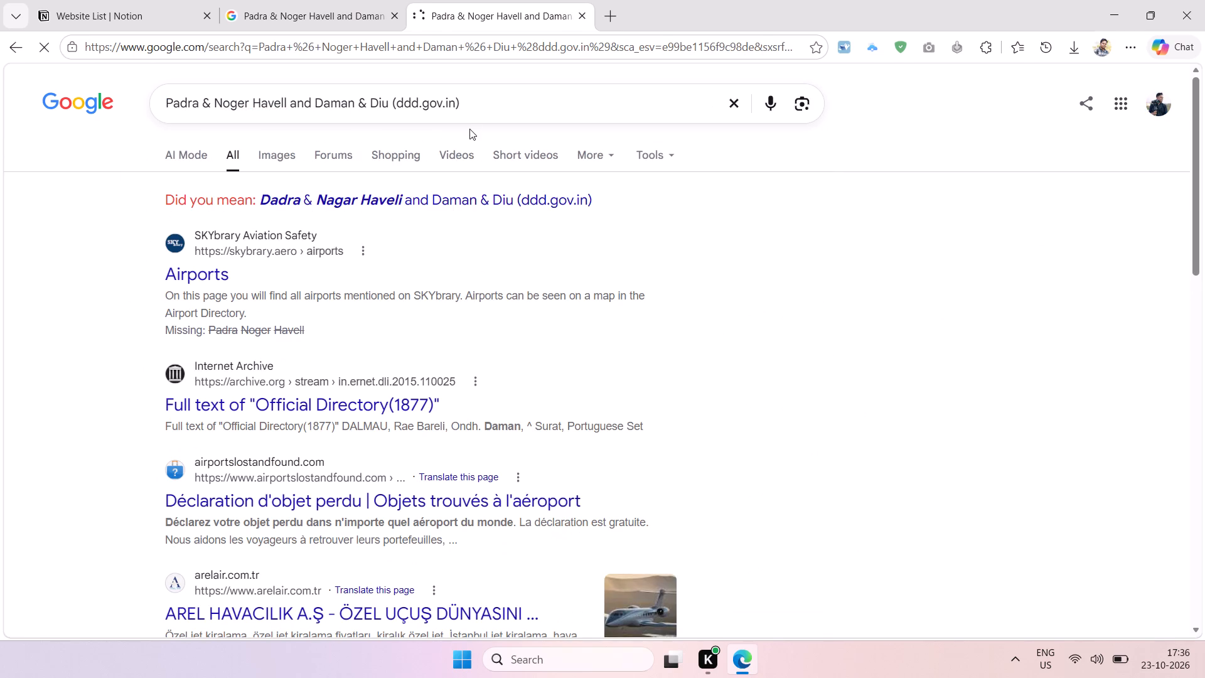
pyautogui.click(485, 90)
pyautogui.press('Return')
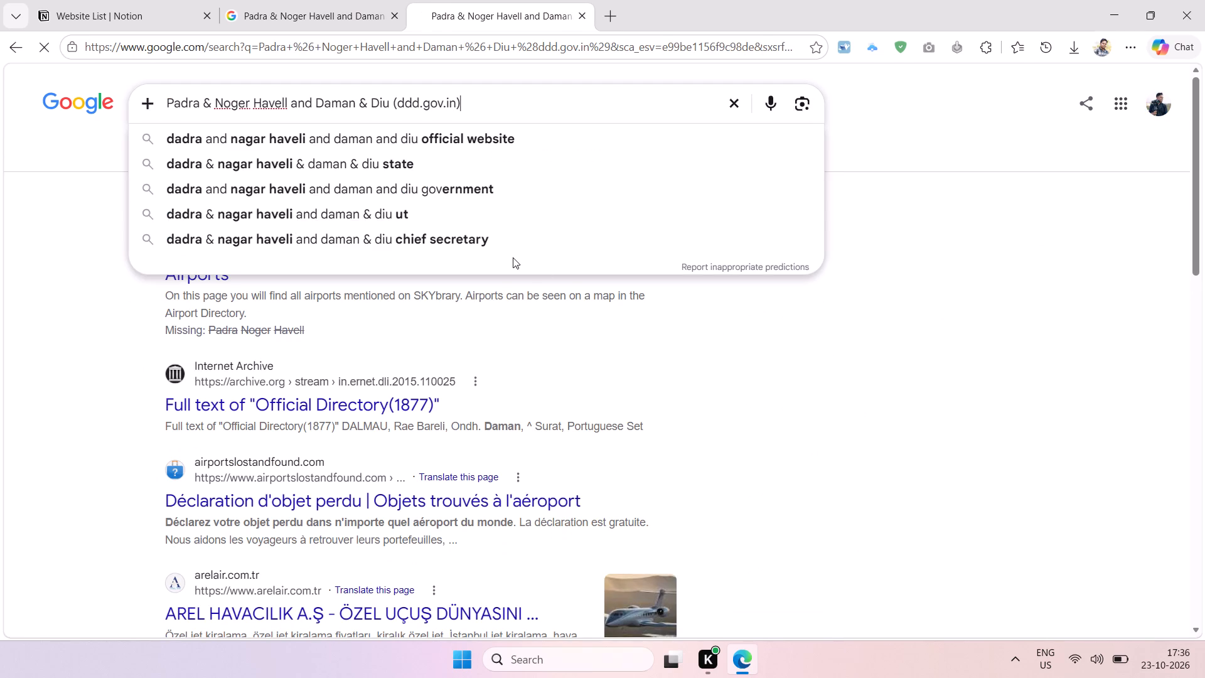
# Accept the suggested spelling "Dadra & Nagar Haveli and Daman & Diu (ddd.gov.in)" in both Google search tabs.
pyautogui.click(524, 196)
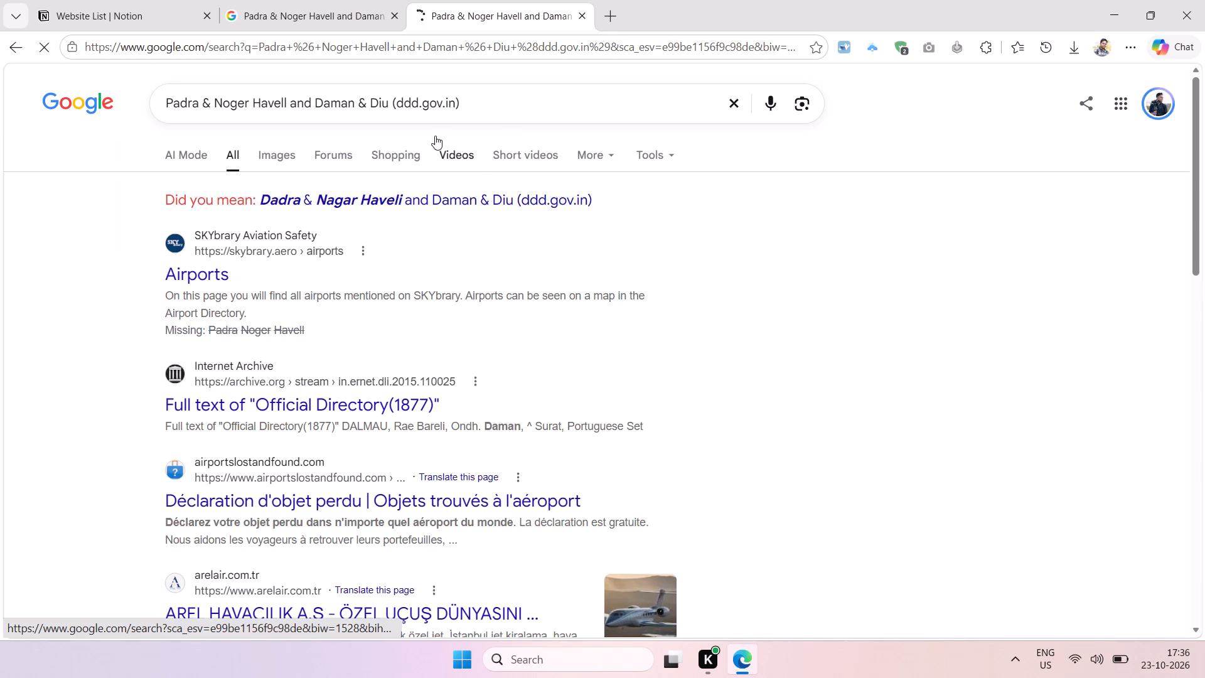
pyautogui.click(323, 11)
pyautogui.click(368, 200)
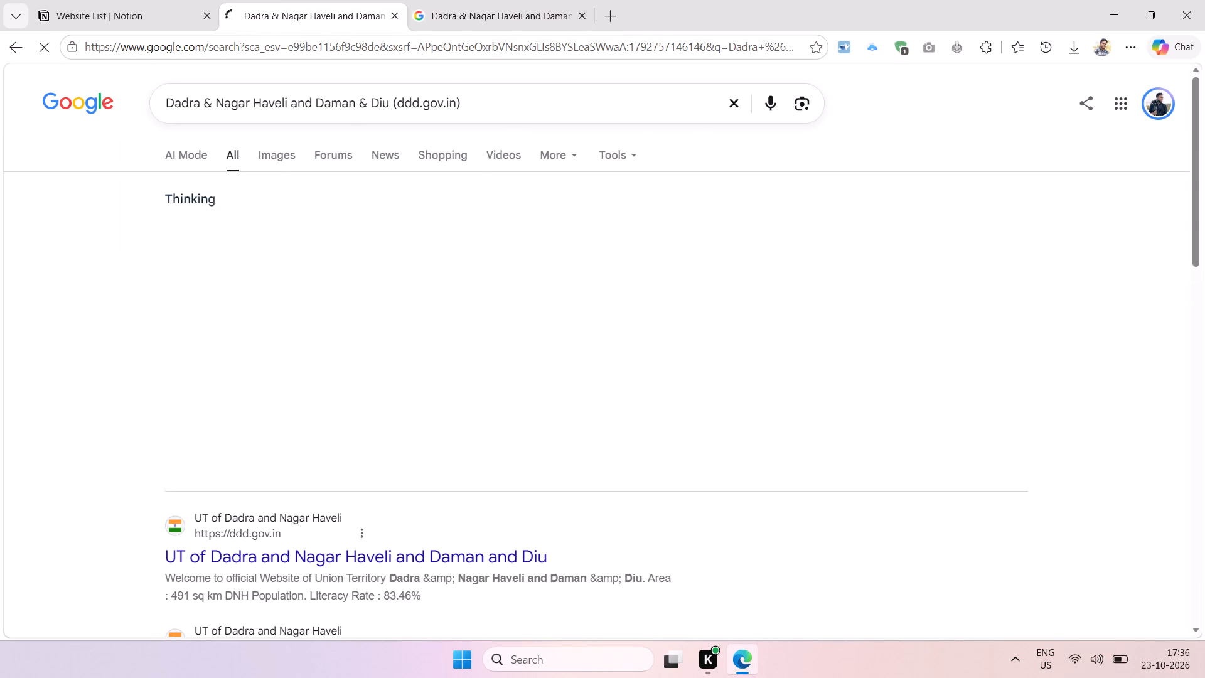
# Open the ddd.gov.in search result for UT of Dadra and Nagar Haveli and Daman and Diu in the second search tab.
pyautogui.click(503, 6)
pyautogui.click(316, 553)
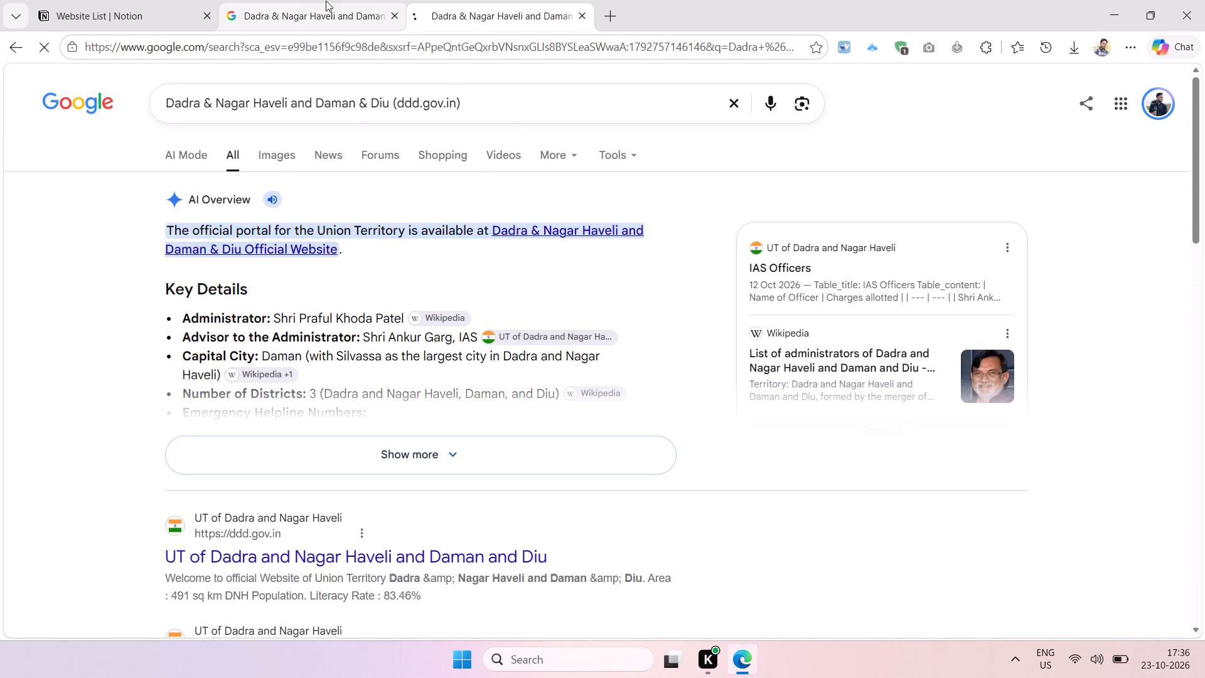
# Replace the "Padra & Noger Havell" table entry with "Union Territory of Dadra and Nagar Haveli and Daman and Diu" copied from the AI Overview.
pyautogui.click(319, 1)
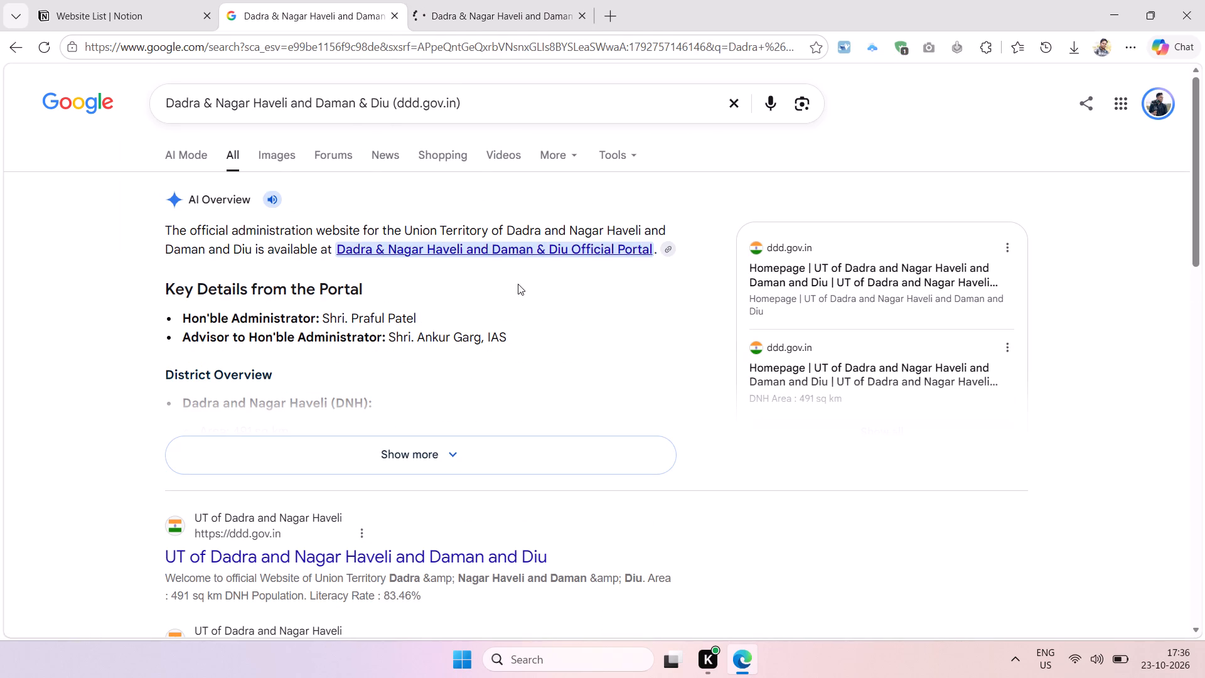
pyautogui.click(506, 230)
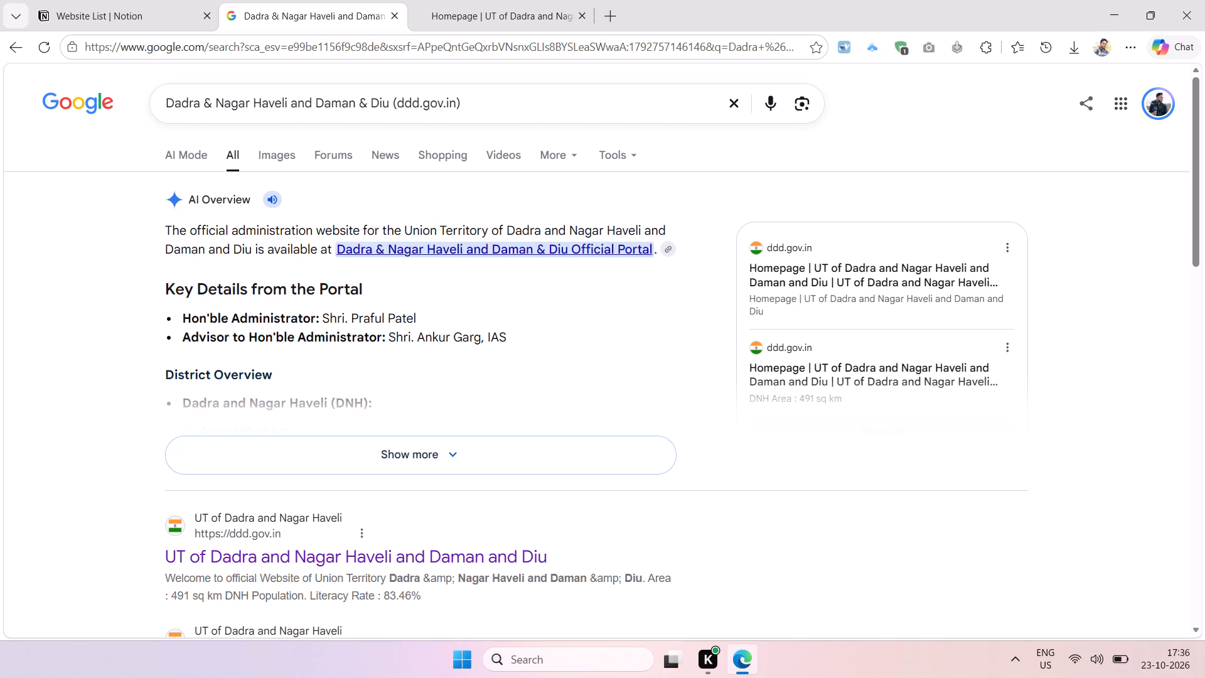
pyautogui.moveTo(407, 229); pyautogui.dragTo(645, 238)
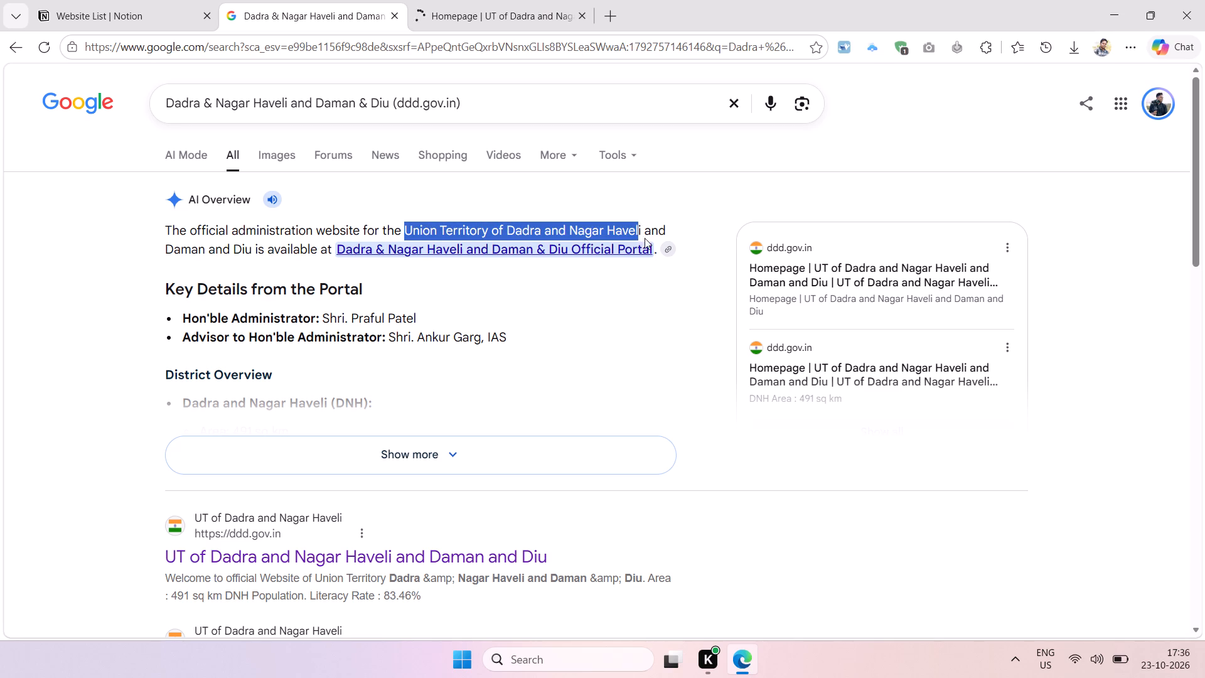
pyautogui.moveTo(645, 238); pyautogui.dragTo(252, 254)
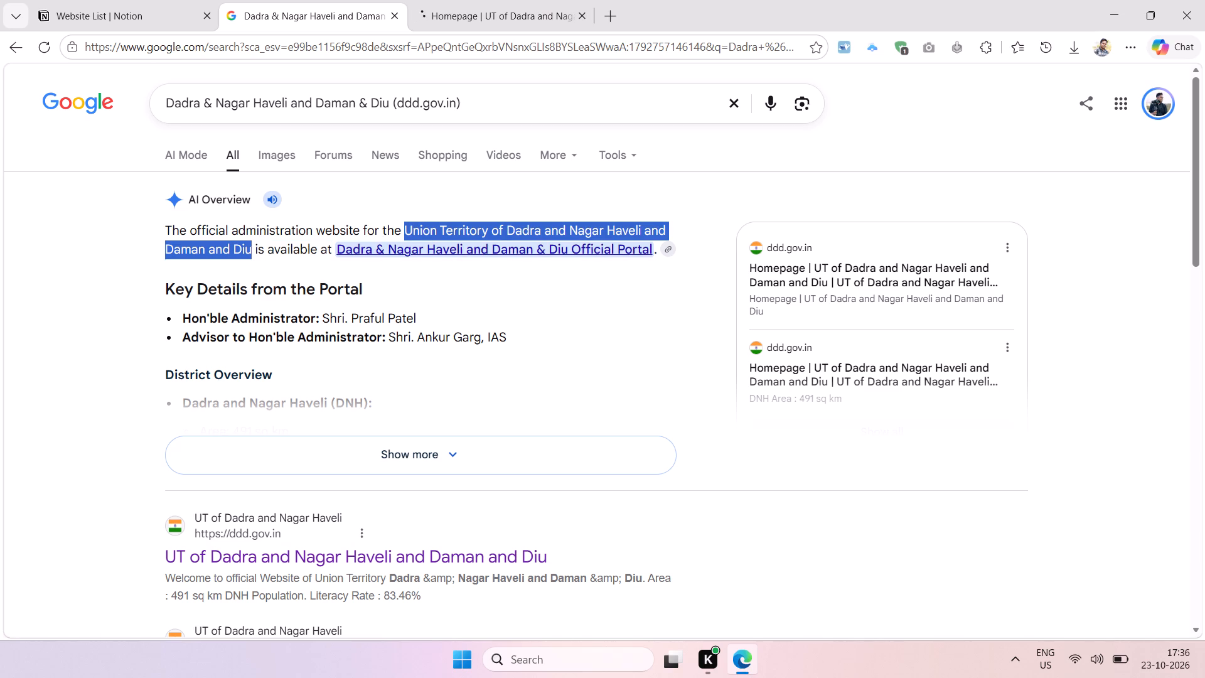
pyautogui.moveTo(252, 254); pyautogui.dragTo(253, 254)
pyautogui.hotkey('ctrl', 'c')
pyautogui.click(114, 16)
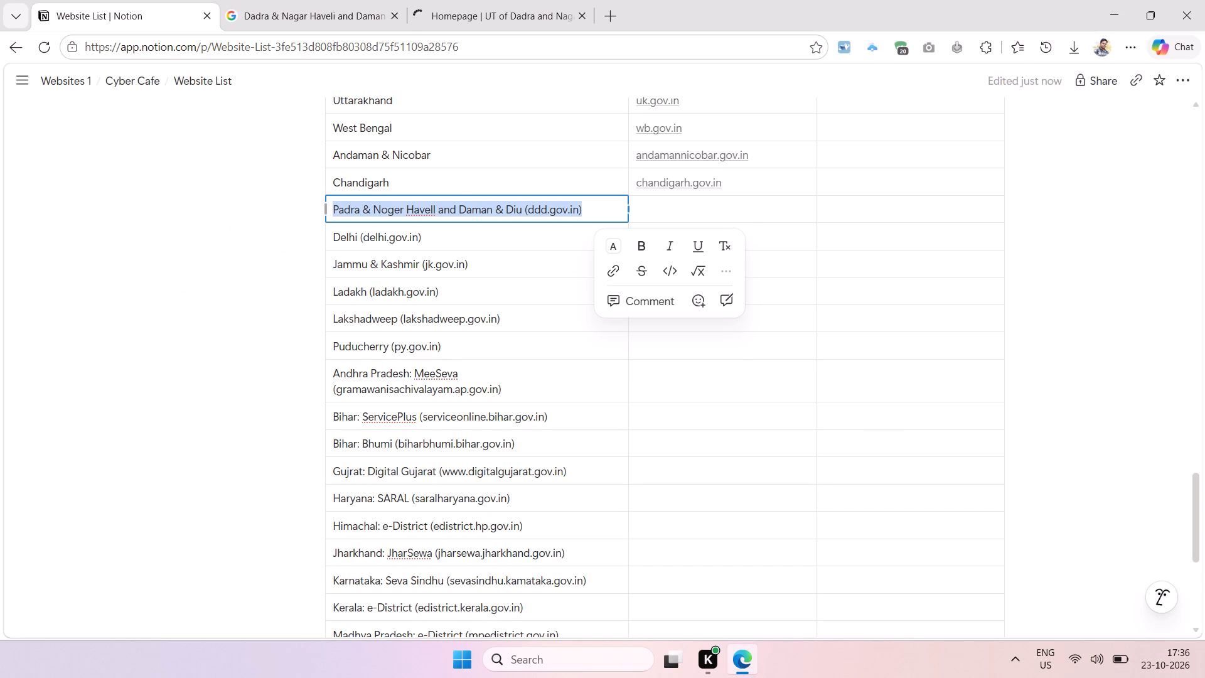
pyautogui.click(591, 210)
pyautogui.hotkey('ctrl', 'a')
pyautogui.hotkey('ctrl', 'v')
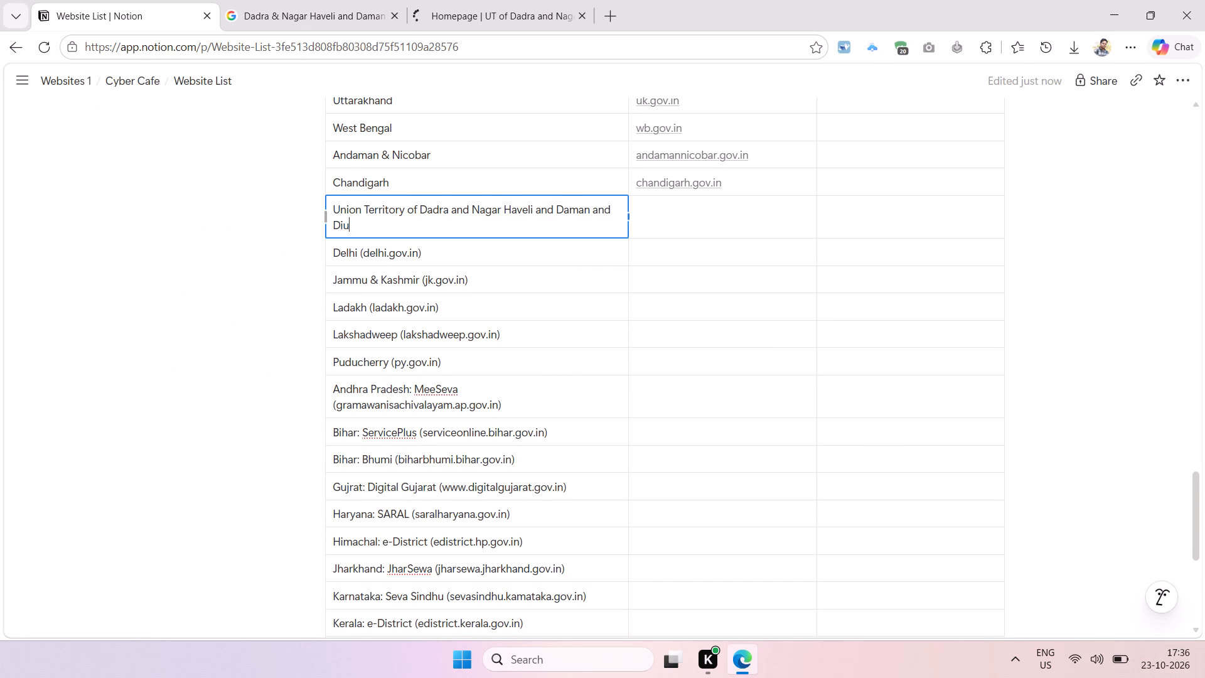
# Move "Union Territory" from the start of the Dadra and Nagar Haveli entry to its end, enclosed in parentheses.
pyautogui.moveTo(405, 208); pyautogui.dragTo(331, 210)
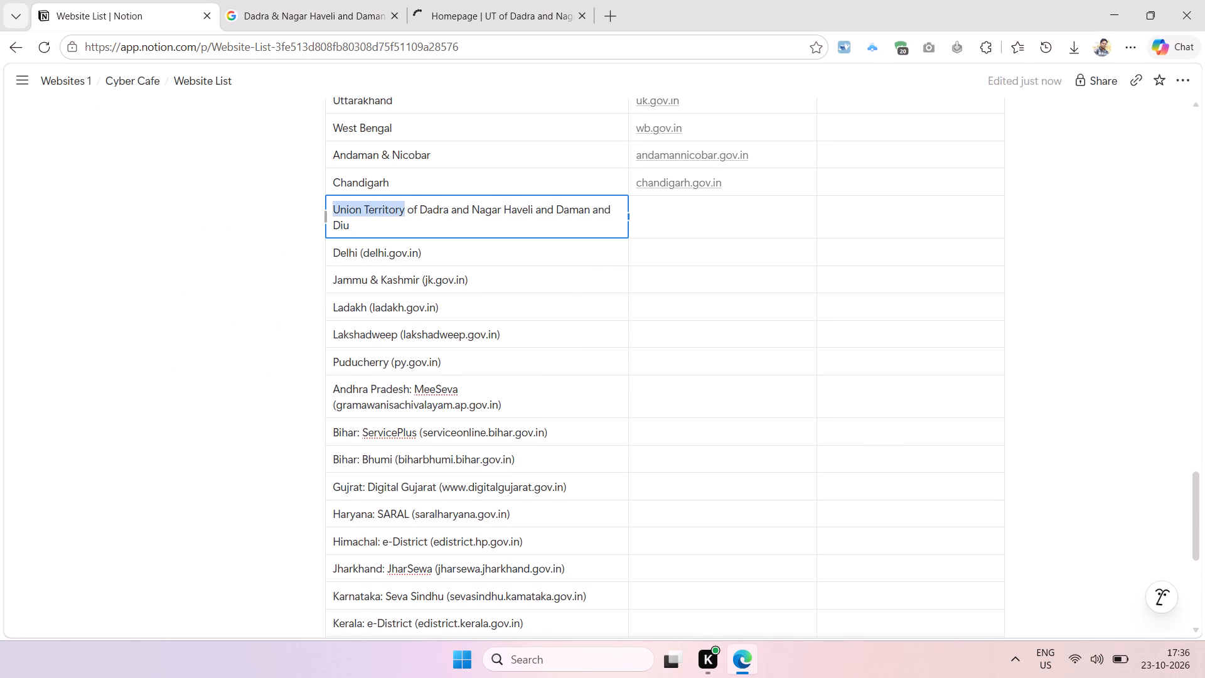
pyautogui.hotkey('ctrl', 'x')
pyautogui.click(589, 217)
pyautogui.press('space')
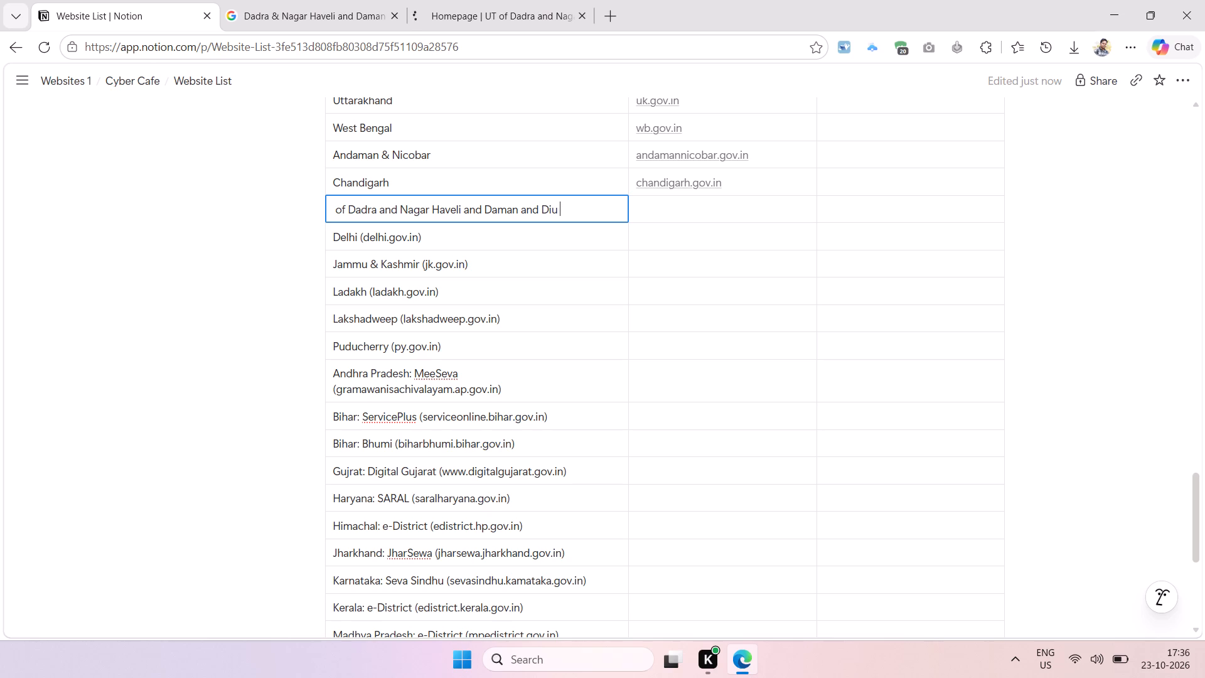
pyautogui.write('(')
pyautogui.hotkey('ctrl', 'v')
pyautogui.hotkey('shift', ')')
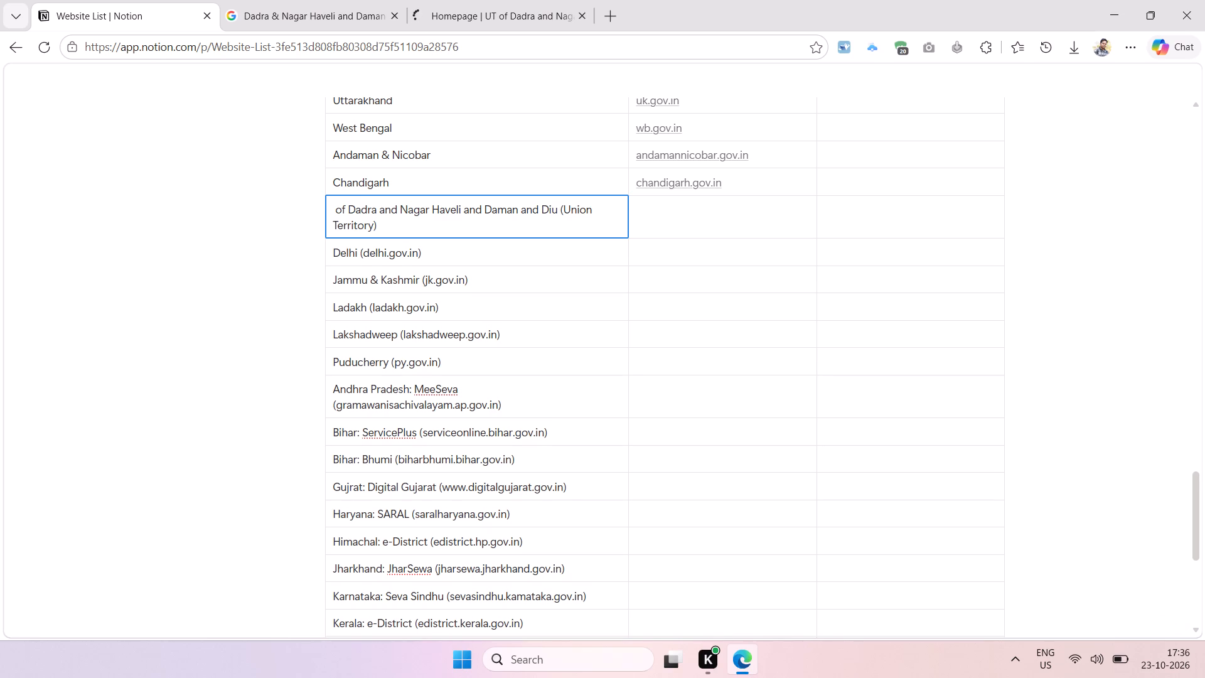
# Insert an empty table row above the Dadra and Nagar Haveli and Daman and Diu row.
pyautogui.click(324, 218)
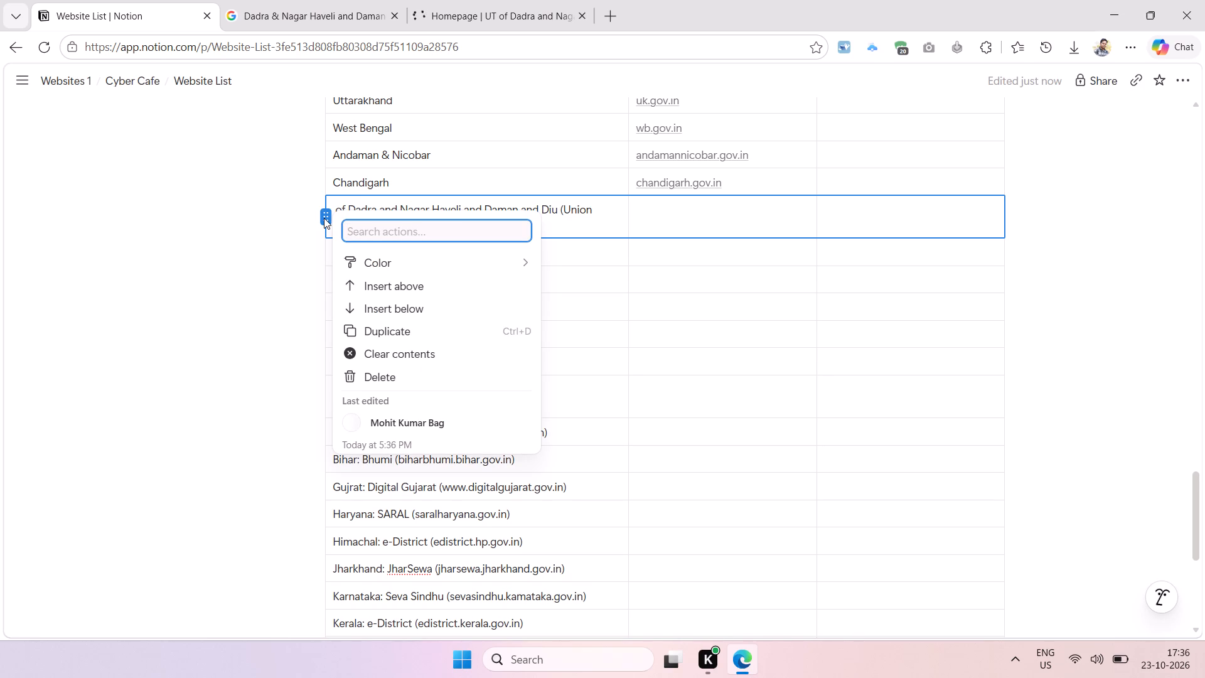
pyautogui.click(381, 285)
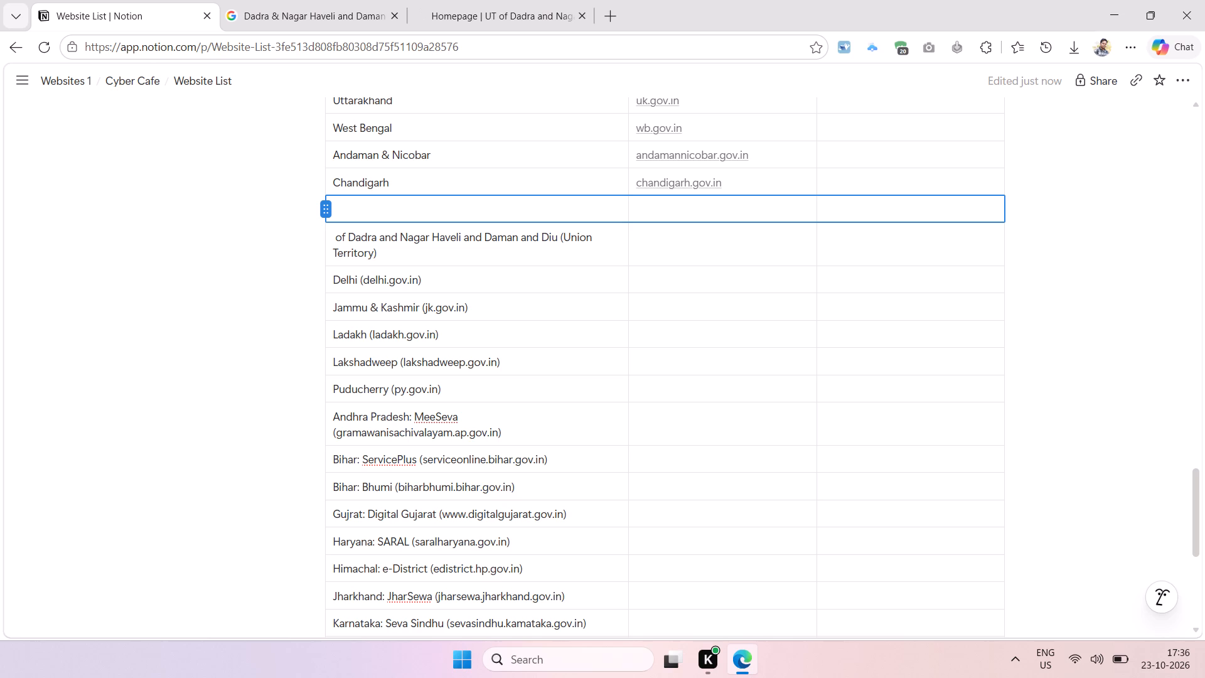
# Insert a second empty table row and place it directly between the Dadra and Nagar Haveli row and the Delhi row.
pyautogui.click(325, 212)
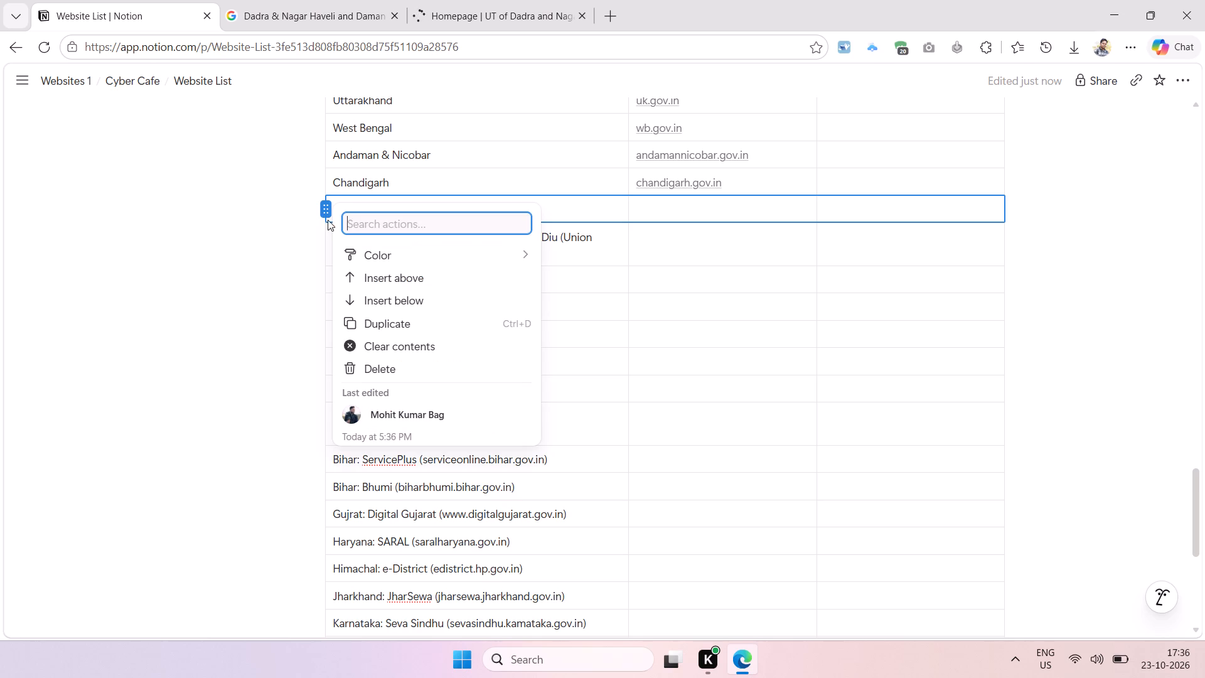
pyautogui.click(349, 274)
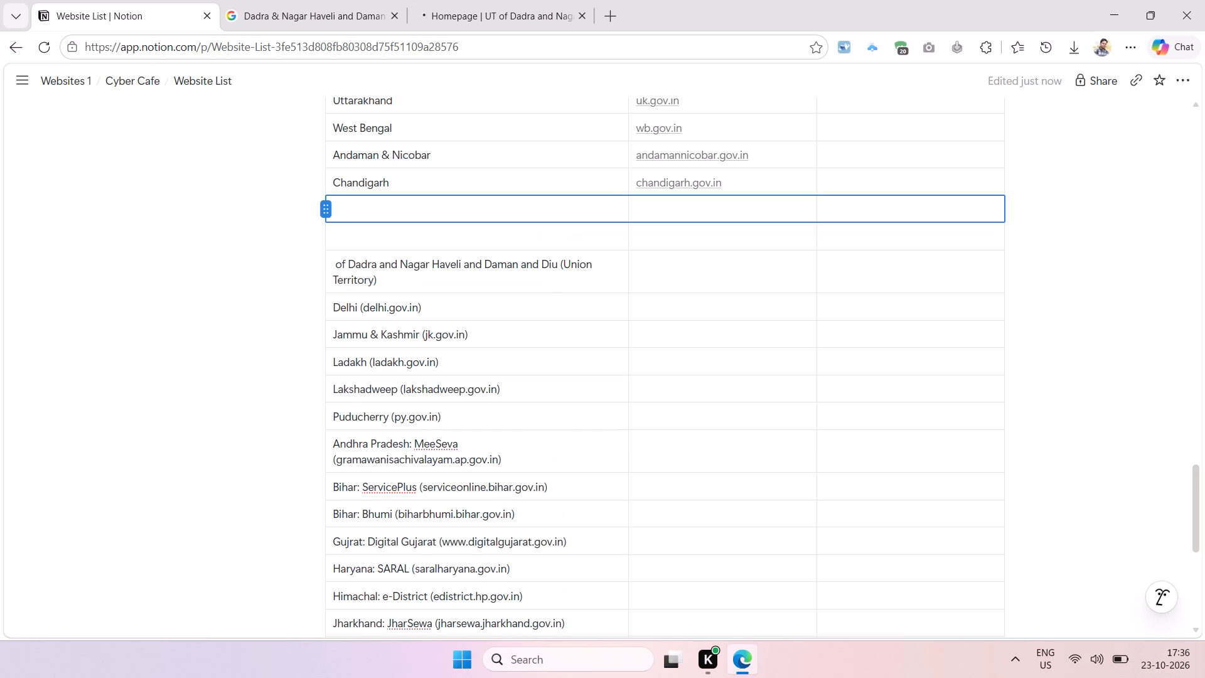
pyautogui.moveTo(328, 208); pyautogui.dragTo(322, 284)
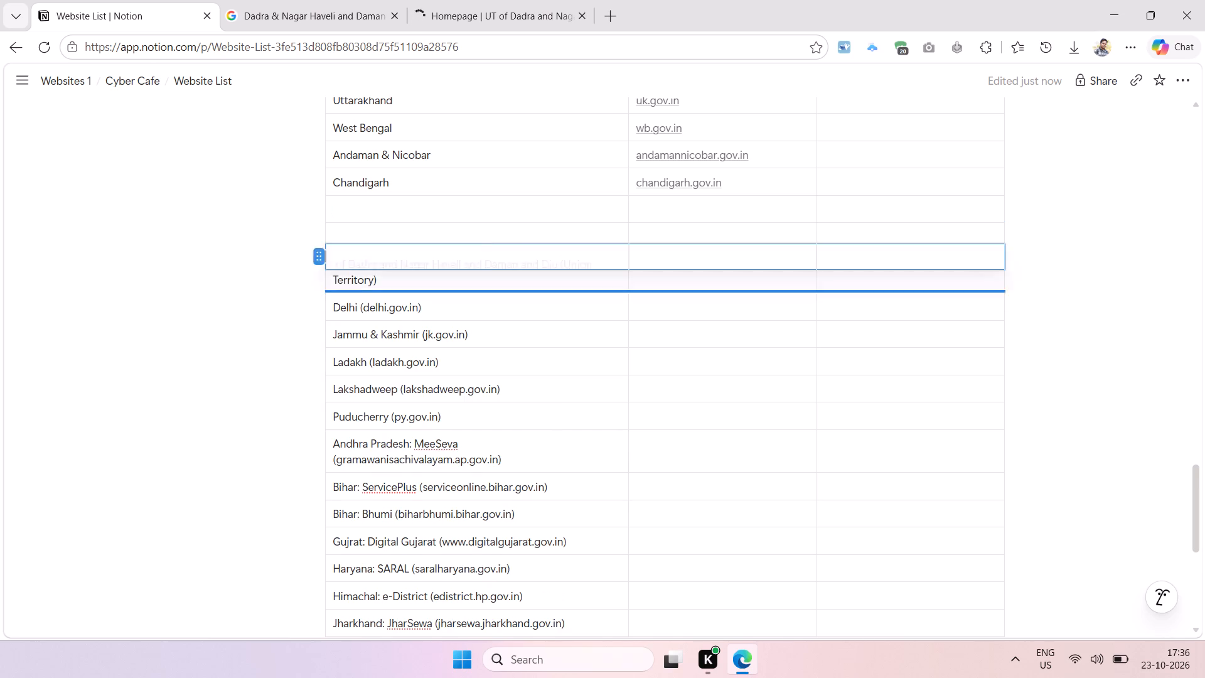
pyautogui.moveTo(322, 284); pyautogui.dragTo(320, 306)
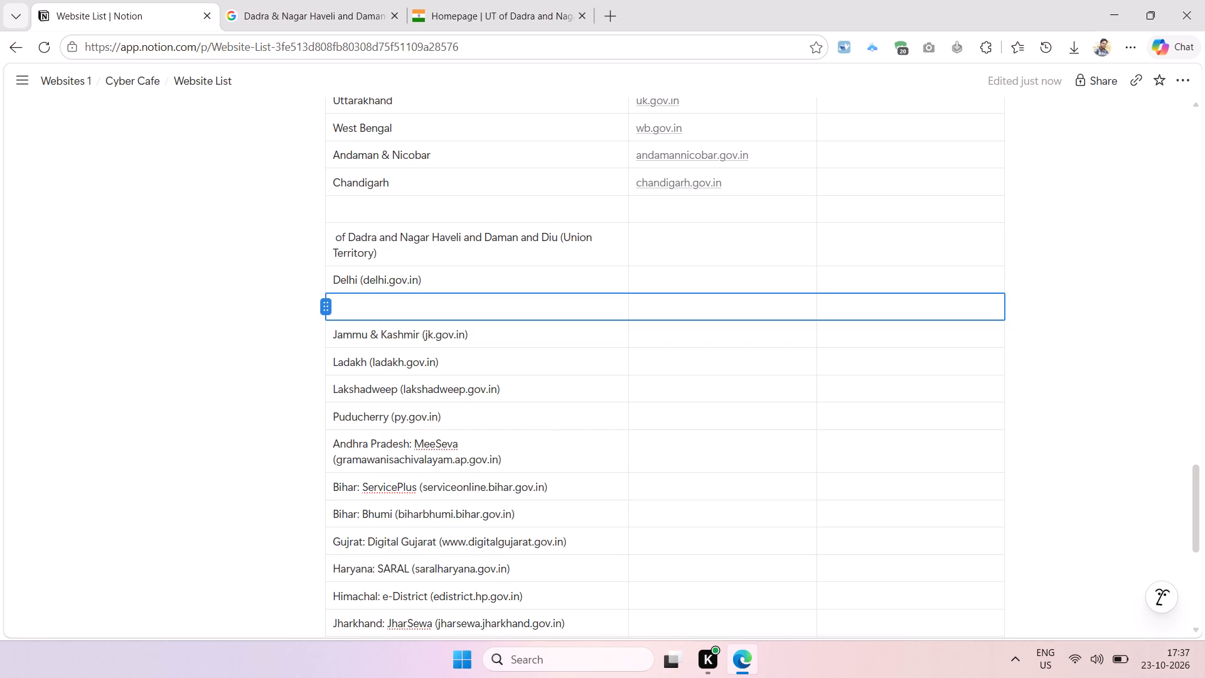
pyautogui.moveTo(326, 307); pyautogui.dragTo(324, 275)
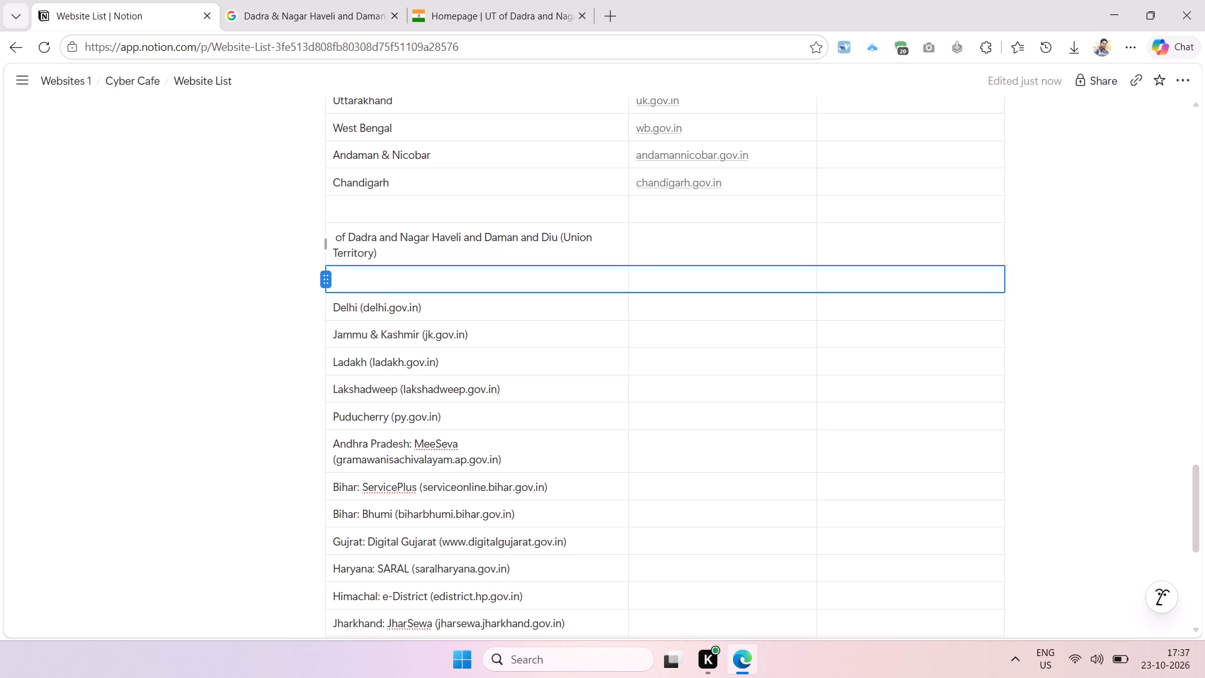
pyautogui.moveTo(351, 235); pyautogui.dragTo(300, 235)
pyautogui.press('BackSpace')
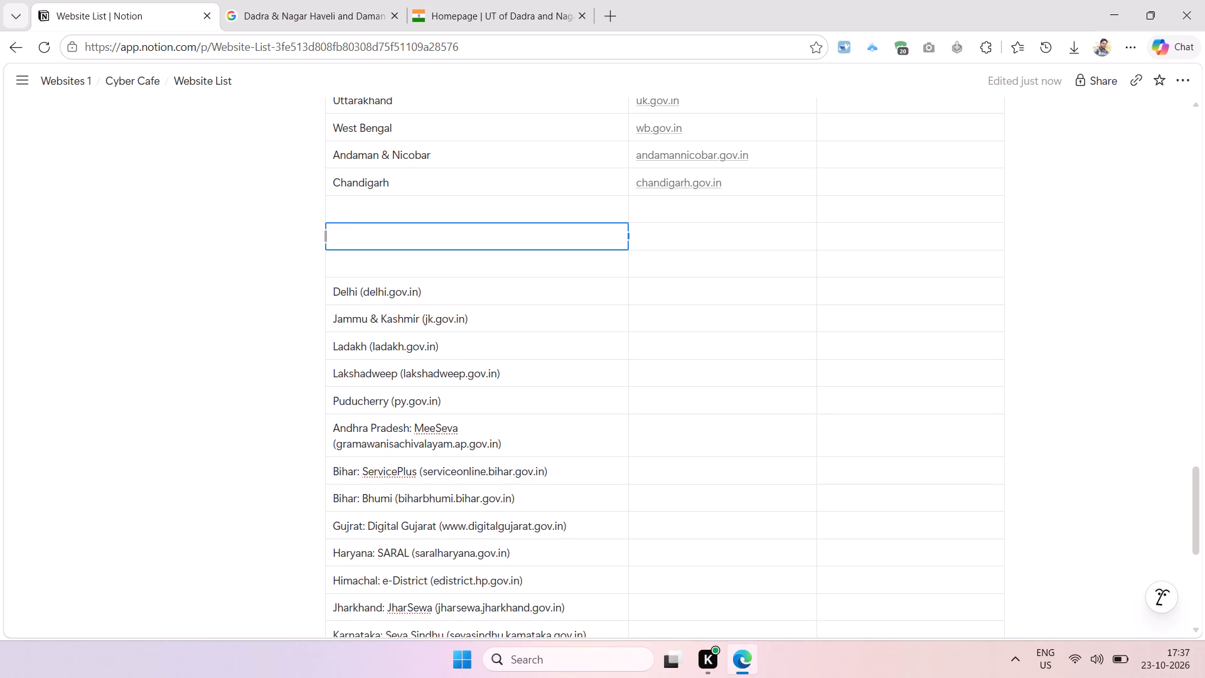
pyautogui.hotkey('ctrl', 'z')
# Remove the leading "of" from the Dadra and Nagar Haveli entry so that it starts with "Dadra".
pyautogui.click(380, 234)
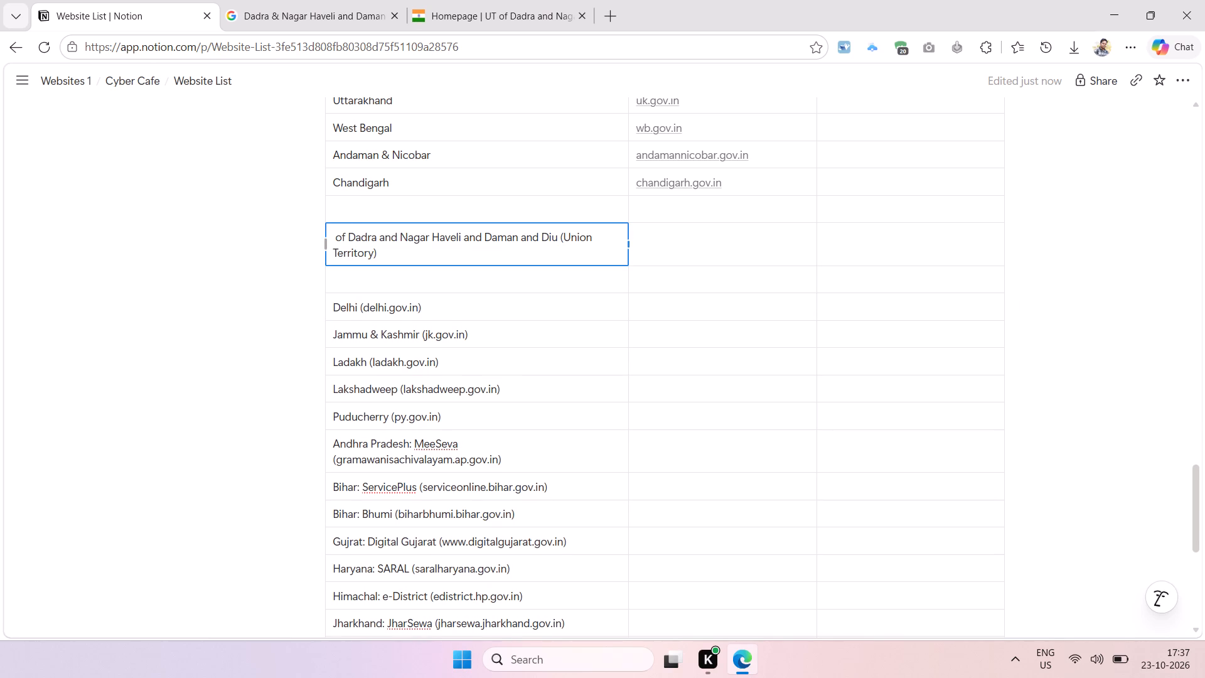
pyautogui.moveTo(348, 235); pyautogui.dragTo(314, 235)
pyautogui.press('BackSpace')
# Replace the "and" before Nagar Haveli and the "and" before Daman with commas in the Dadra entry.
pyautogui.doubleClick(376, 236)
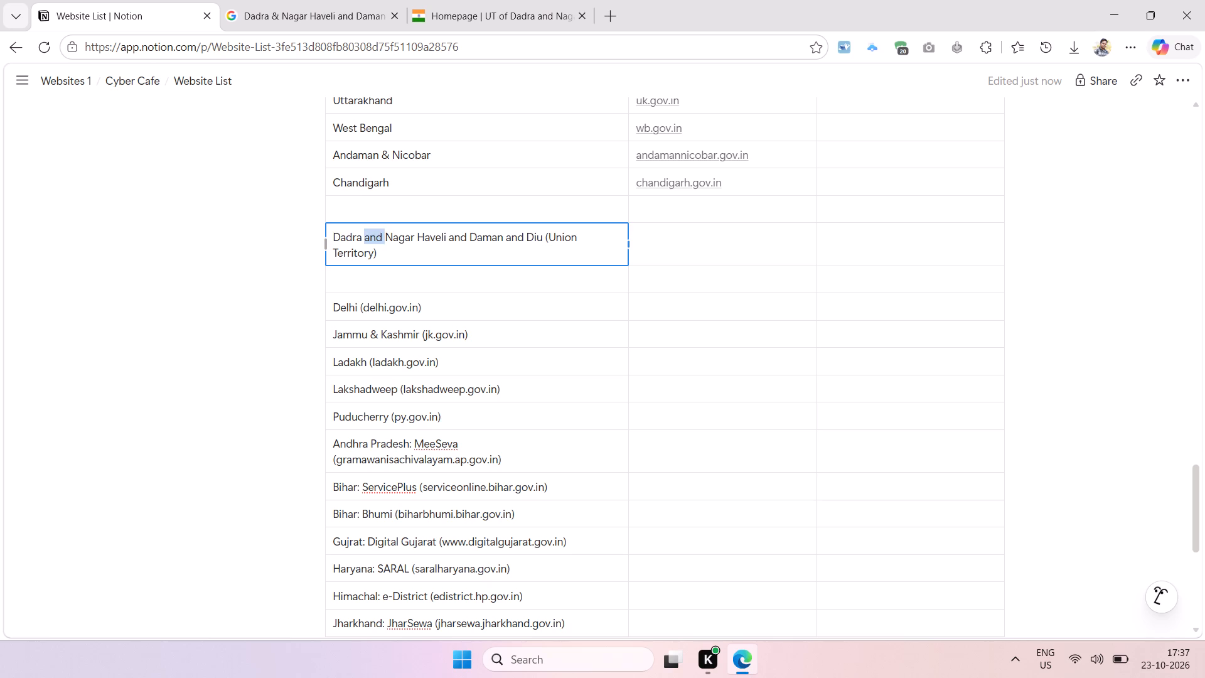
pyautogui.press('BackSpace')
pyautogui.press('BackSpace')
pyautogui.write(',')
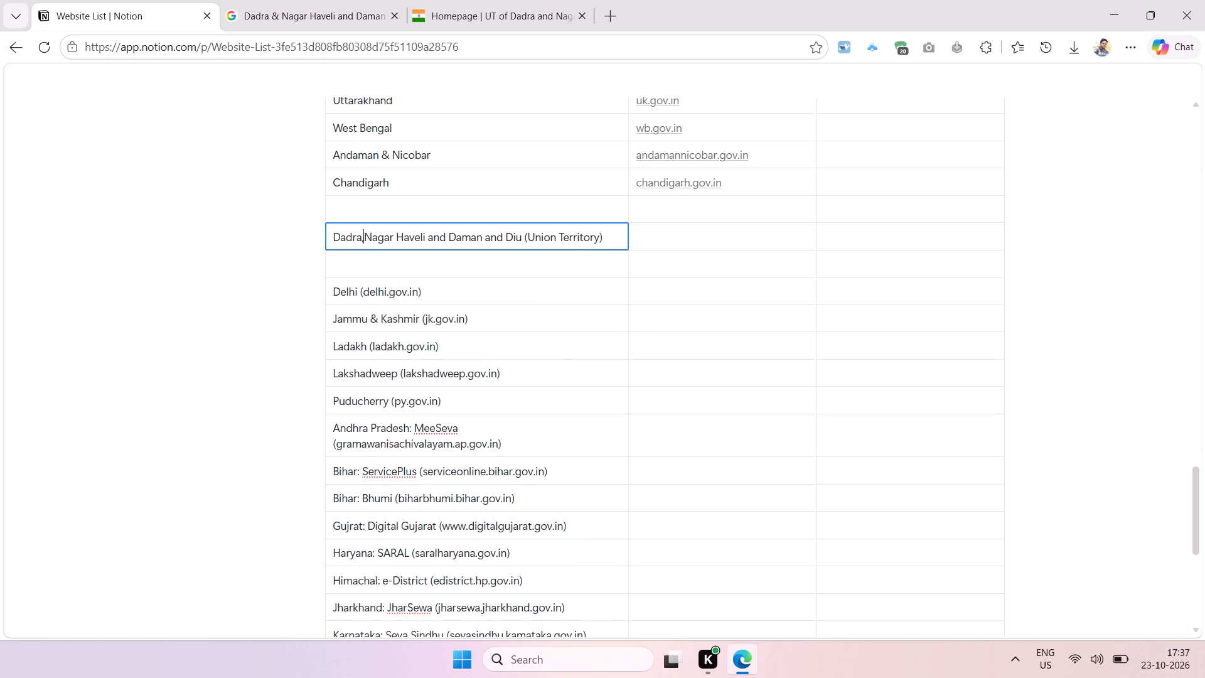
pyautogui.press('space')
pyautogui.doubleClick(442, 240)
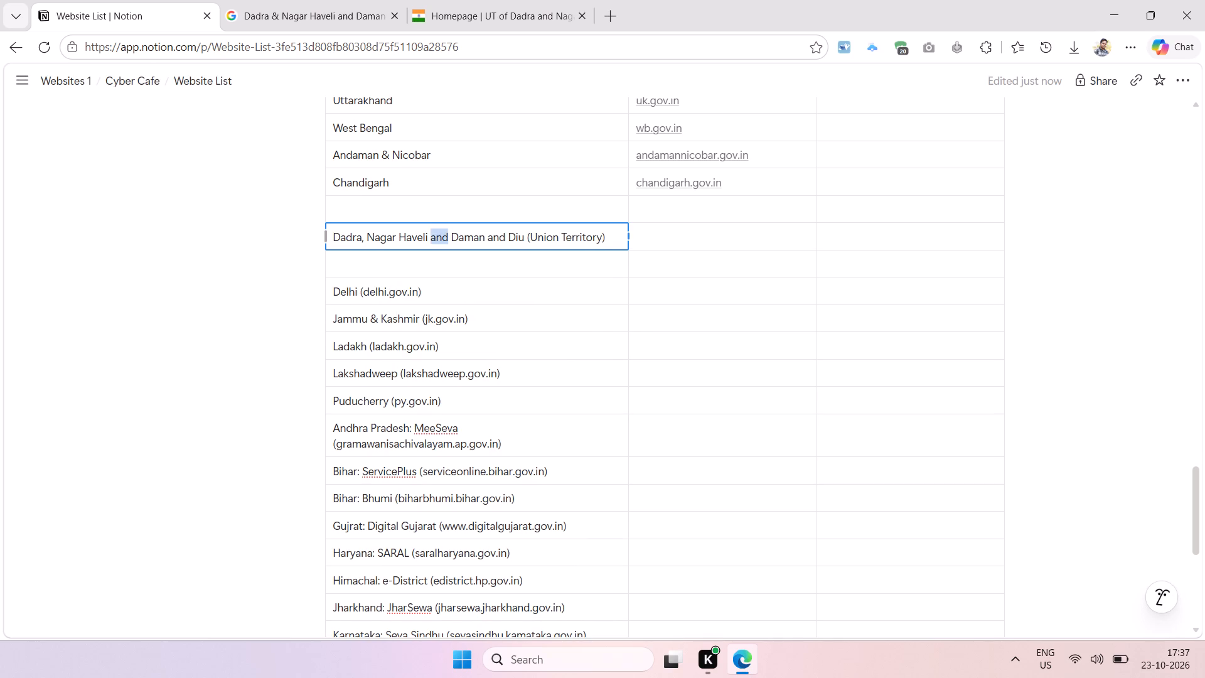
pyautogui.press('BackSpace')
pyautogui.click(433, 236)
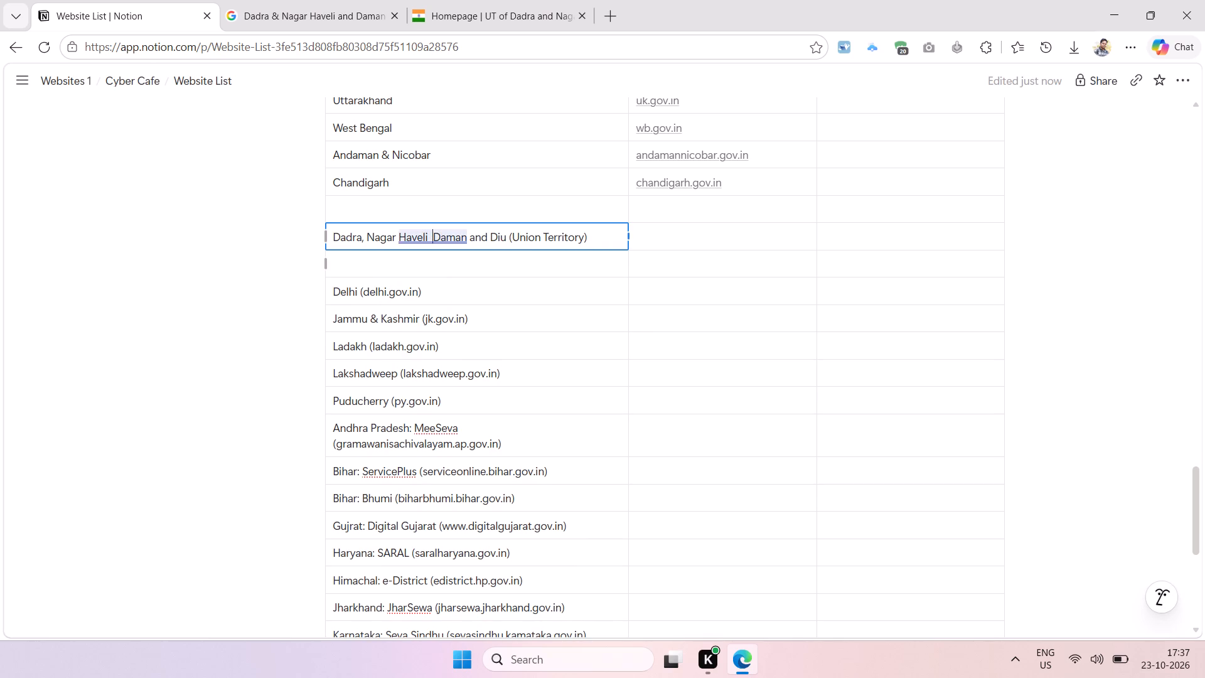
pyautogui.press('BackSpace')
pyautogui.press('BackSpace')
pyautogui.write(',')
pyautogui.press('space')
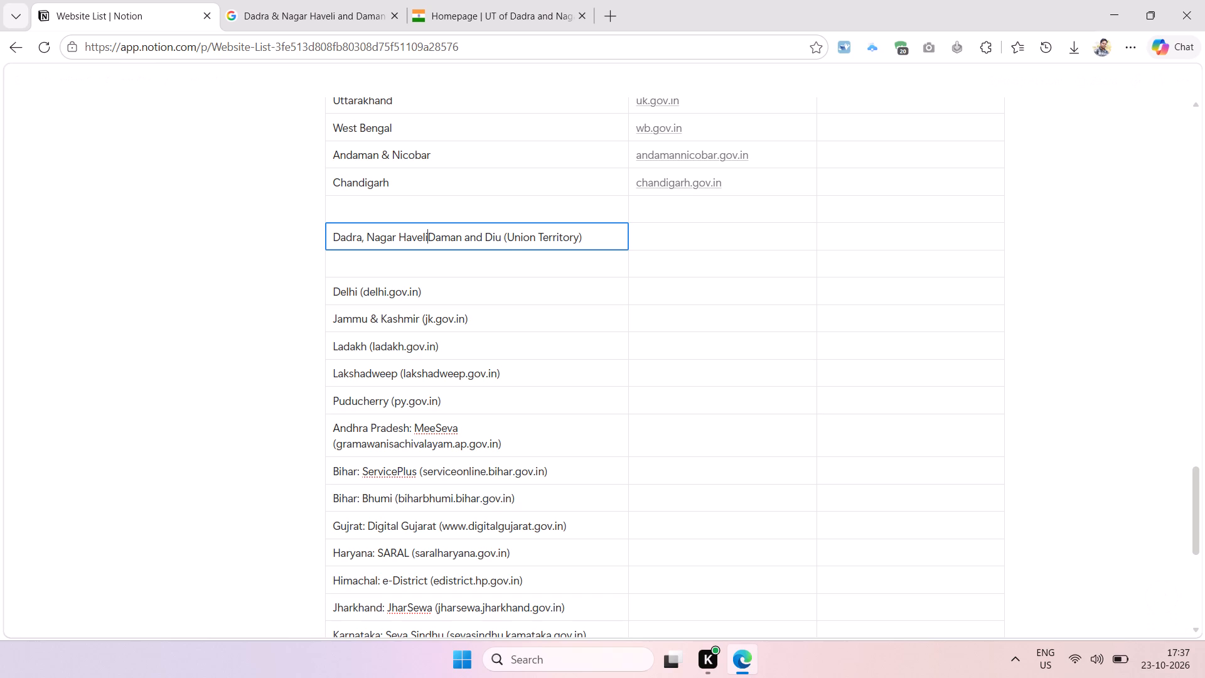
# Replace the last "and" with a comma so the entry reads "Dadra, Nagar Haveli, Daman, Diu (Union Territory)", and save.
pyautogui.click(490, 237)
pyautogui.press('BackSpace')
pyautogui.press('BackSpace')
pyautogui.press('BackSpace')
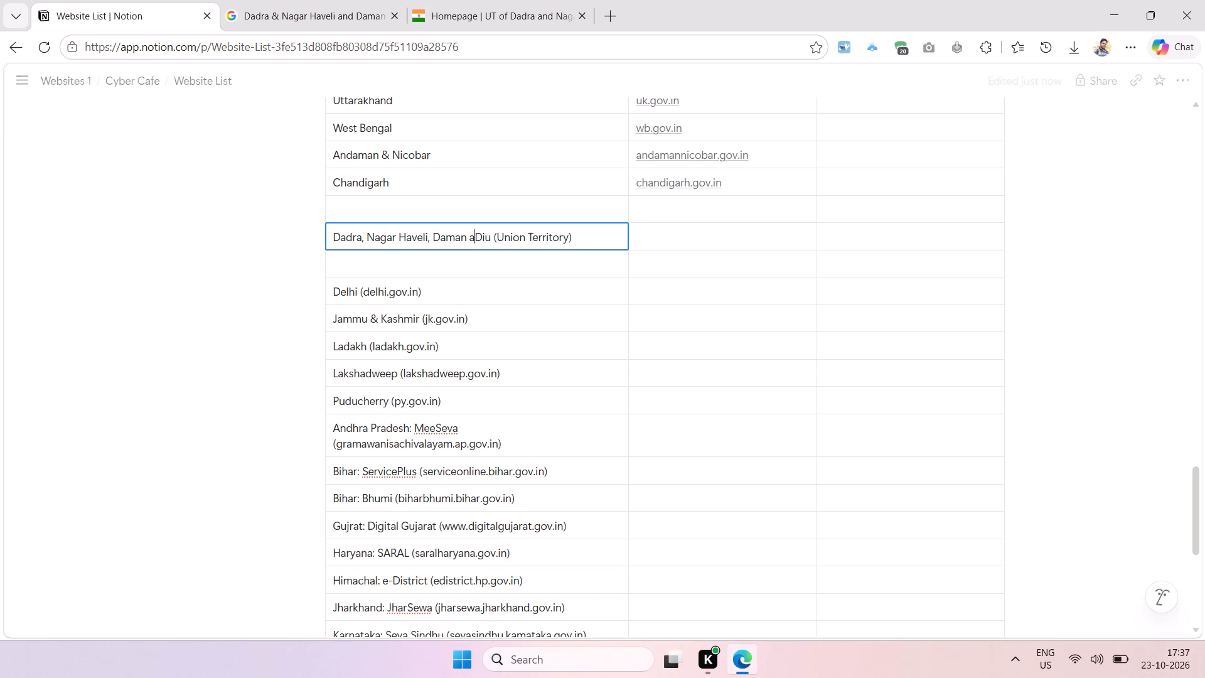
pyautogui.press('BackSpace')
pyautogui.press('BackSpace')
pyautogui.write(',')
pyautogui.press('space')
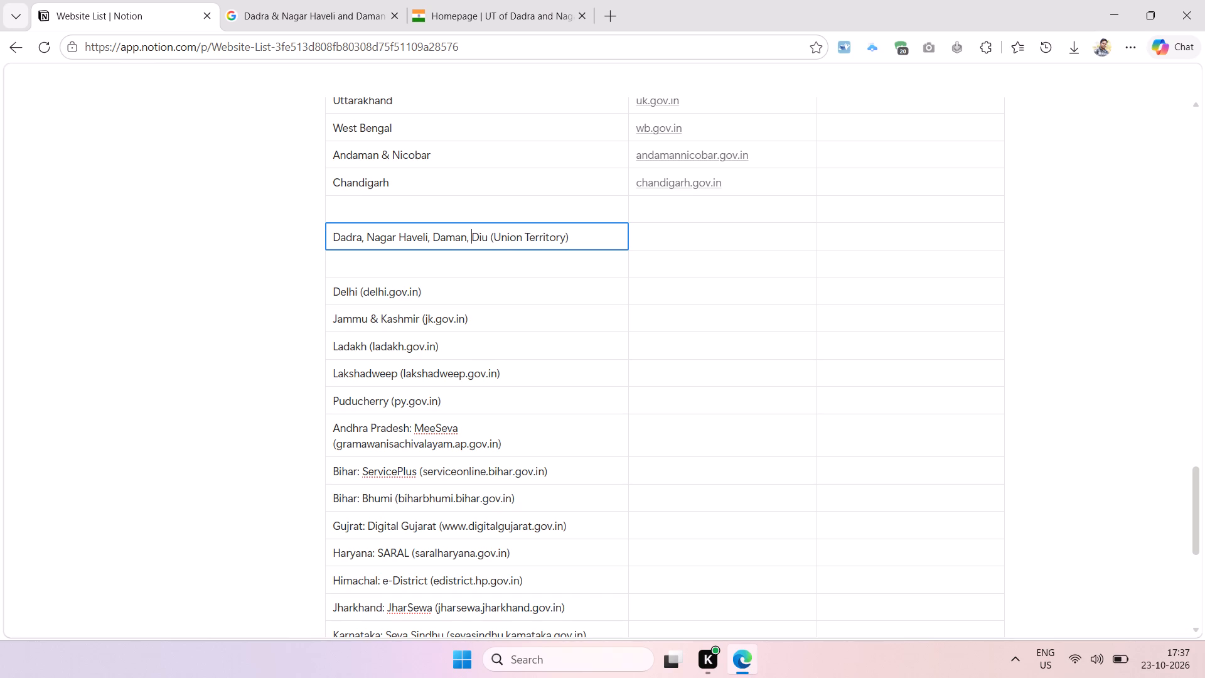
pyautogui.hotkey('ctrl', 's')
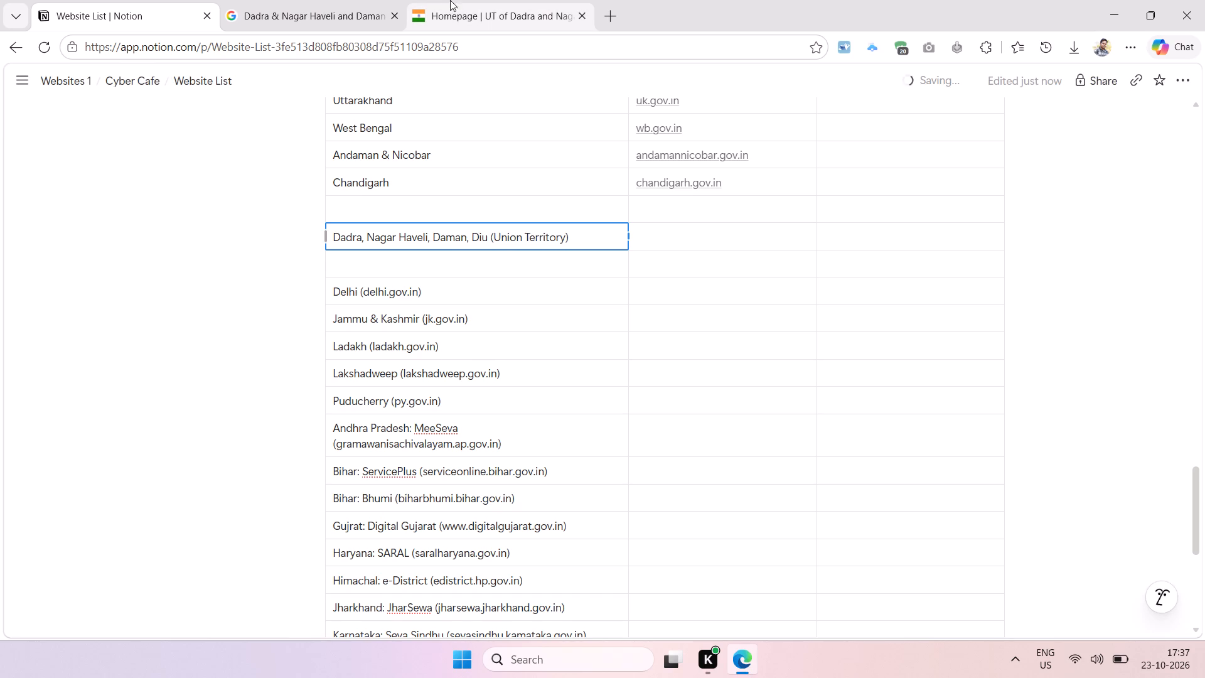
# Copy ddd.gov.in from the official site's address into the second column of the Dadra, Nagar Haveli, Daman, Diu row.
pyautogui.click(456, 7)
pyautogui.click(174, 48)
pyautogui.click(197, 47)
pyautogui.moveTo(205, 51); pyautogui.dragTo(131, 58)
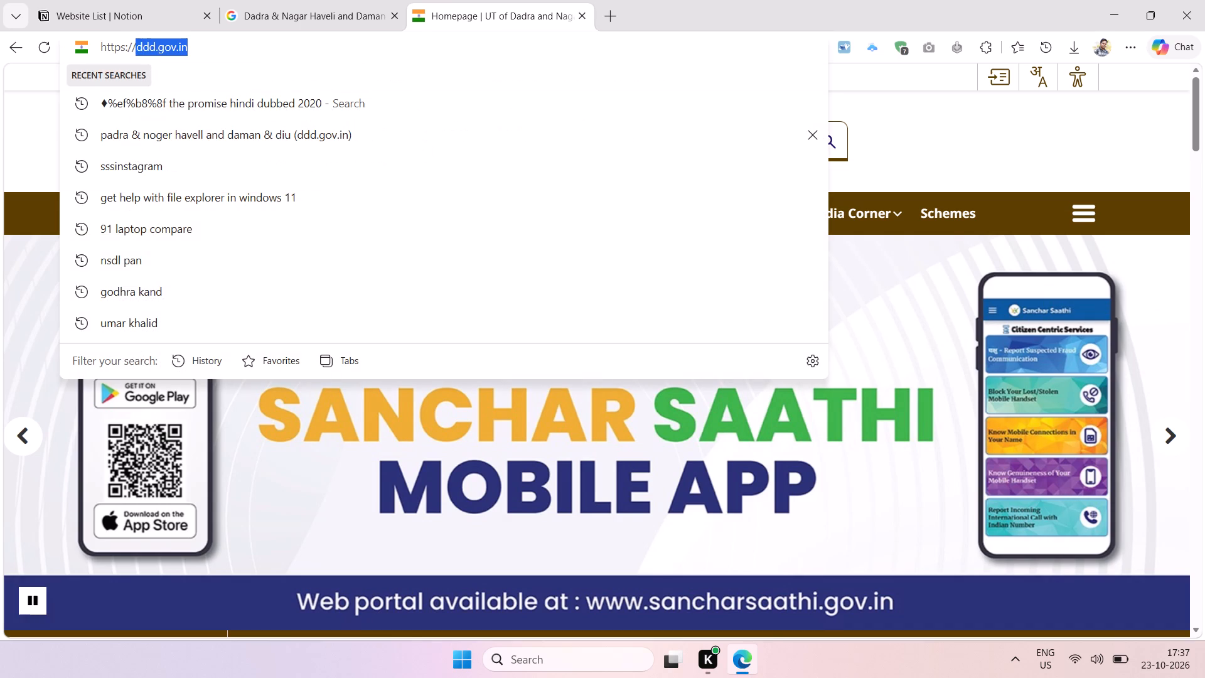
pyautogui.moveTo(131, 58); pyautogui.dragTo(134, 62)
pyautogui.hotkey('ctrl', 'x')
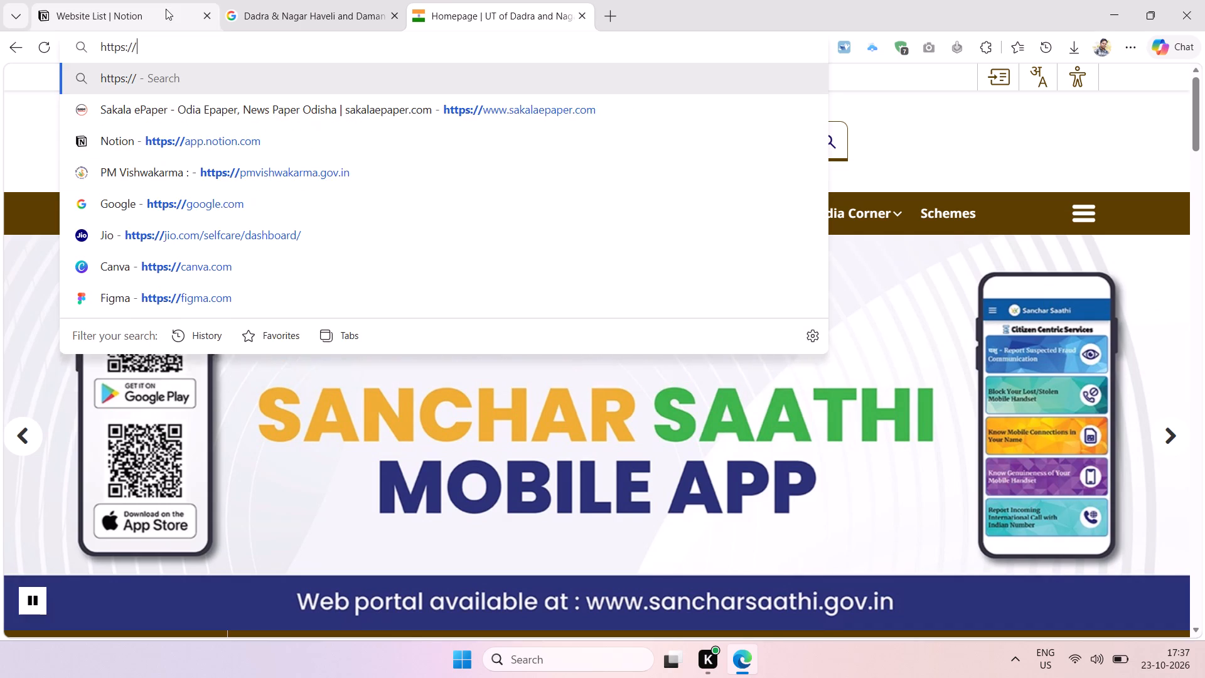
pyautogui.click(166, 6)
pyautogui.click(661, 241)
pyautogui.hotkey('ctrl', 'v')
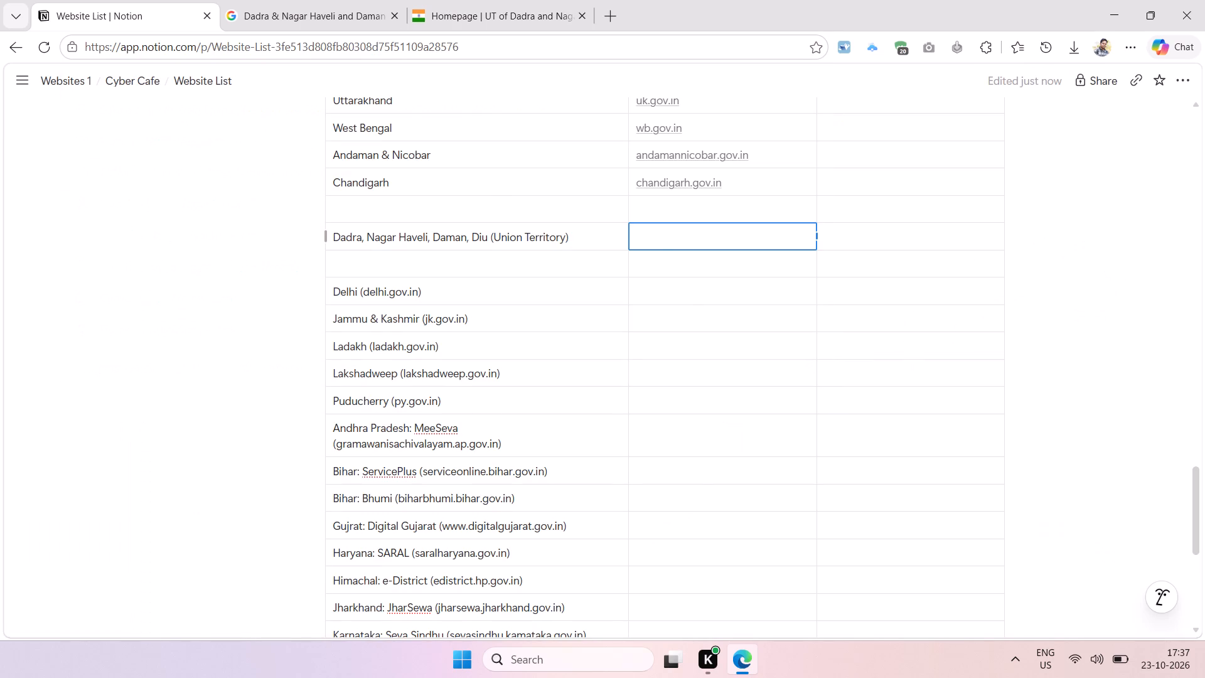
# Copy the table entry "Delhi (delhi.gov.in)" and search Google for it in the first search tab.
pyautogui.click(437, 283)
pyautogui.hotkey('ctrl', 'a')
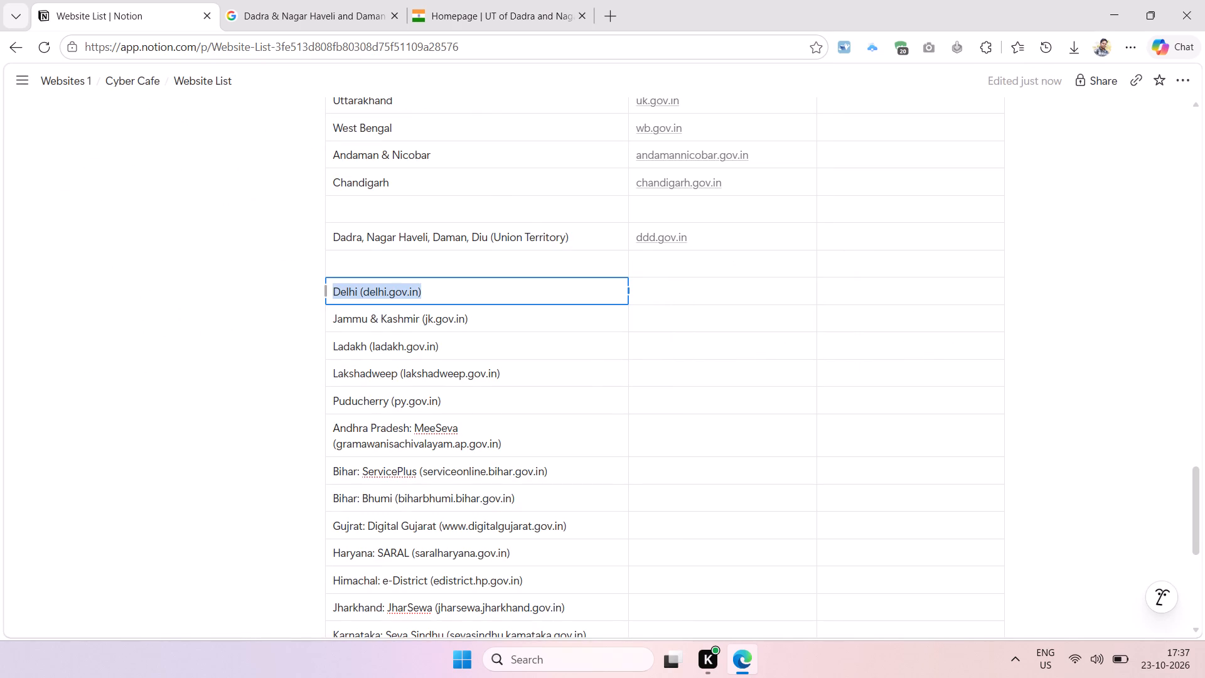
pyautogui.hotkey('ctrl', 'c')
pyautogui.click(326, 21)
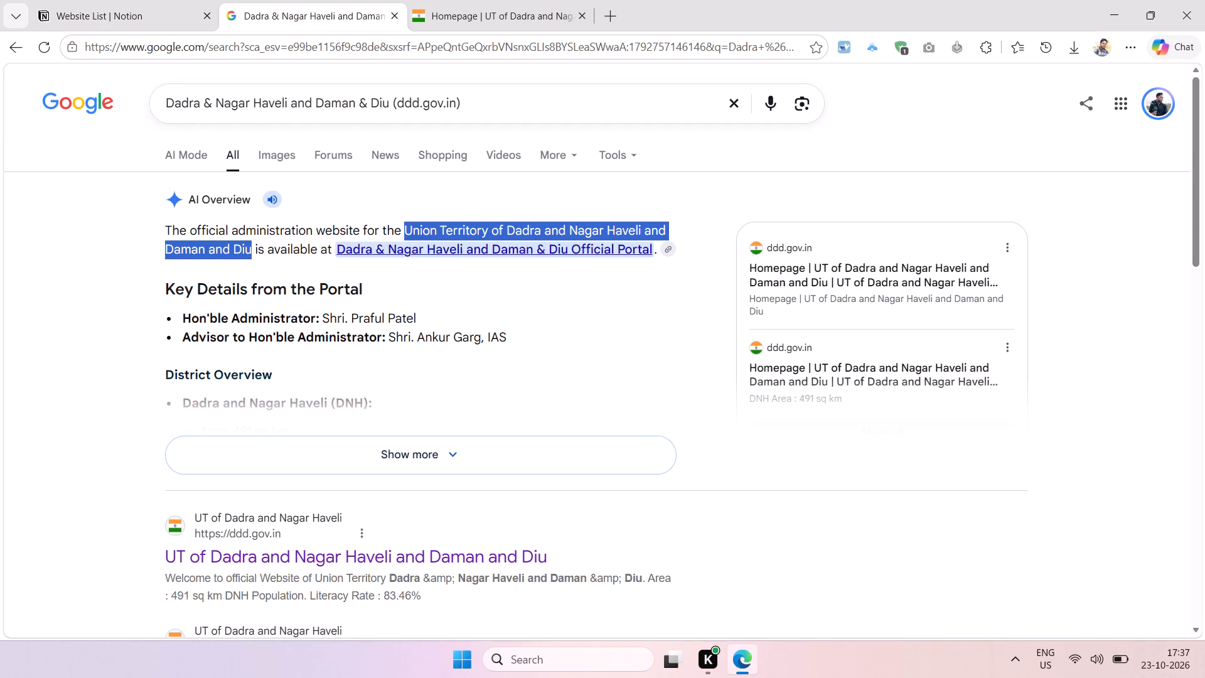
pyautogui.click(453, 94)
pyautogui.hotkey('ctrl', 'a')
pyautogui.hotkey('ctrl', 'v')
pyautogui.press('Return')
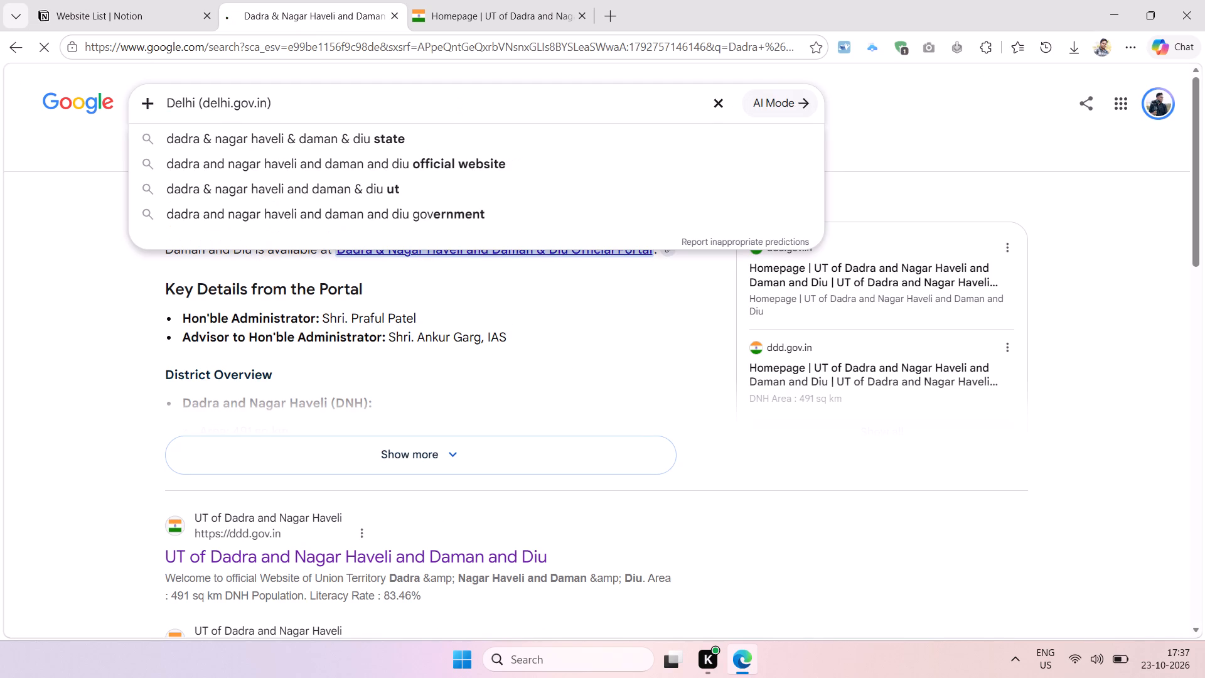
# Return the ddd.gov.in tab to Google, search for "Delhi (delhi.gov.in)" there and open the Delhi Gov result.
pyautogui.hotkey('ctrl', 'Tab')
pyautogui.click(13, 51)
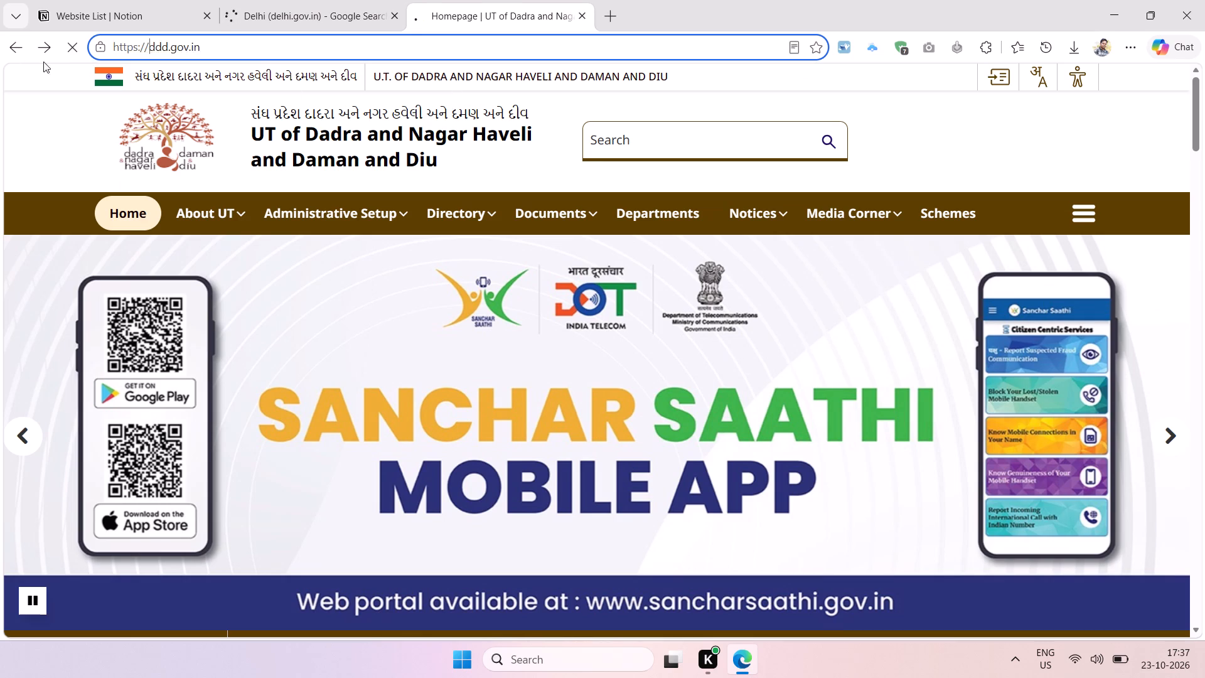
pyautogui.click(501, 97)
pyautogui.hotkey('ctrl', 'a')
pyautogui.hotkey('ctrl', 'v')
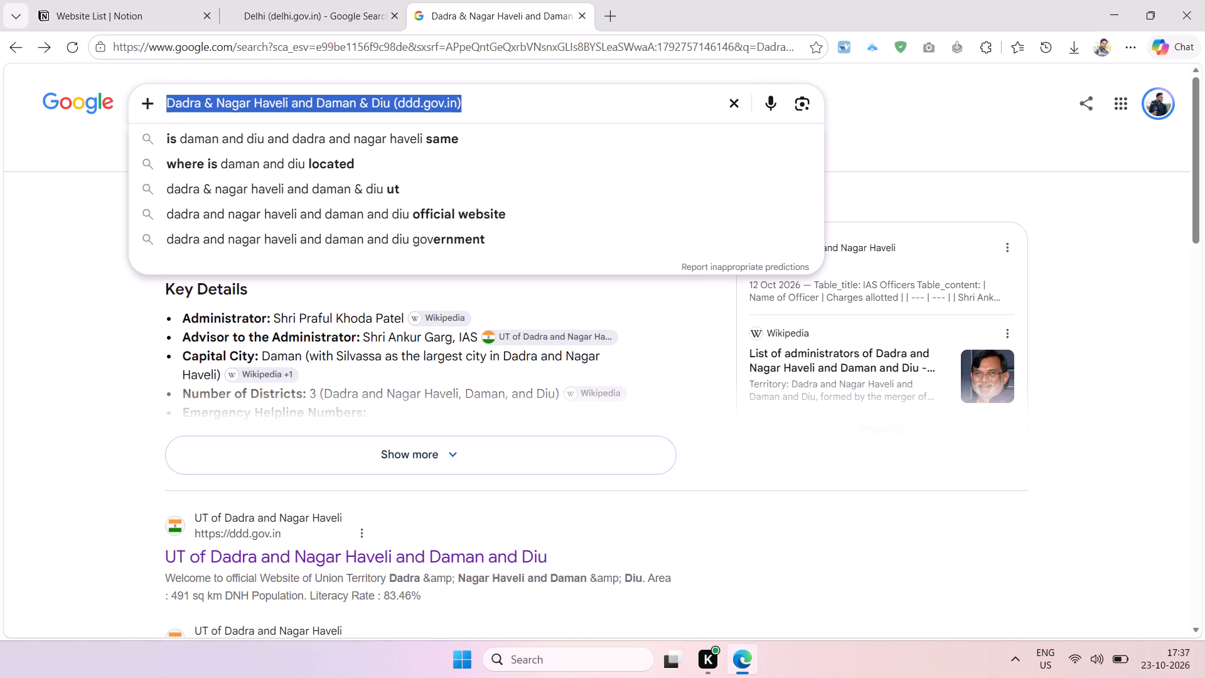
pyautogui.press('Return')
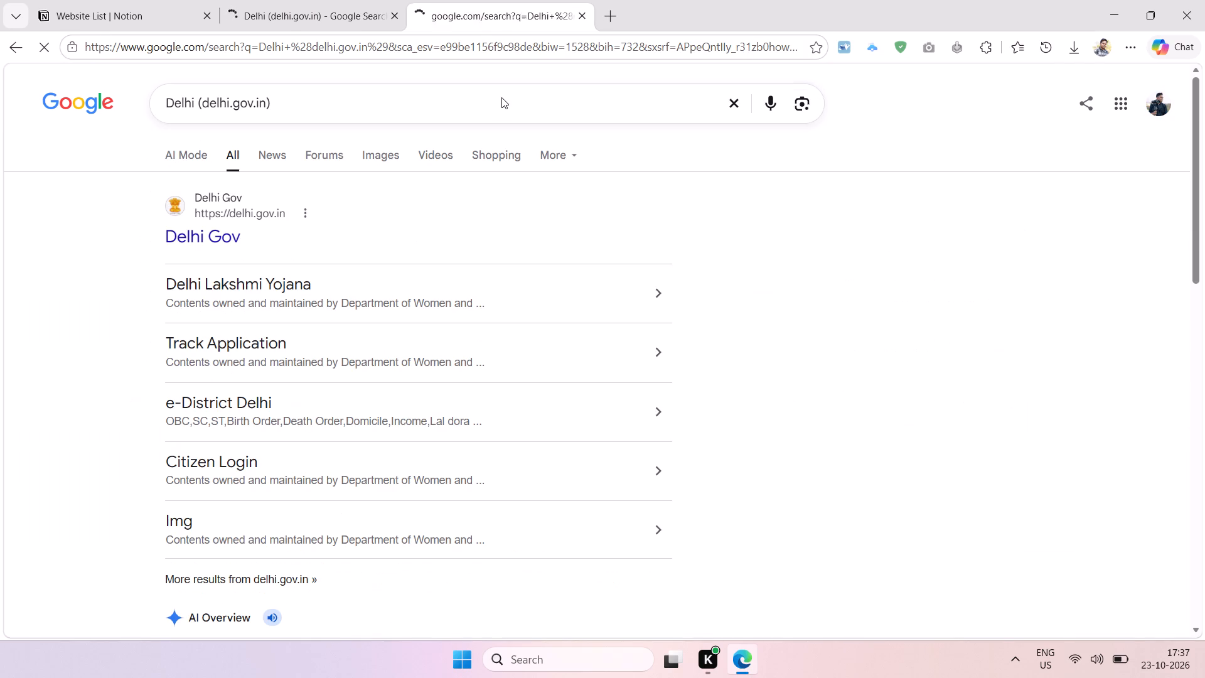
pyautogui.click(235, 235)
# Replace the "Delhi (delhi.gov.in)" table entry with "Delhi" copied from the e-District Delhi search result's description.
pyautogui.click(309, 0)
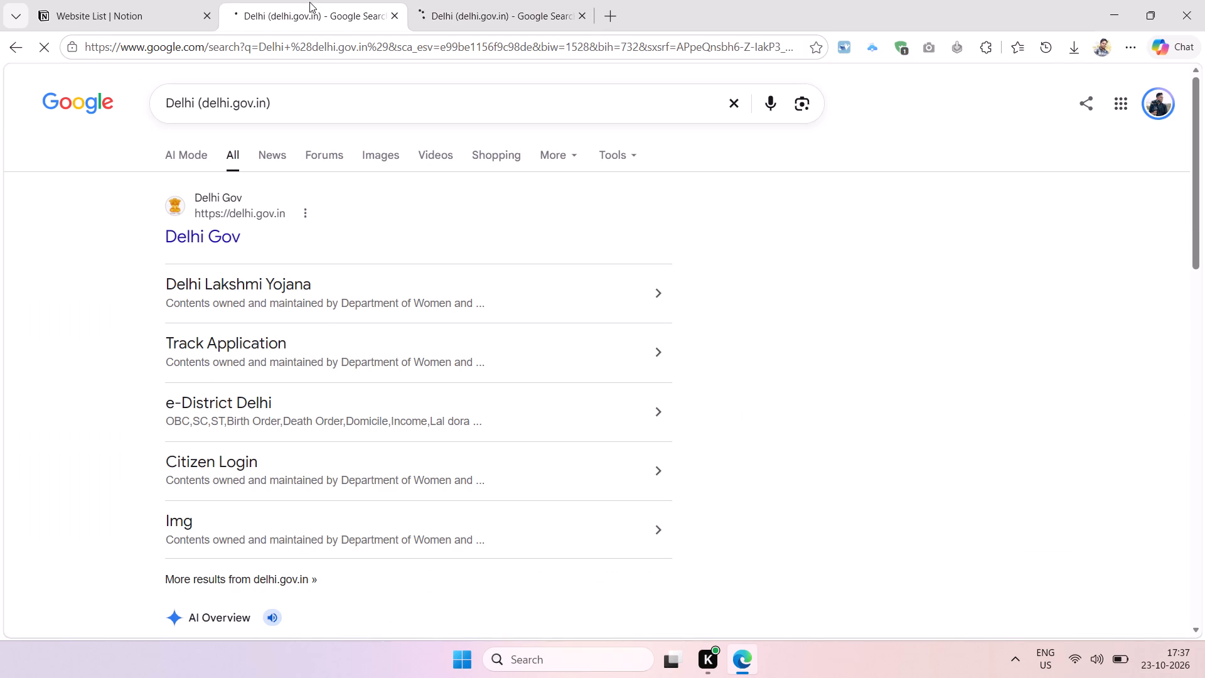
pyautogui.click(309, 2)
pyautogui.scroll(-3, 380, 208)
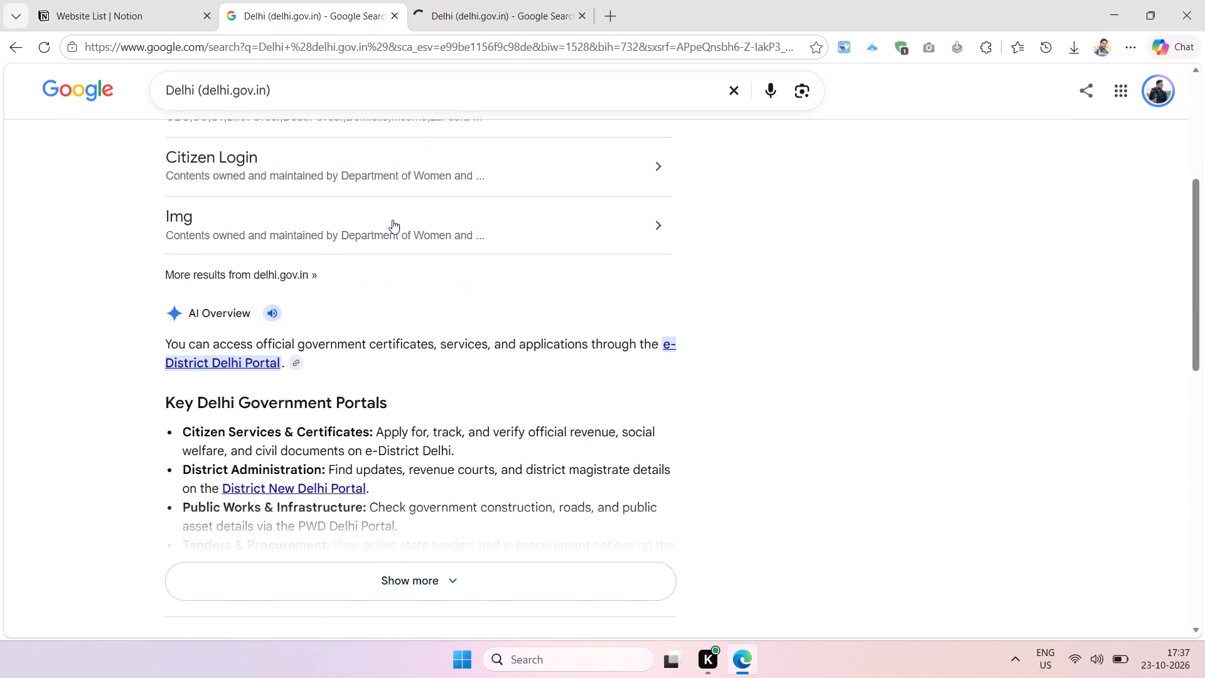
pyautogui.scroll(-1, 392, 220)
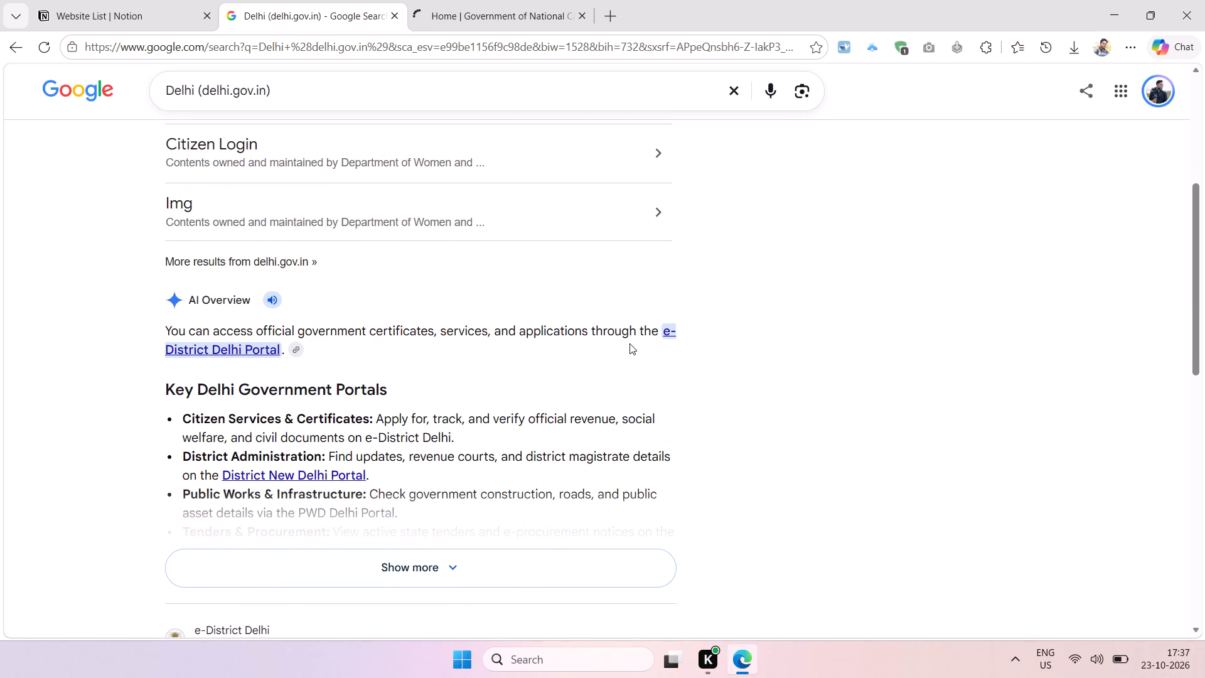
pyautogui.scroll(4, 629, 343)
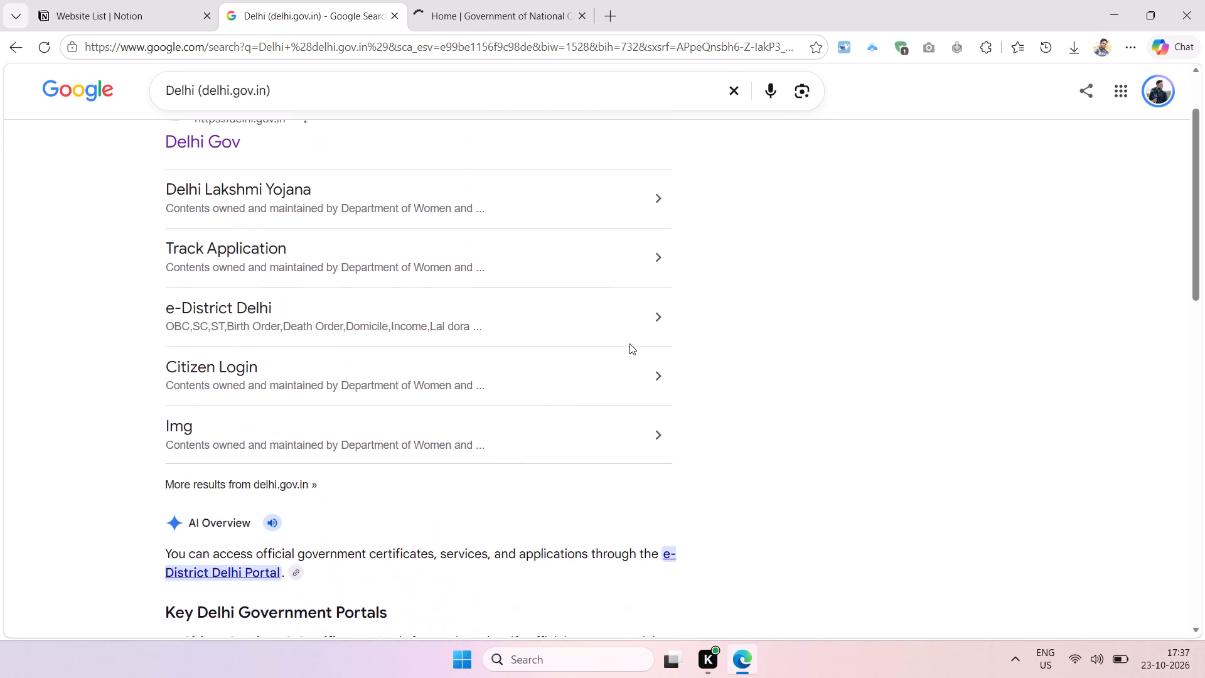
pyautogui.scroll(-1, 629, 343)
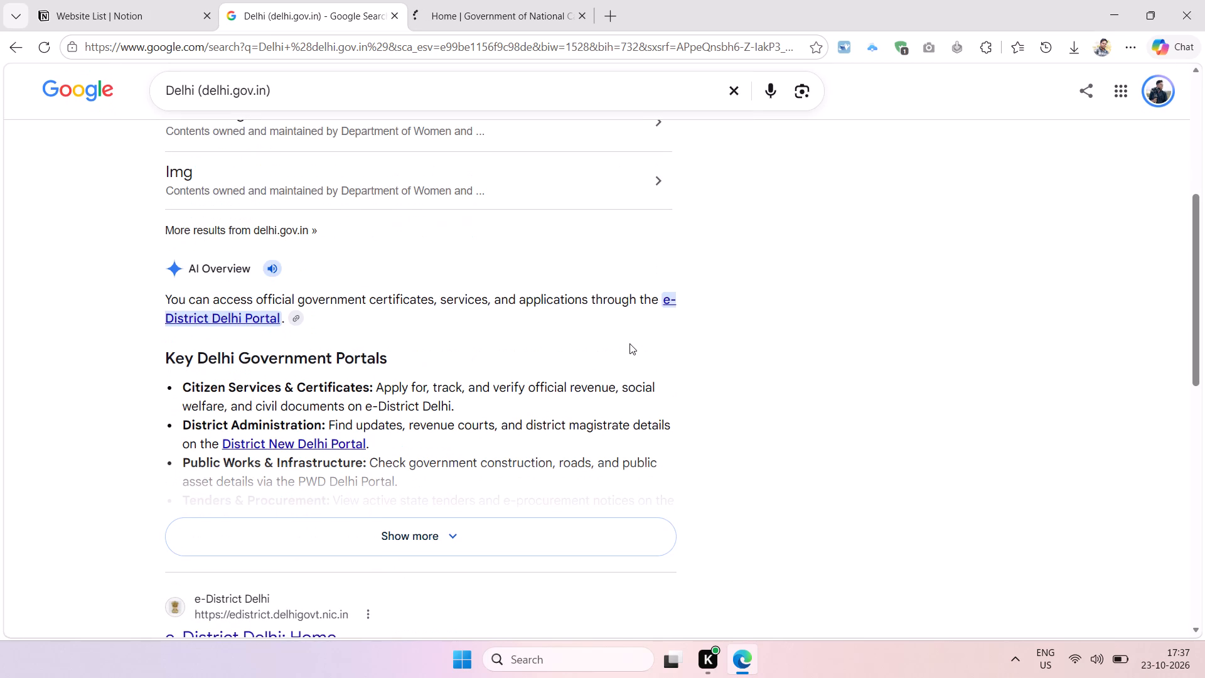
pyautogui.scroll(-1, 629, 343)
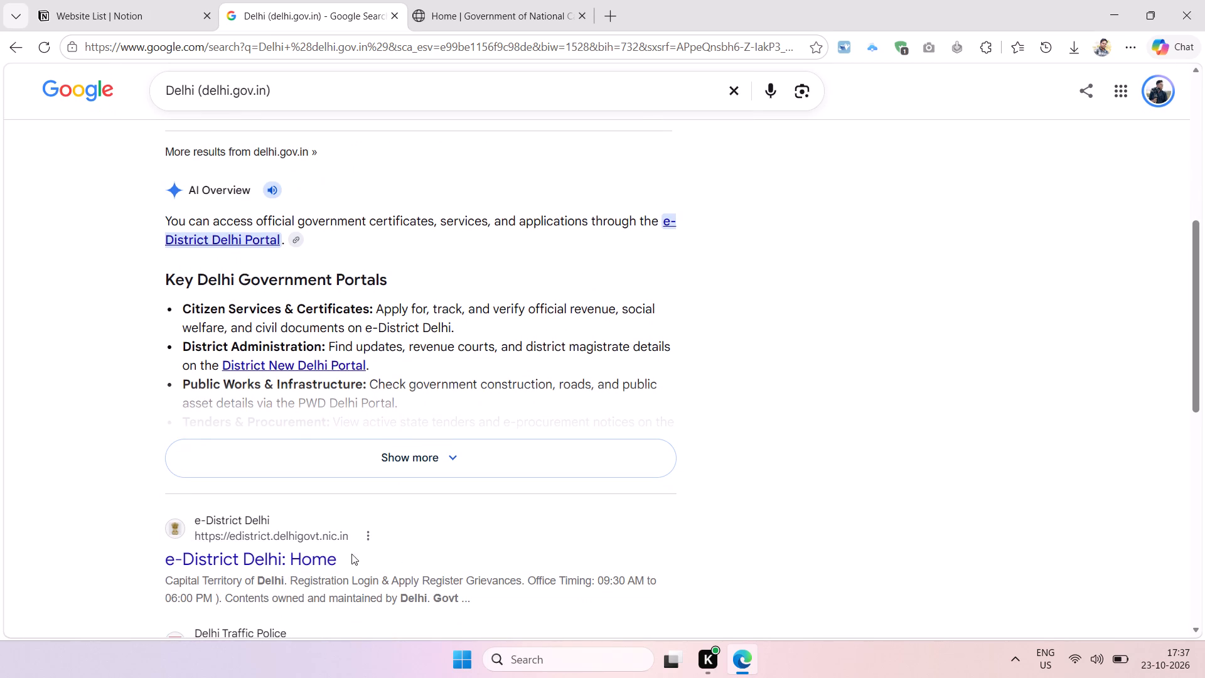
pyautogui.doubleClick(281, 578)
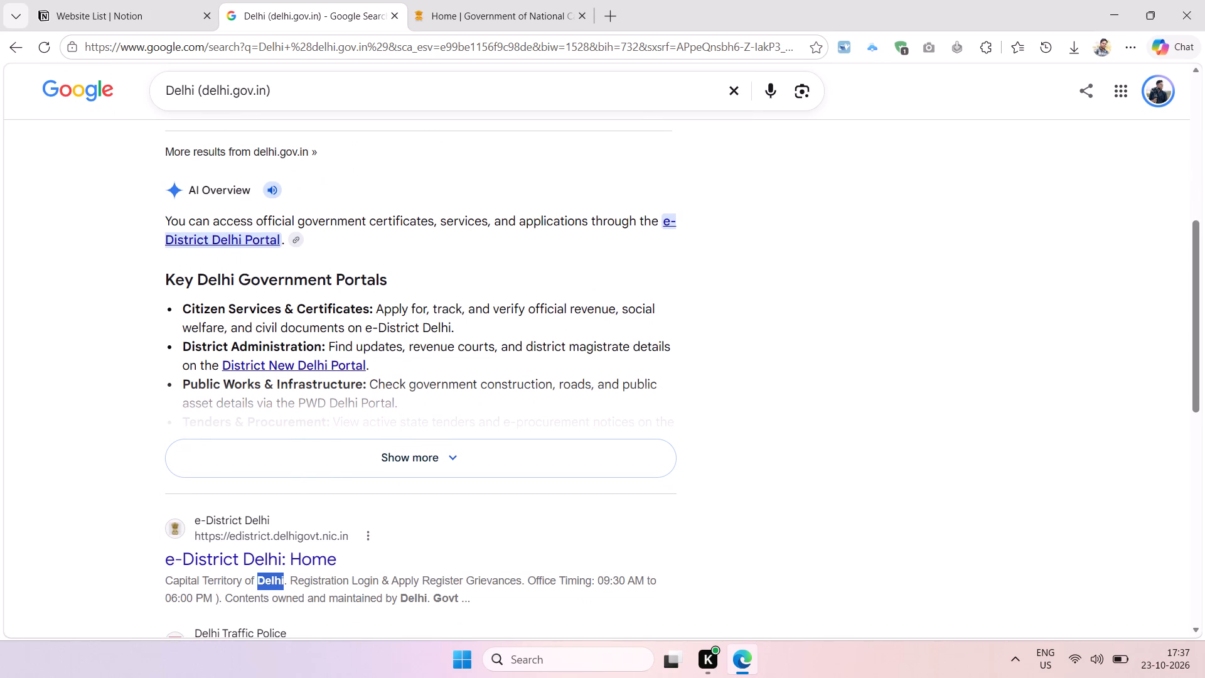
pyautogui.hotkey('ctrl', 'c')
pyautogui.click(164, 12)
pyautogui.click(492, 294)
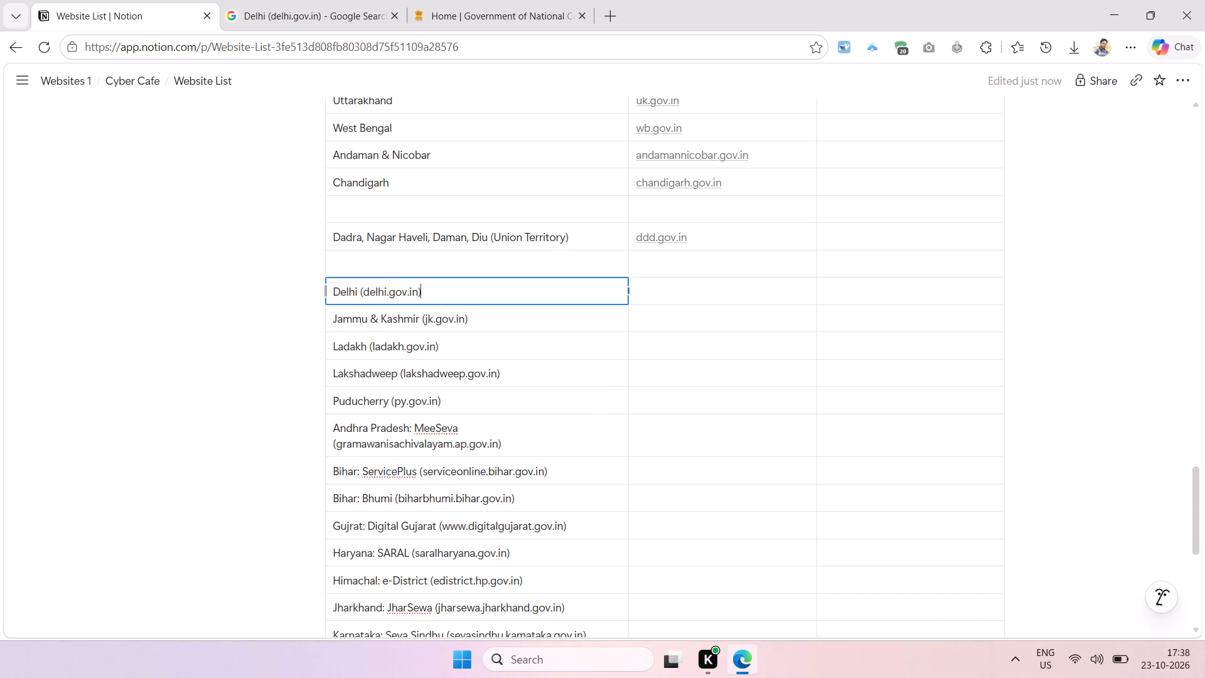
pyautogui.hotkey('ctrl', 'a')
pyautogui.hotkey('ctrl', 'v')
# Remove the italic and bold formatting from the pasted "Delhi" entry.
pyautogui.hotkey('ctrl', 'a')
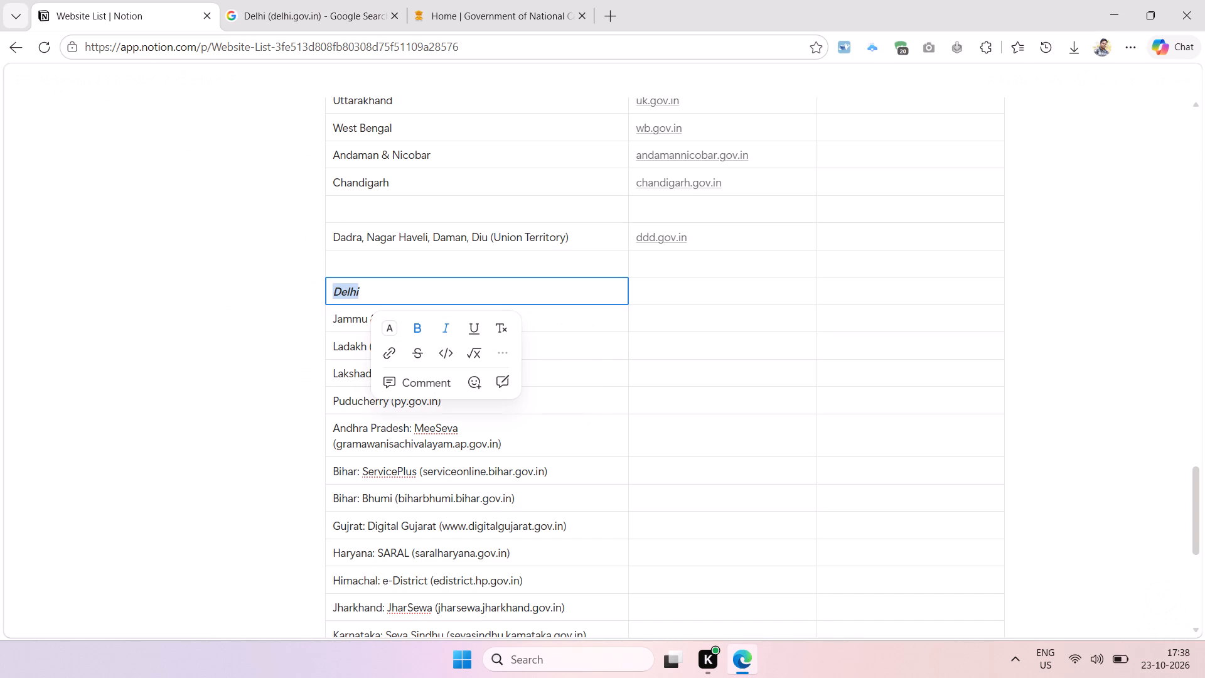
pyautogui.hotkey('ctrl', 'i')
pyautogui.hotkey('ctrl', 'b')
# Fill the cell beside "Delhi" with delhi.gov.in, taken from the address of the open Delhi government site.
pyautogui.press('Tab')
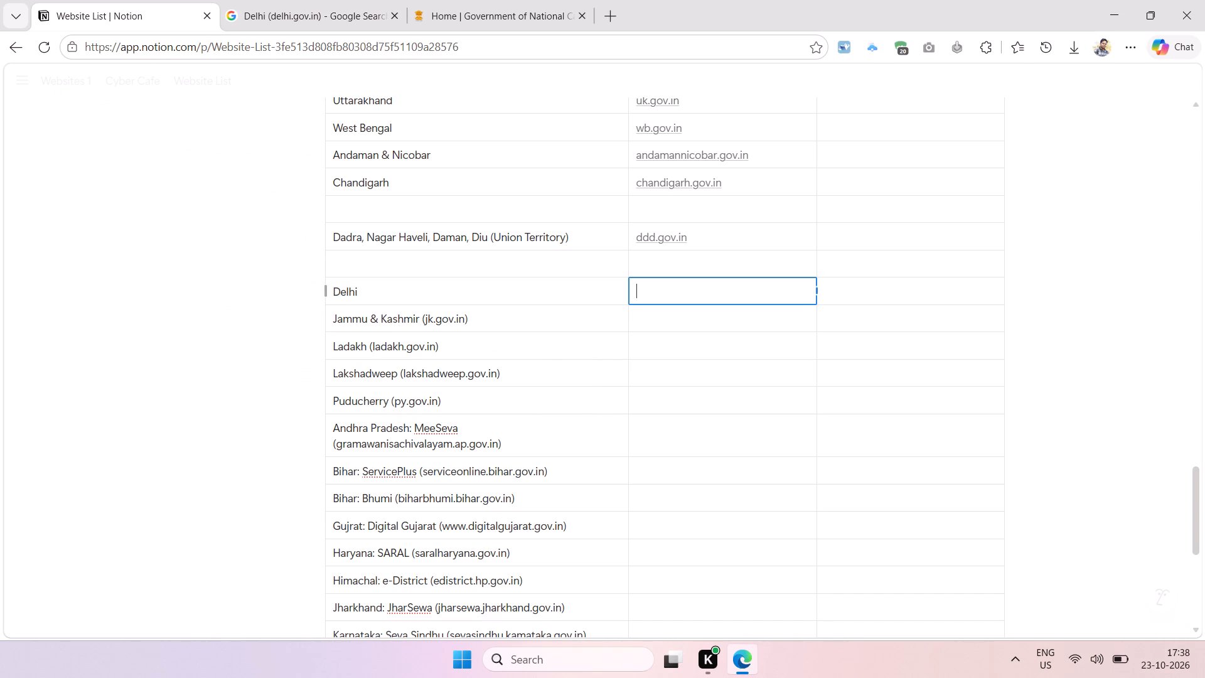
pyautogui.click(481, 1)
pyautogui.click(203, 50)
pyautogui.click(194, 50)
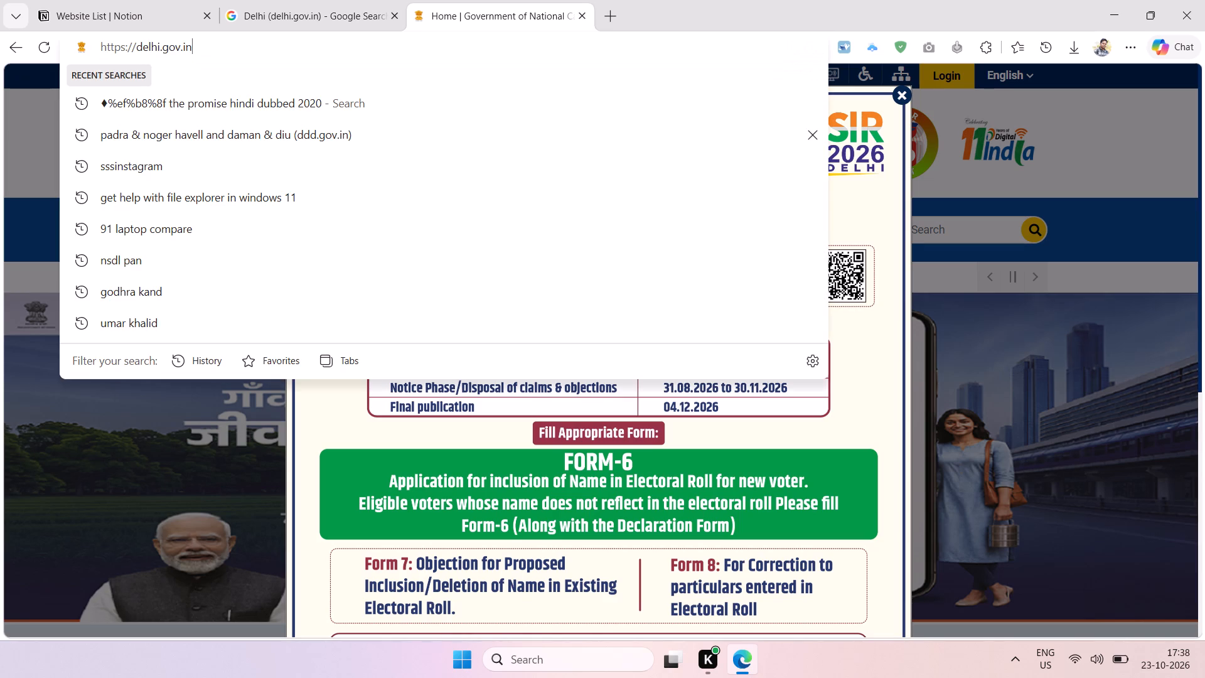
pyautogui.moveTo(236, 48); pyautogui.dragTo(137, 65)
pyautogui.hotkey('ctrl', 'x')
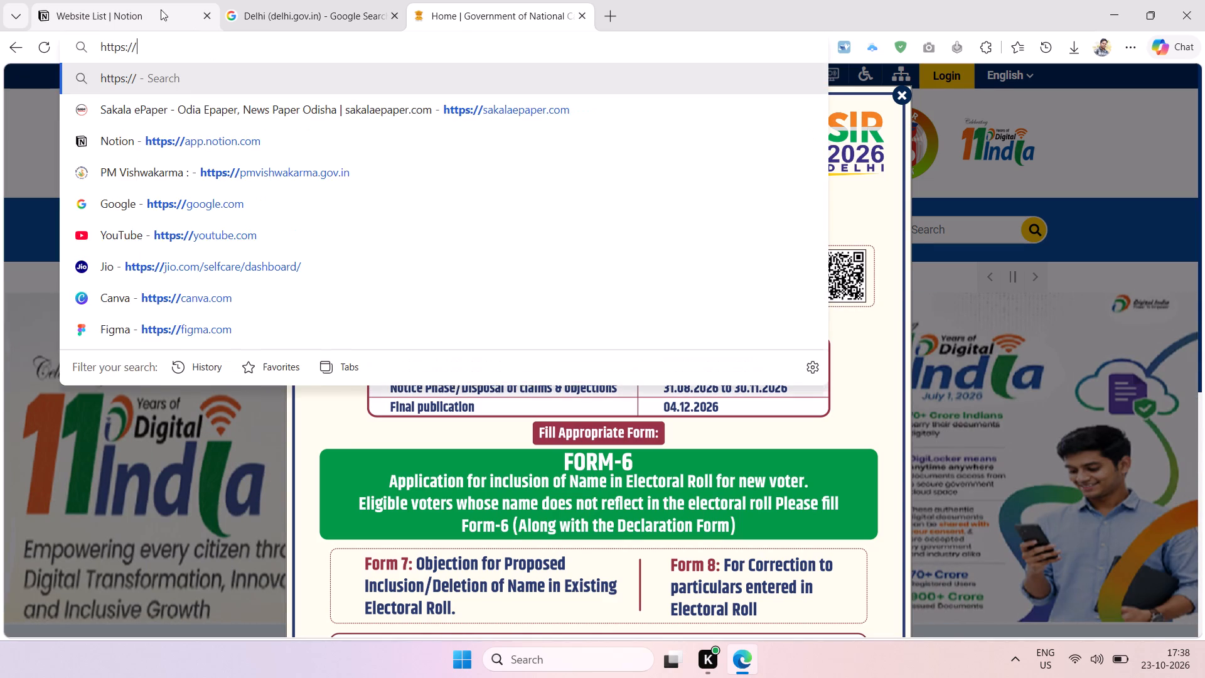
pyautogui.click(161, 9)
pyautogui.hotkey('ctrl', 'v')
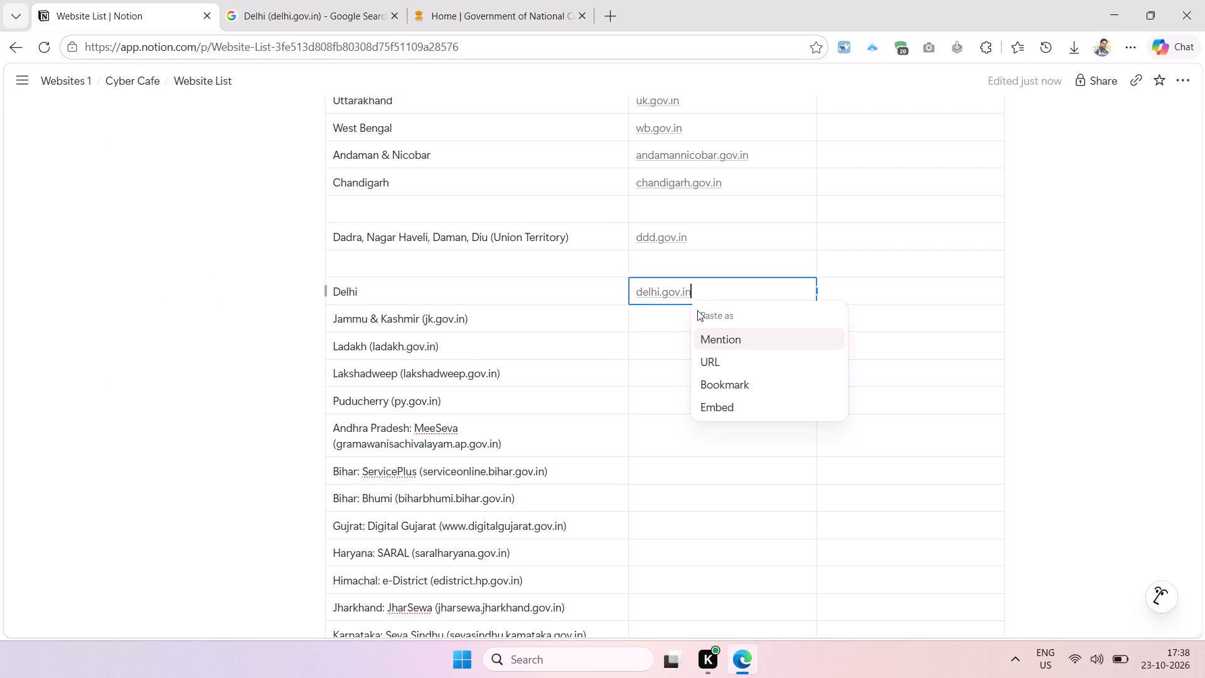
# Copy the table entry "Jammu & Kashmir (jk.gov.in)" and search Google for it in the existing search tab.
pyautogui.click(515, 323)
pyautogui.hotkey('ctrl', 'a')
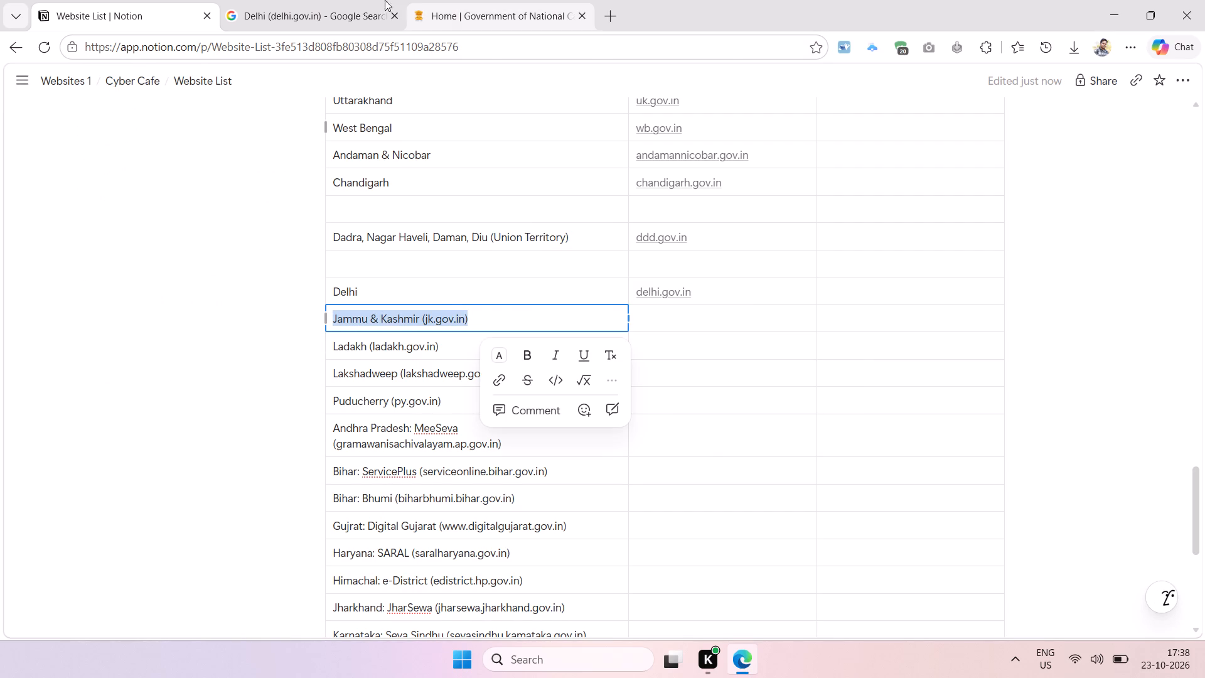
pyautogui.hotkey('ctrl', 'c')
pyautogui.click(336, 10)
pyautogui.click(318, 76)
pyautogui.hotkey('ctrl', 'a')
pyautogui.hotkey('ctrl', 'v')
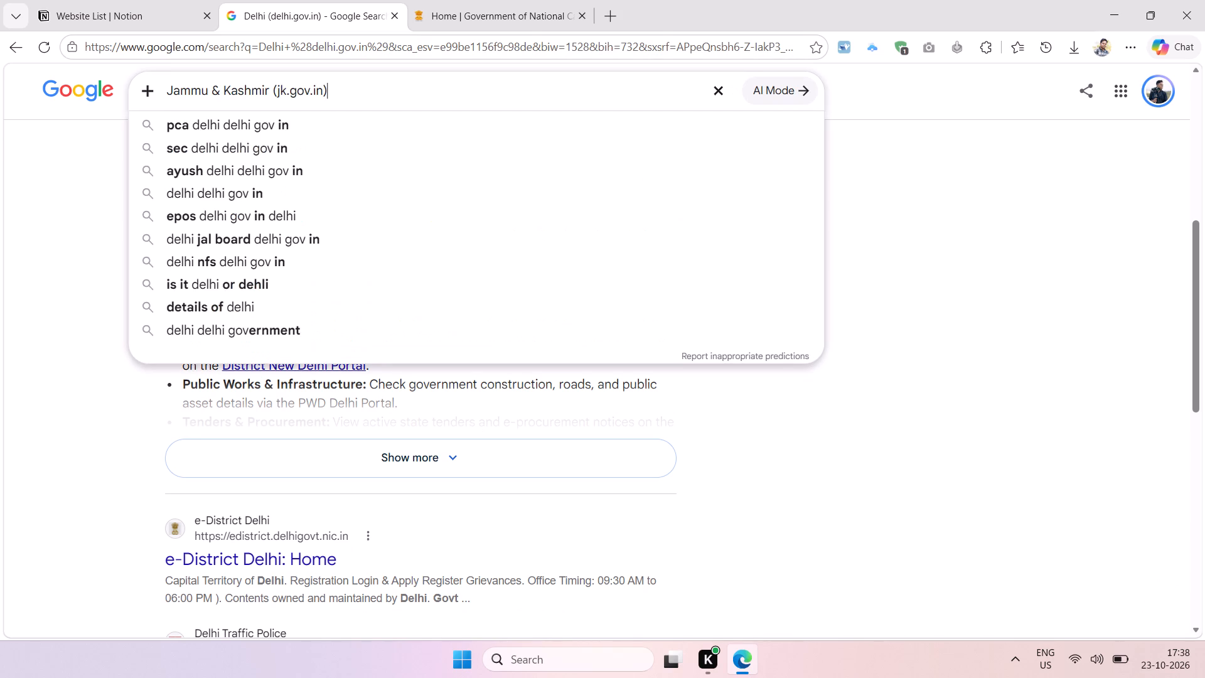
pyautogui.press('Return')
# Close the Delhi government tab and open the "Home Department, Government of Jammu & Kashmir" result in a new tab.
pyautogui.click(474, 11)
pyautogui.click(17, 51)
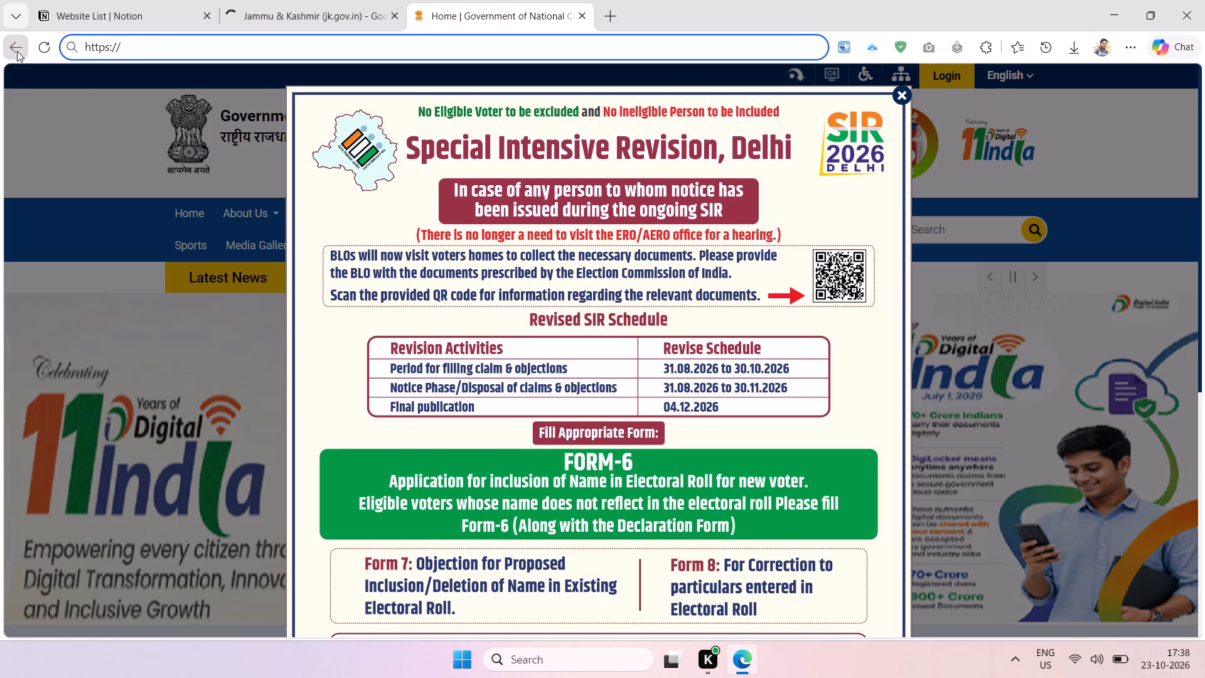
pyautogui.click(582, 18)
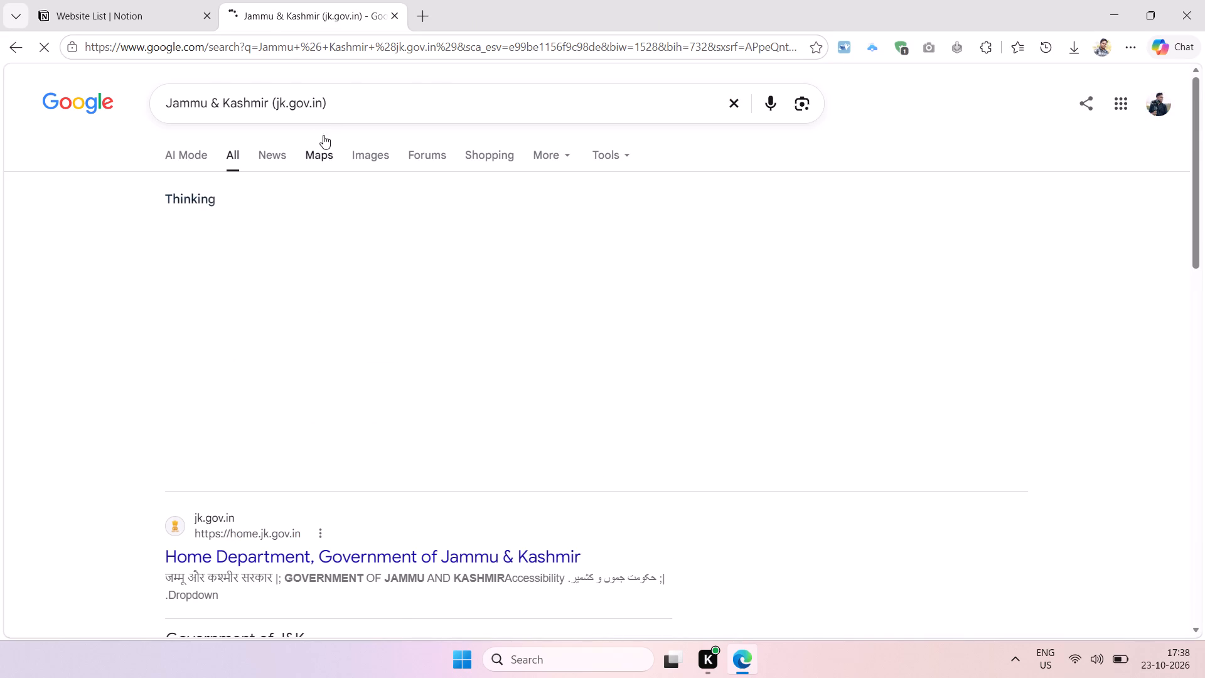
pyautogui.scroll(-3, 400, 502)
pyautogui.rightClick(335, 320)
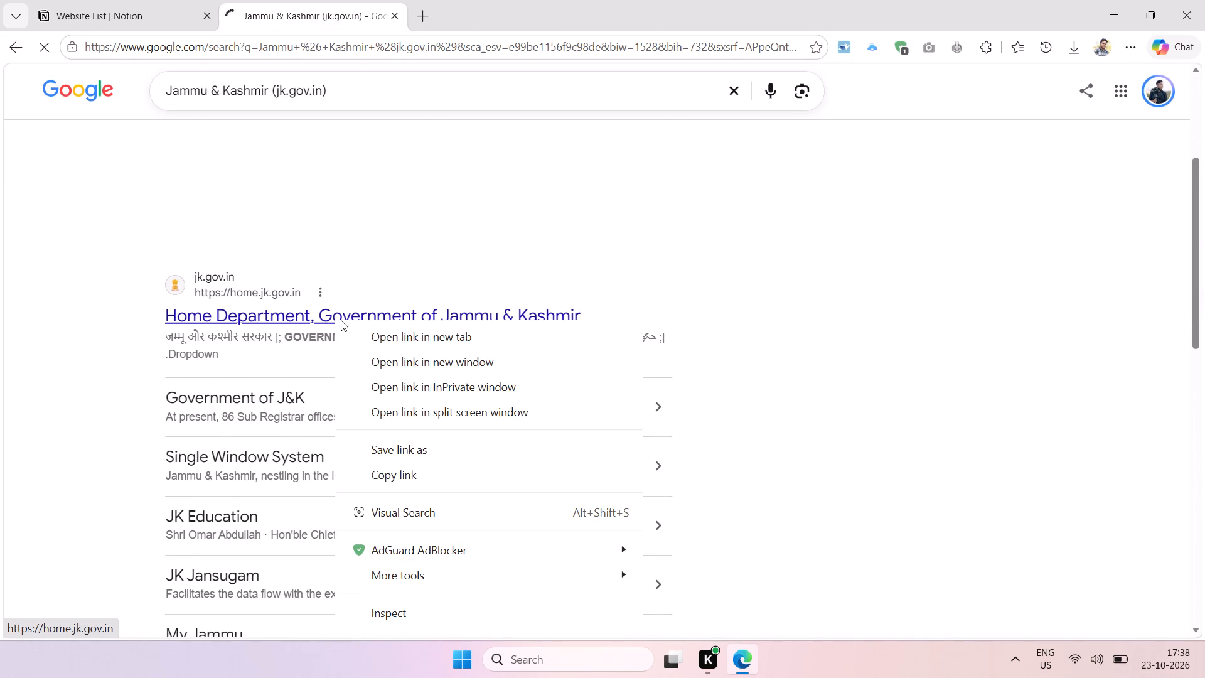
pyautogui.click(393, 333)
# Replace the "Jammu & Kashmir (jk.gov.in)" table entry with "Union Territory of Jammu and Kashmir" copied from Google's AI Overview.
pyautogui.scroll(3, 394, 333)
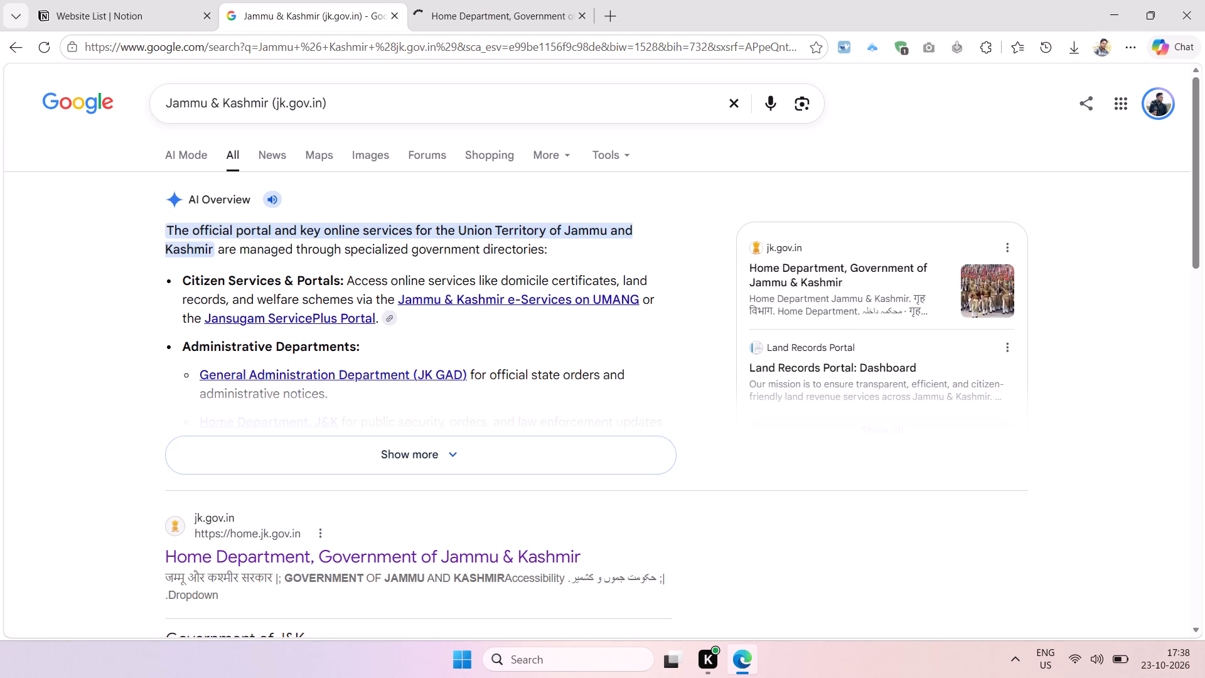
pyautogui.moveTo(457, 227); pyautogui.dragTo(647, 229)
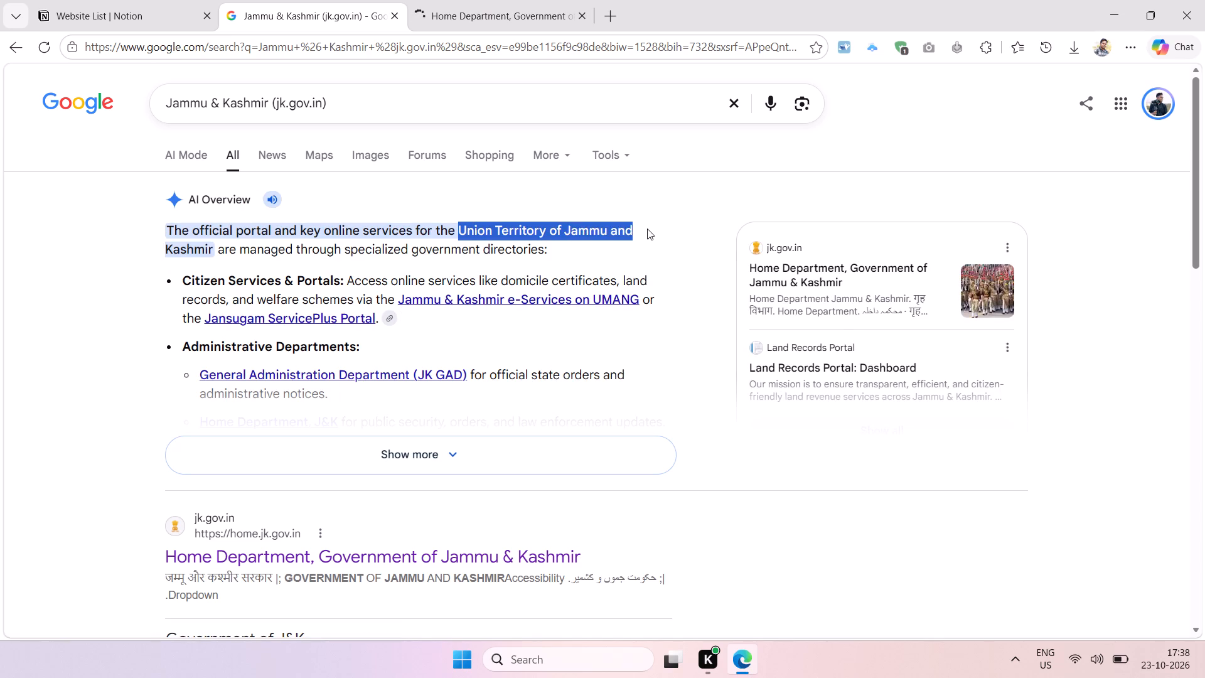
pyautogui.moveTo(647, 229); pyautogui.dragTo(212, 255)
pyautogui.hotkey('ctrl', 'c')
pyautogui.click(117, 10)
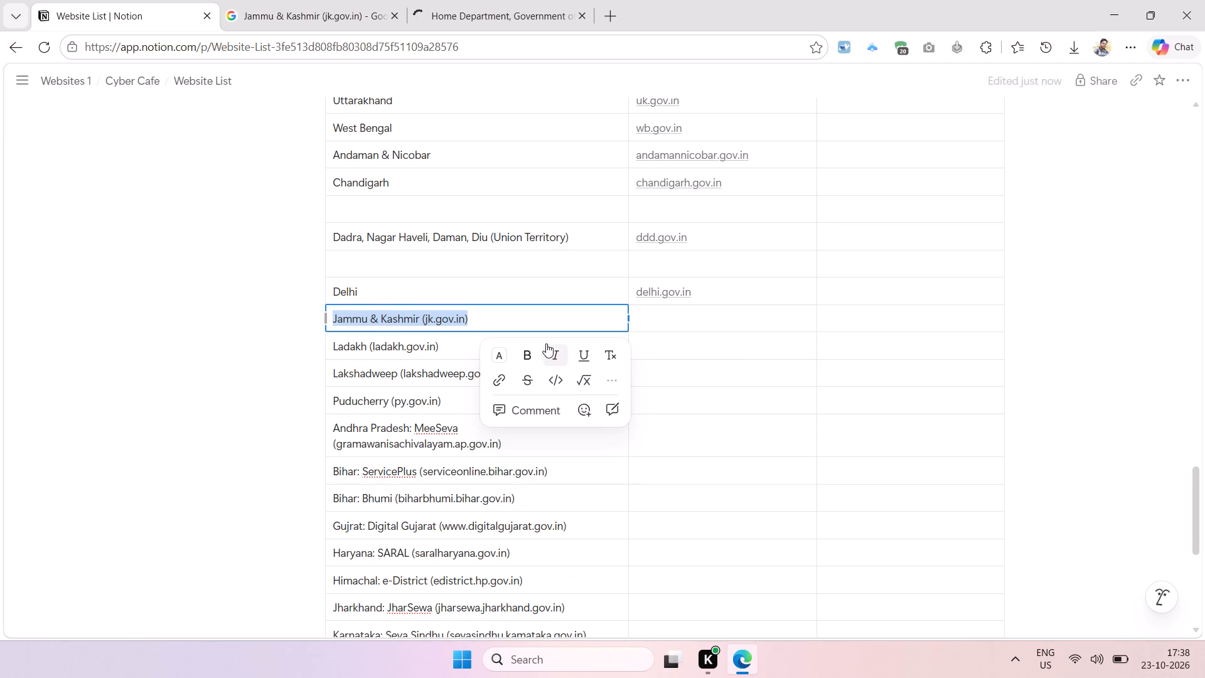
pyautogui.click(505, 318)
pyautogui.hotkey('ctrl', 'a')
pyautogui.hotkey('ctrl', 'v')
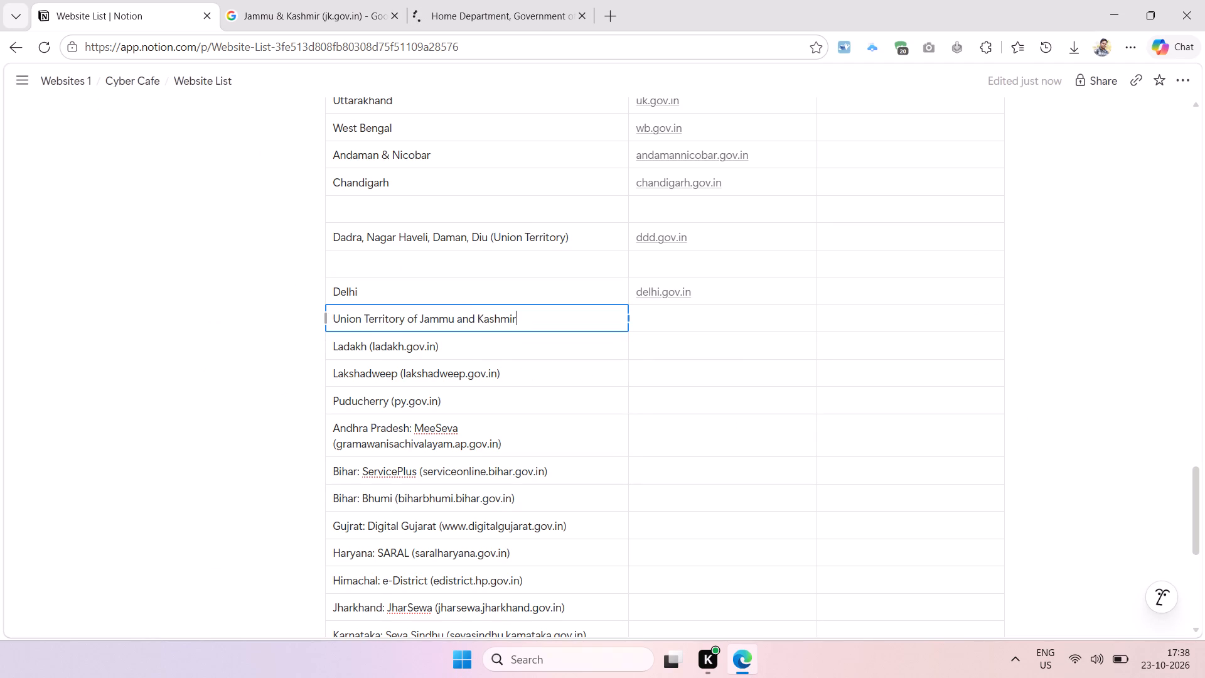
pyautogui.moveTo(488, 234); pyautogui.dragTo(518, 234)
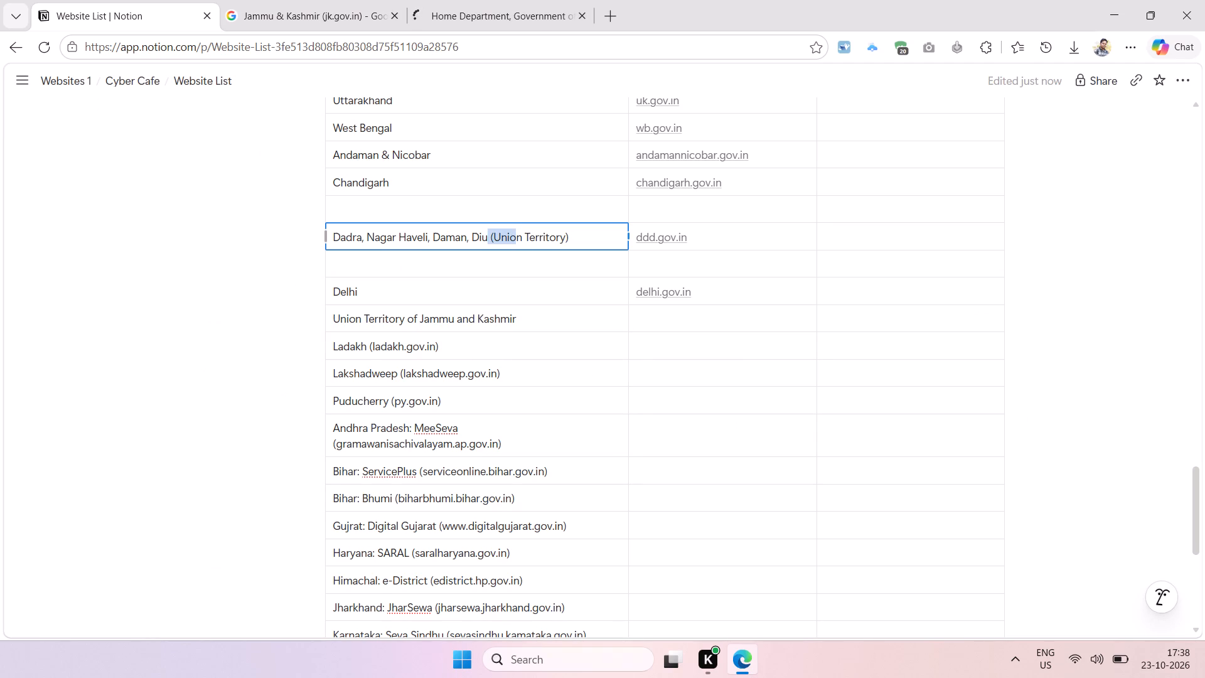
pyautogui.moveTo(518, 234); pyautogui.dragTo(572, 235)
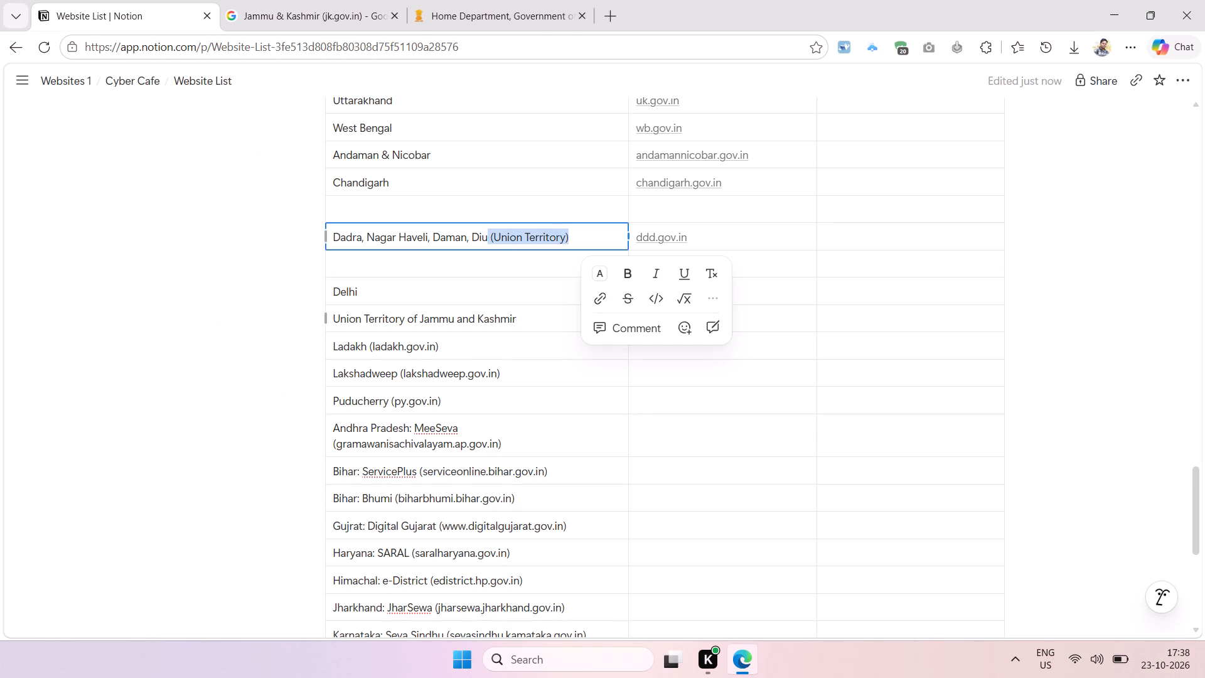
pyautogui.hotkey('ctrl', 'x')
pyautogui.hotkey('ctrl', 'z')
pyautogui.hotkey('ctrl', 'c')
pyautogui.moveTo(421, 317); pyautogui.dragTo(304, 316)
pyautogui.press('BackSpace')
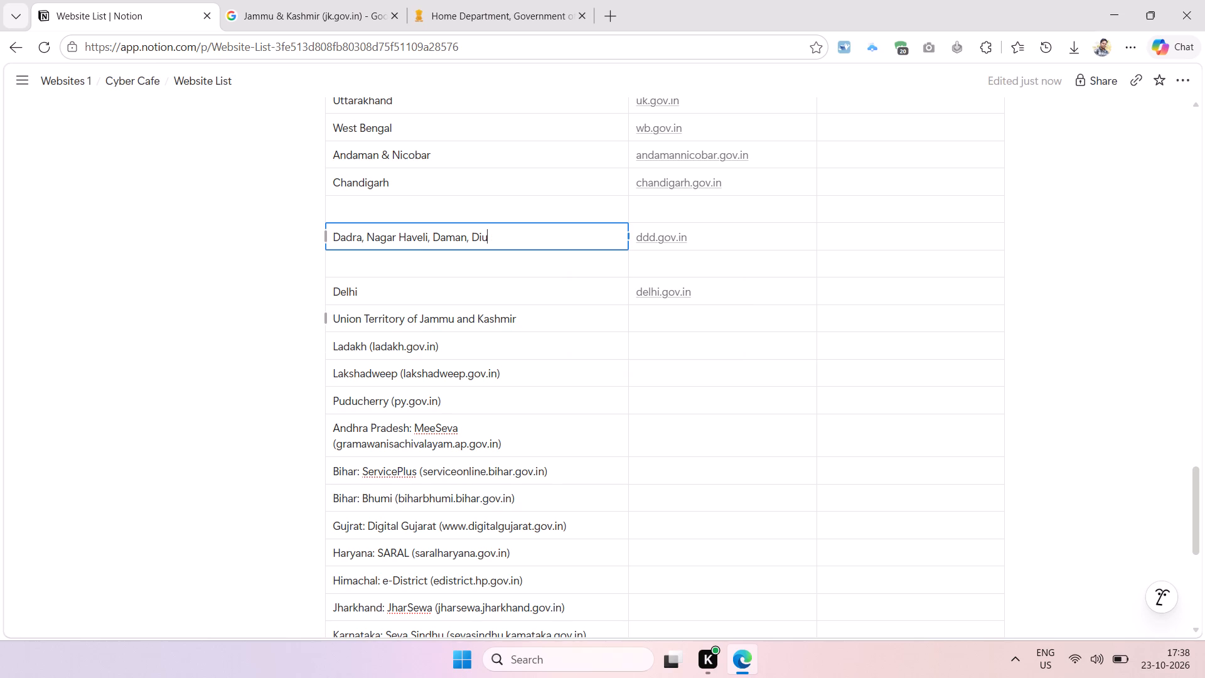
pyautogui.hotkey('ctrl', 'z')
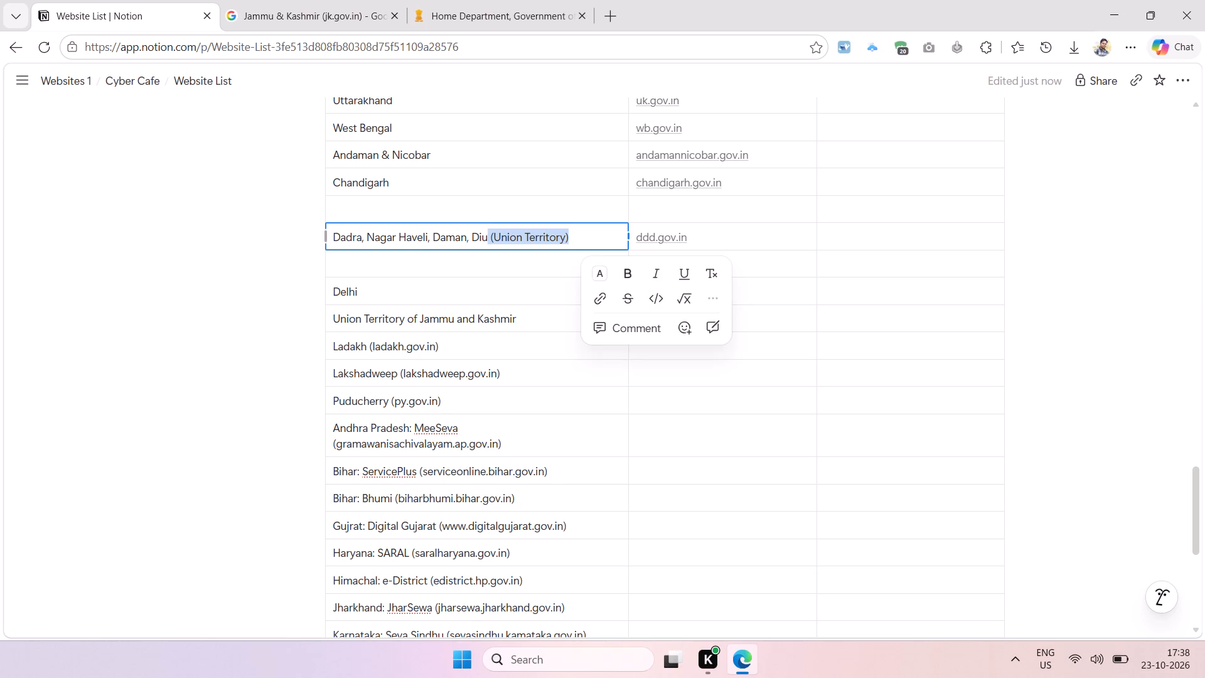
# Copy "(Union Territory)" from the Dadra, Nagar Haveli, Daman, Diu entry and append it after a space to the Jammu and Kashmir entry.
pyautogui.click(567, 229)
pyautogui.moveTo(584, 242); pyautogui.dragTo(490, 246)
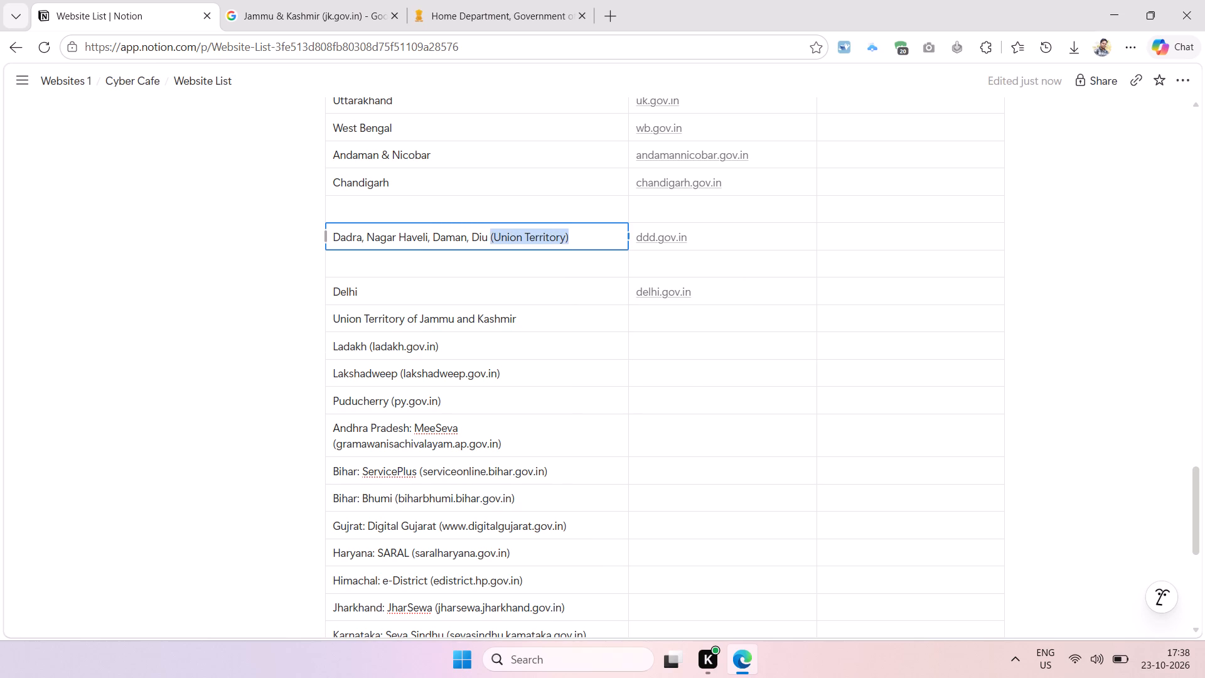
pyautogui.moveTo(490, 246); pyautogui.dragTo(491, 247)
pyautogui.hotkey('ctrl', 'c')
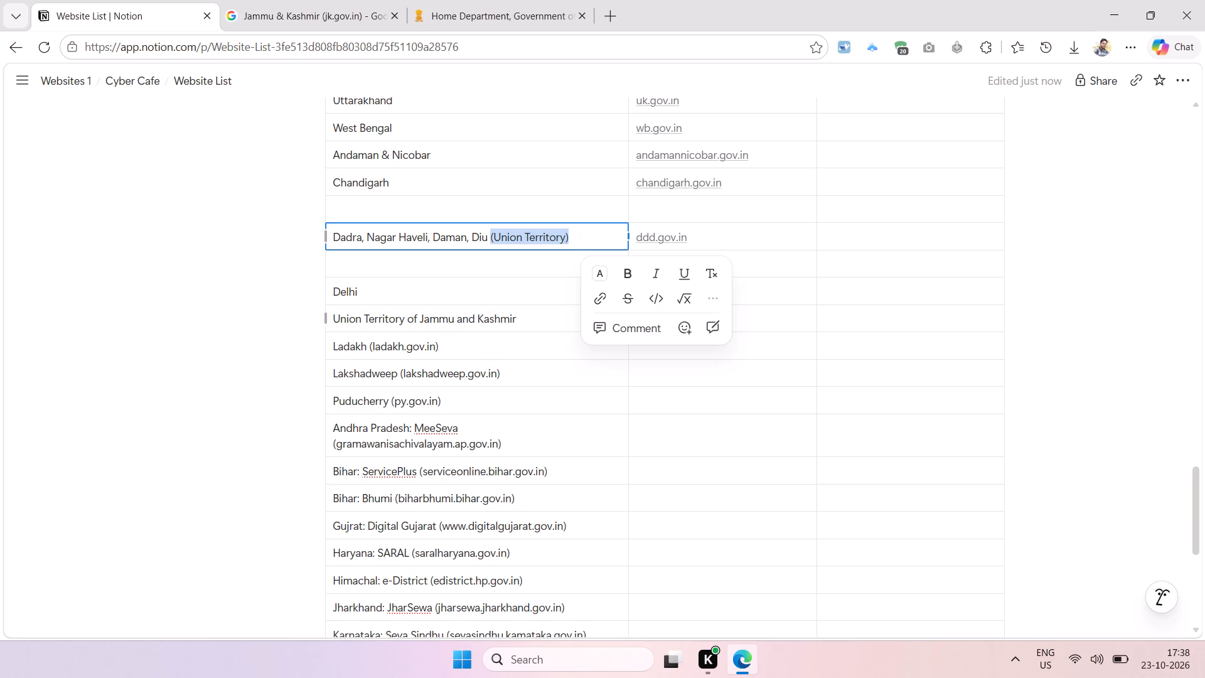
pyautogui.click(534, 323)
pyautogui.click(534, 321)
pyautogui.press('space')
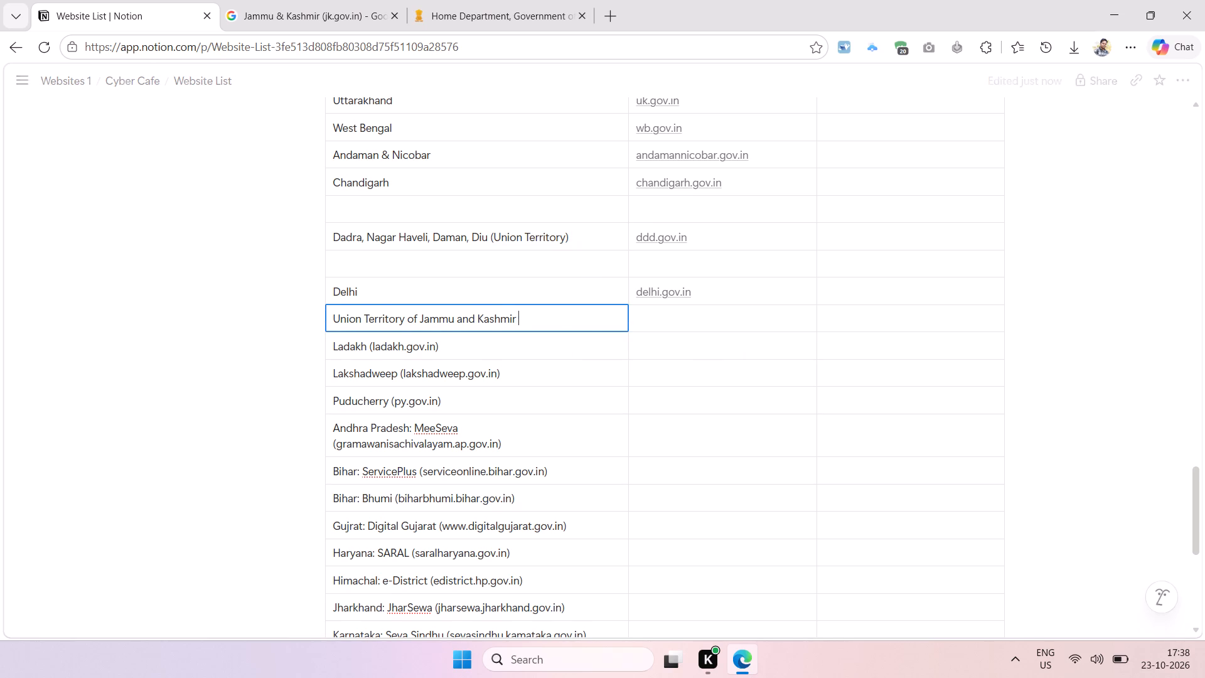
pyautogui.hotkey('ctrl', 'v')
# Delete the leading "Union Territory of" so the entry reads "Jammu and Kashmir (Union Territory)".
pyautogui.moveTo(419, 318); pyautogui.dragTo(413, 320)
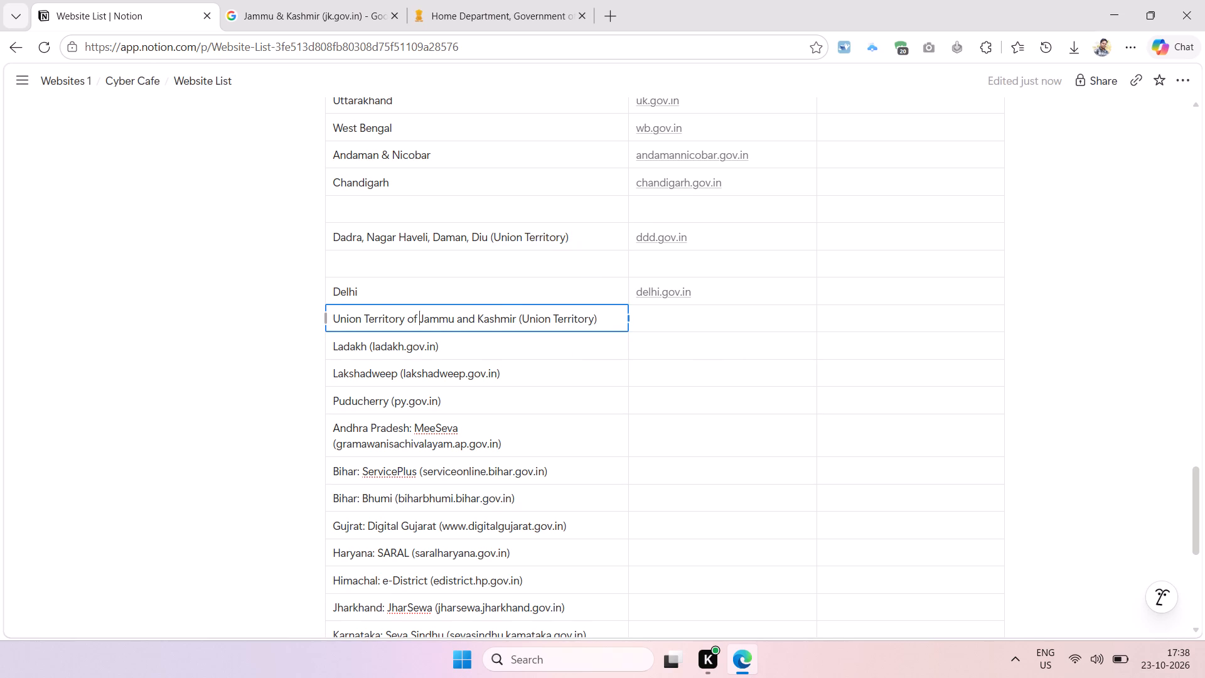
pyautogui.moveTo(413, 320); pyautogui.dragTo(335, 320)
pyautogui.press('BackSpace')
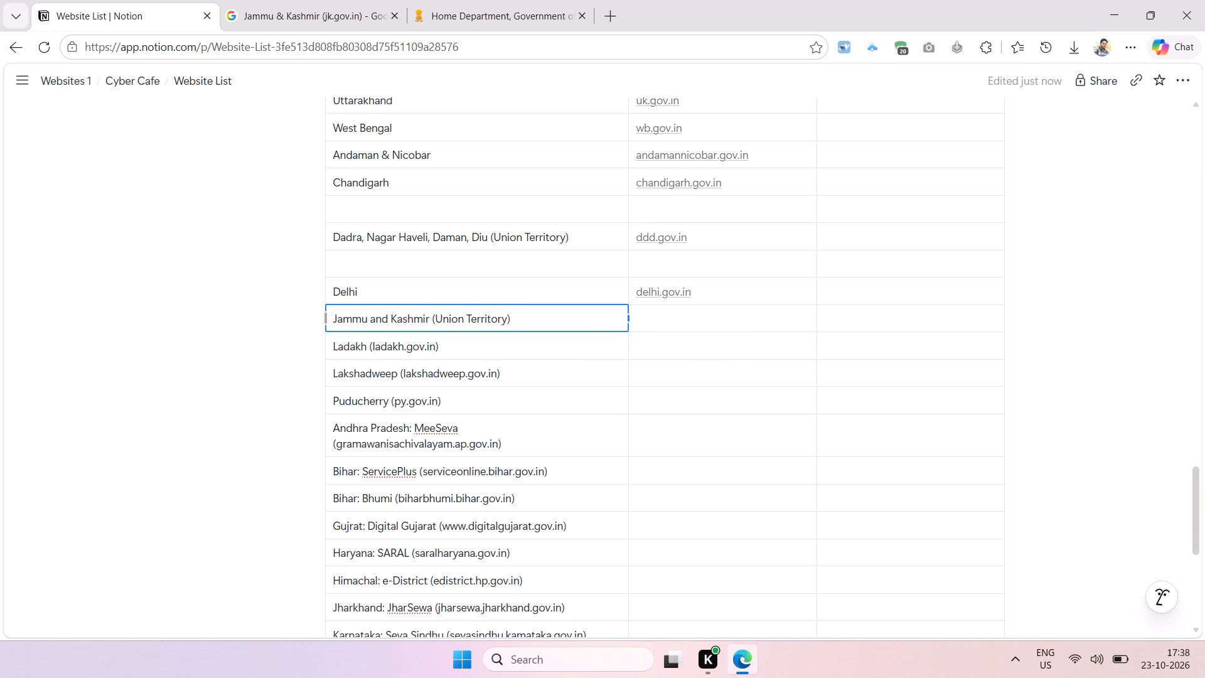
# Fill the cell beside "Jammu and Kashmir (Union Territory)" with home.jk.gov.in, copied from the address of the open Home Department site.
pyautogui.click(471, 0)
pyautogui.click(232, 40)
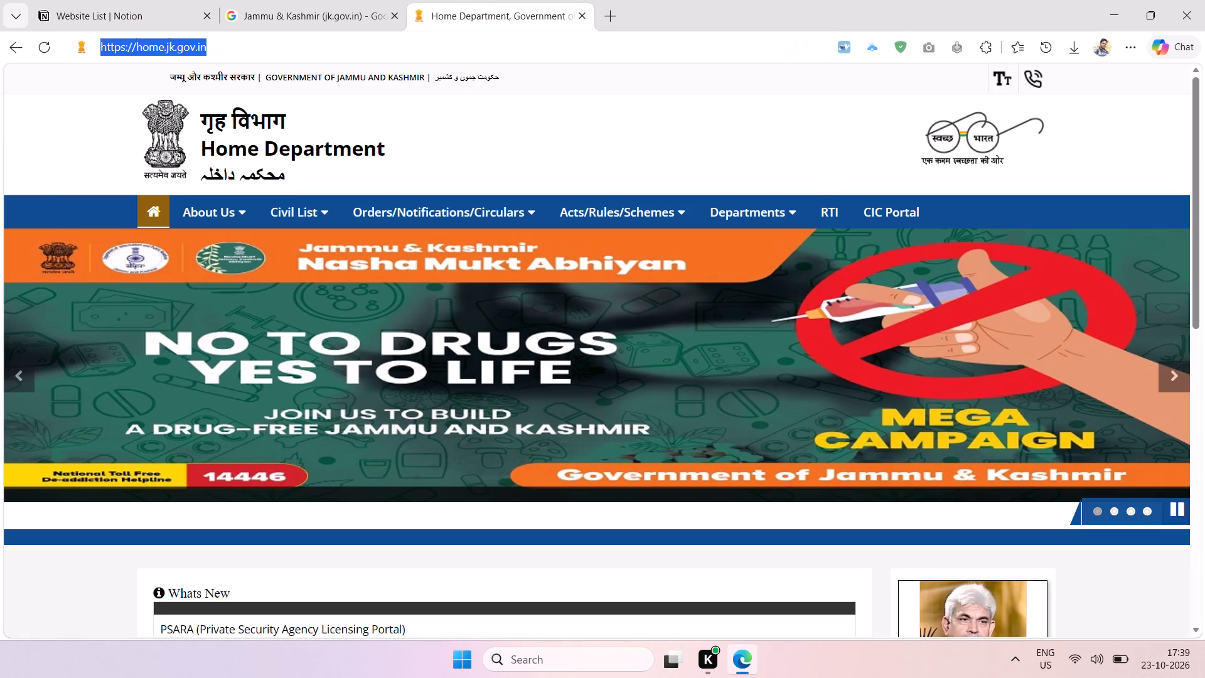
pyautogui.click(227, 50)
pyautogui.moveTo(237, 46); pyautogui.dragTo(141, 65)
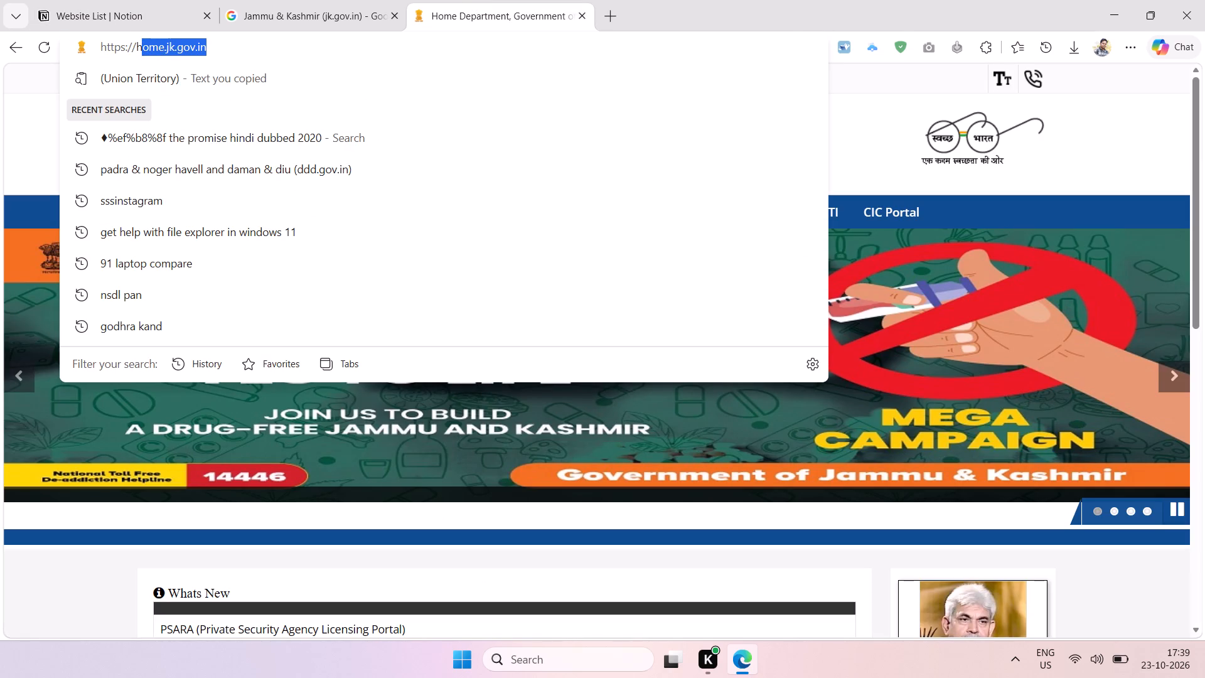
pyautogui.moveTo(141, 65); pyautogui.dragTo(138, 66)
pyautogui.hotkey('ctrl', 'c')
pyautogui.click(154, 9)
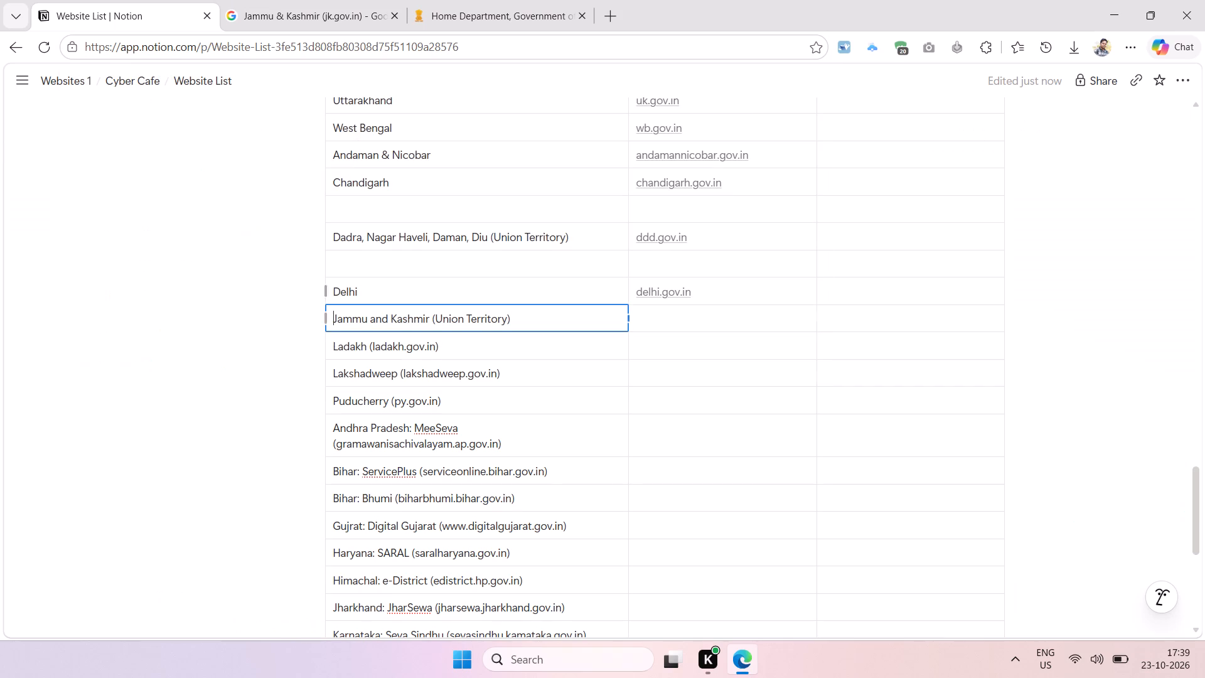
pyautogui.click(677, 313)
pyautogui.hotkey('ctrl', 'v')
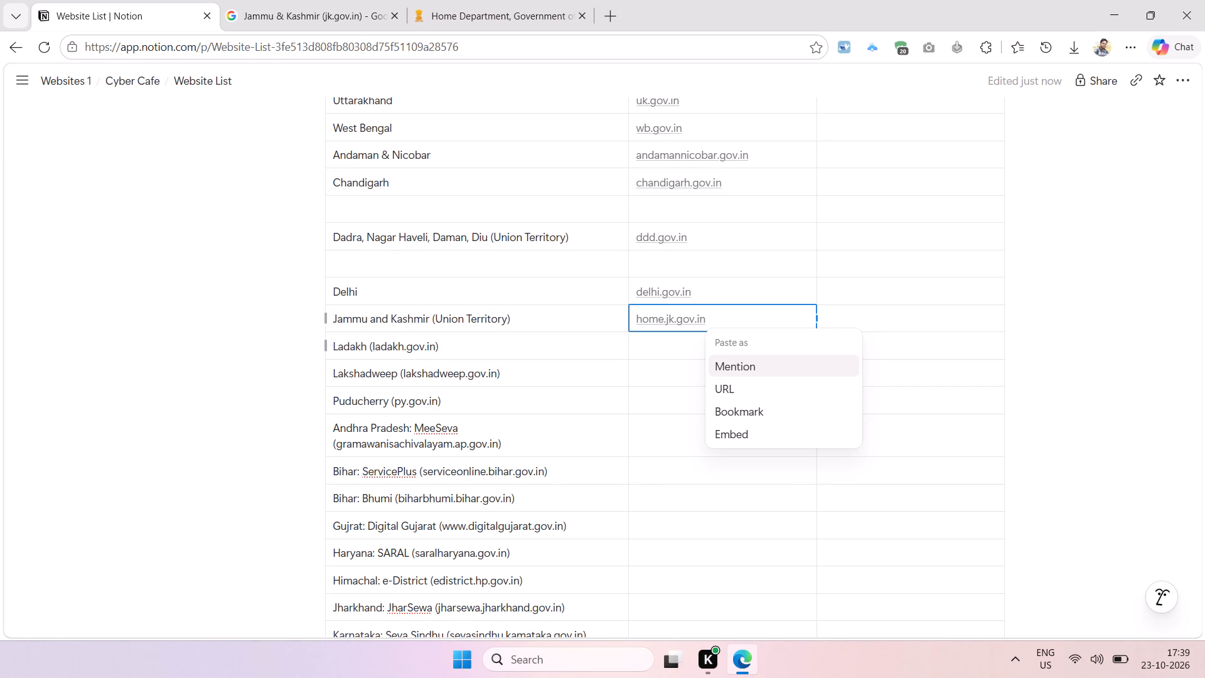
# Copy the table entry "Ladakh (ladakh.gov.in)" and search Google for it in the existing search tab.
pyautogui.click(533, 348)
pyautogui.hotkey('ctrl', 'a')
pyautogui.hotkey('ctrl', 'c')
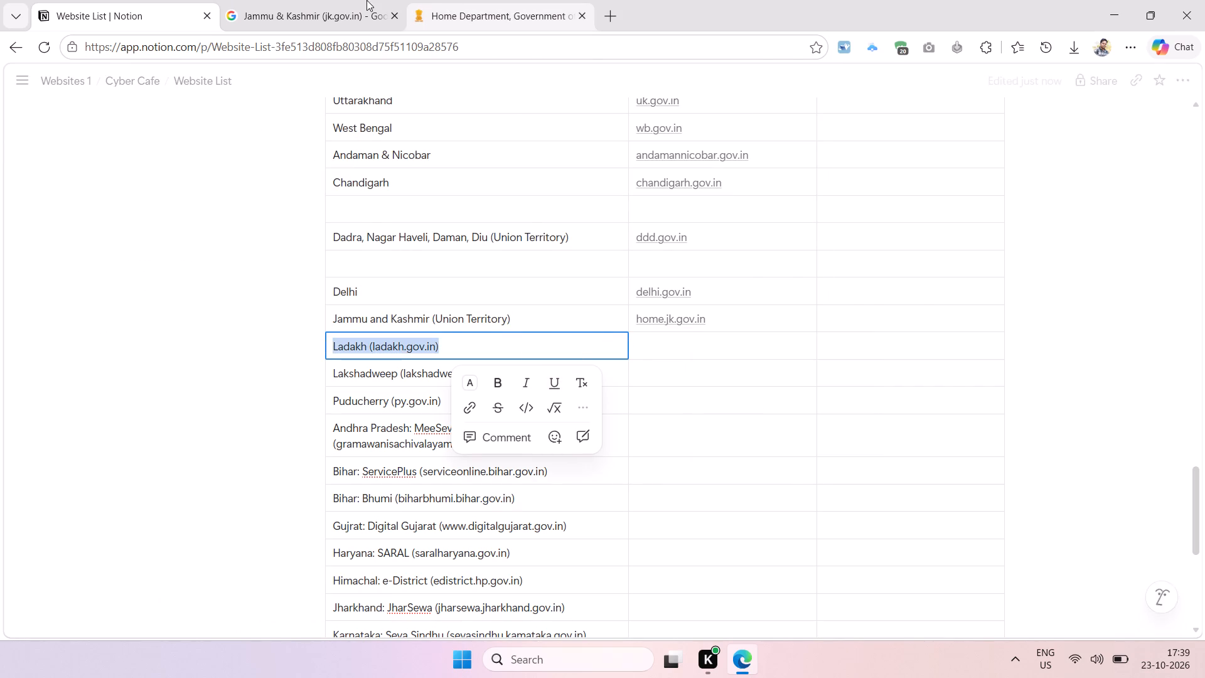
pyautogui.click(358, 0)
pyautogui.click(366, 107)
pyautogui.hotkey('ctrl', 'a')
pyautogui.hotkey('ctrl', 'v')
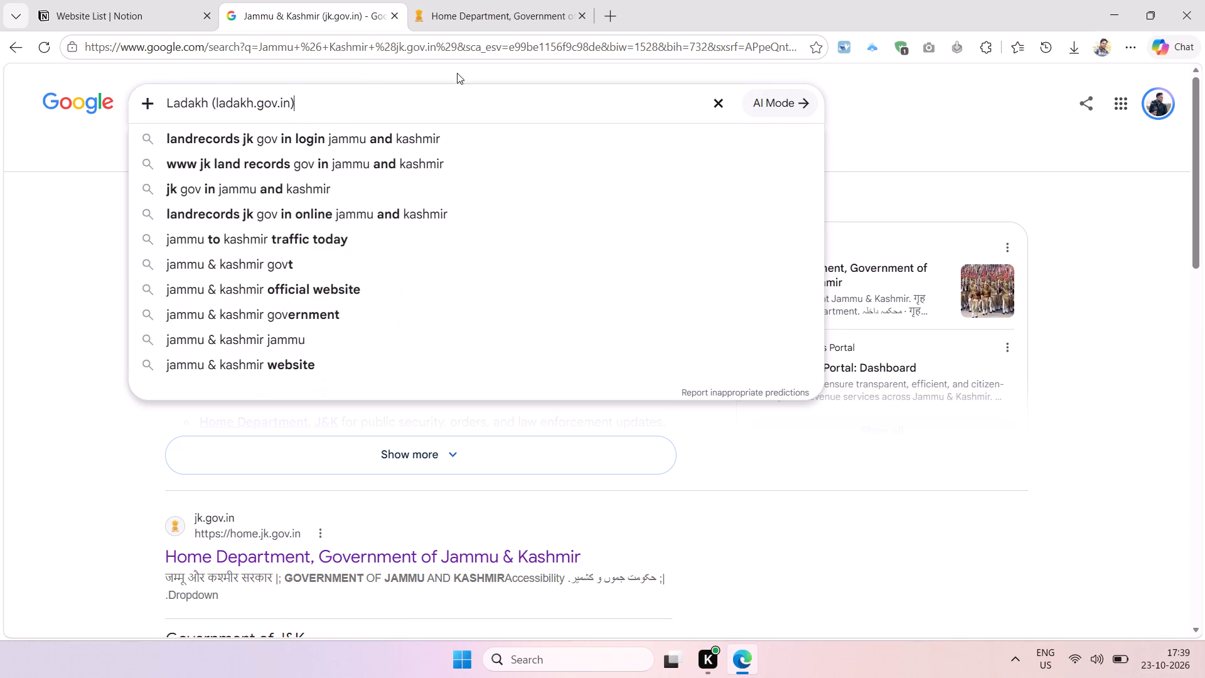
pyautogui.press('Return')
# Close the Jammu & Kashmir Home Department tab and open the Administration of Union Territory of Ladakh homepage result in a new tab.
pyautogui.click(496, 15)
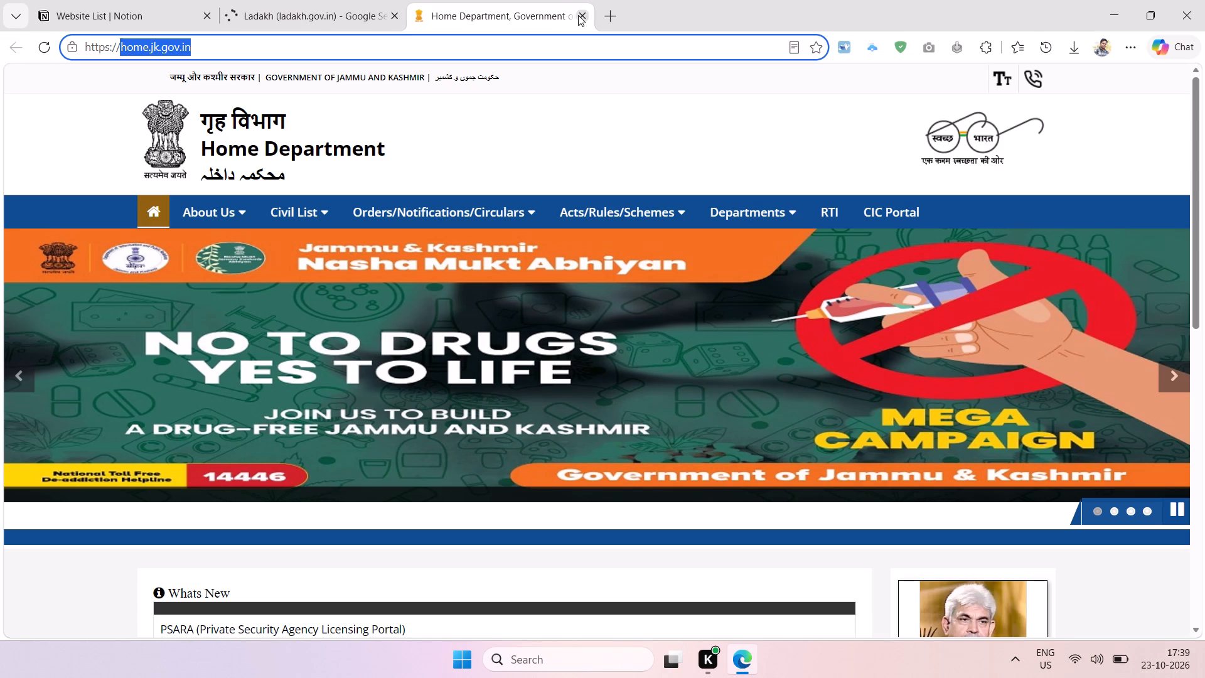
pyautogui.click(578, 15)
pyautogui.rightClick(272, 236)
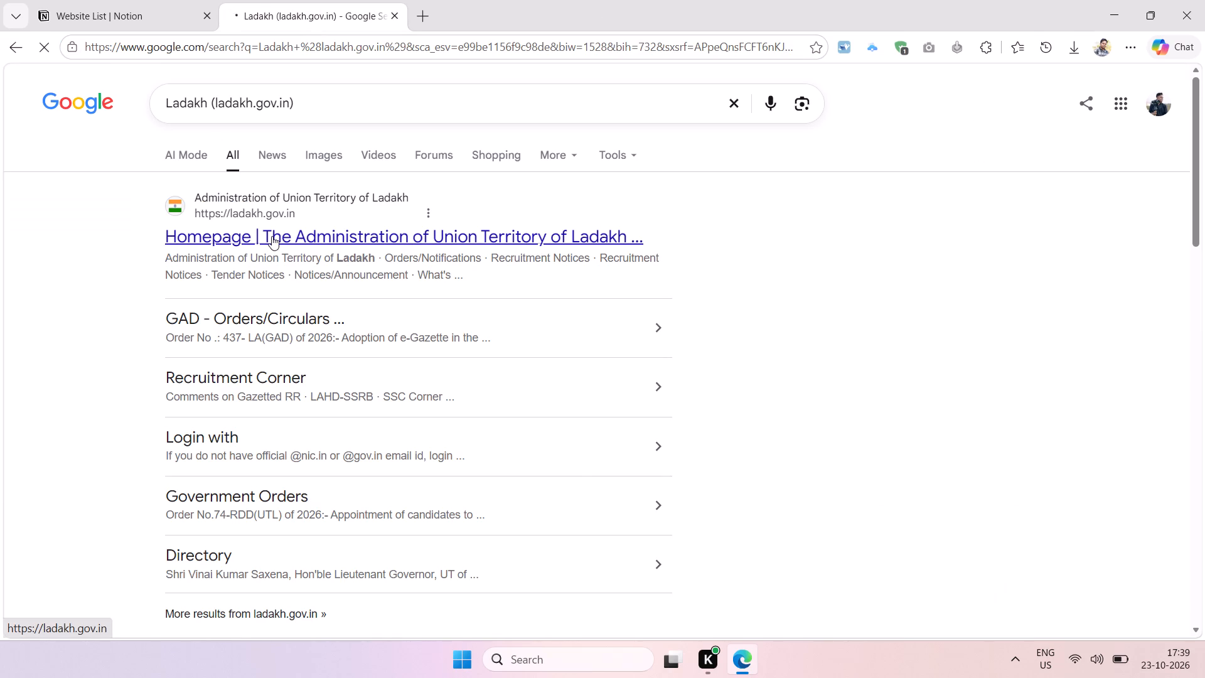
pyautogui.click(319, 252)
# Copy the AI Overview phrase ending in "Official Homepage of the Union Territory of Ladakh" and paste it over the Google search text.
pyautogui.scroll(-4, 319, 252)
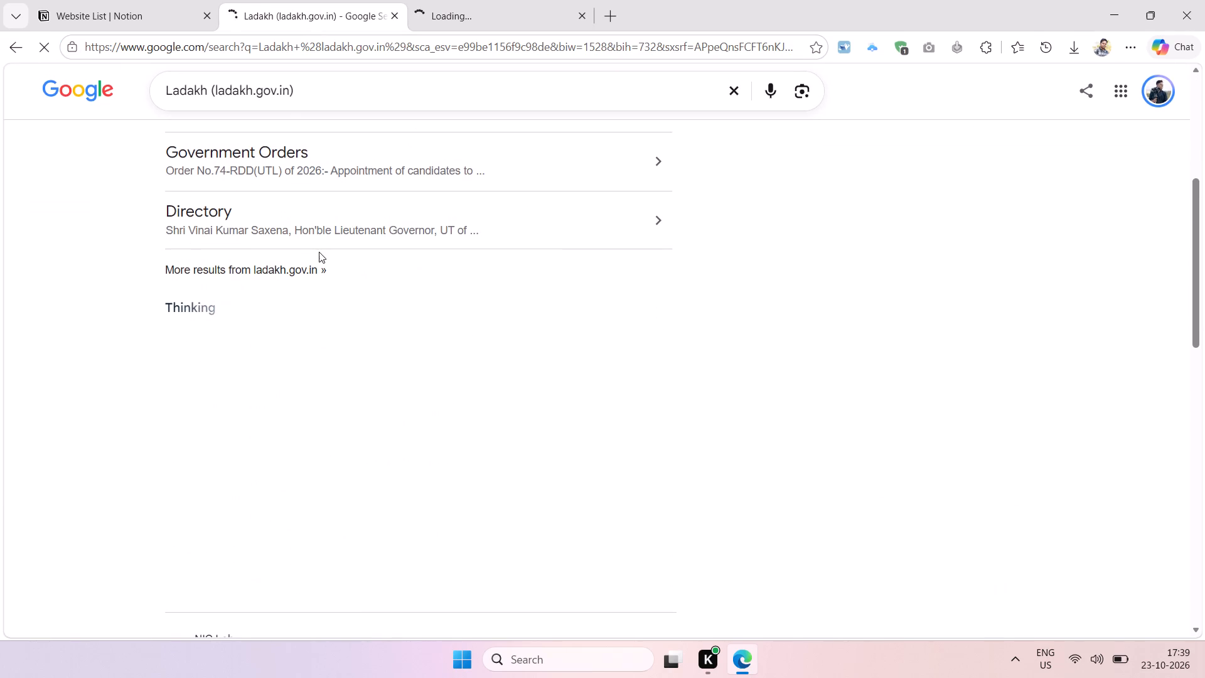
pyautogui.scroll(-2, 373, 272)
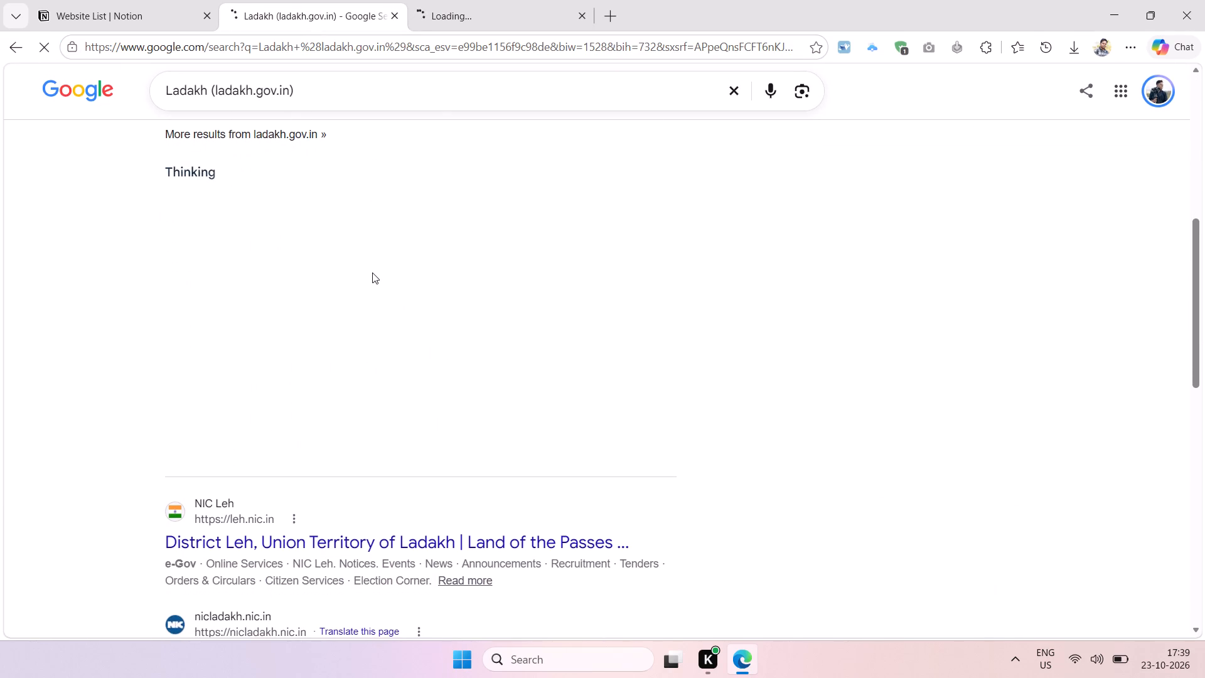
pyautogui.scroll(-1, 372, 272)
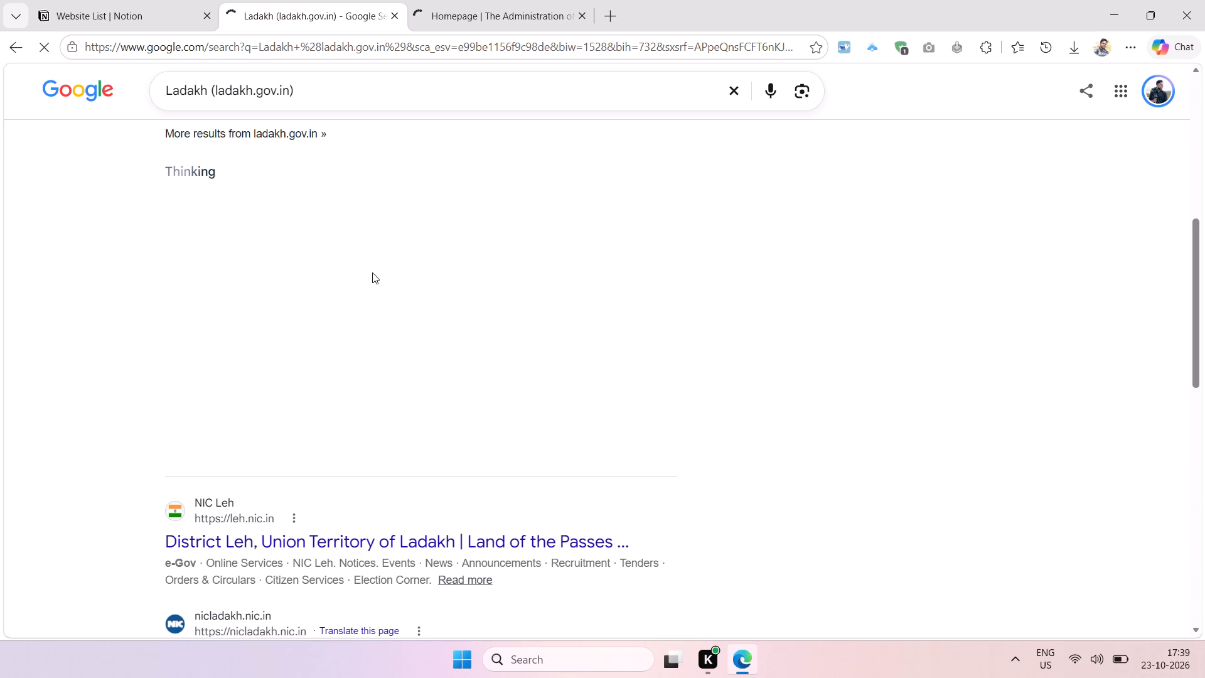
pyautogui.scroll(-1, 384, 274)
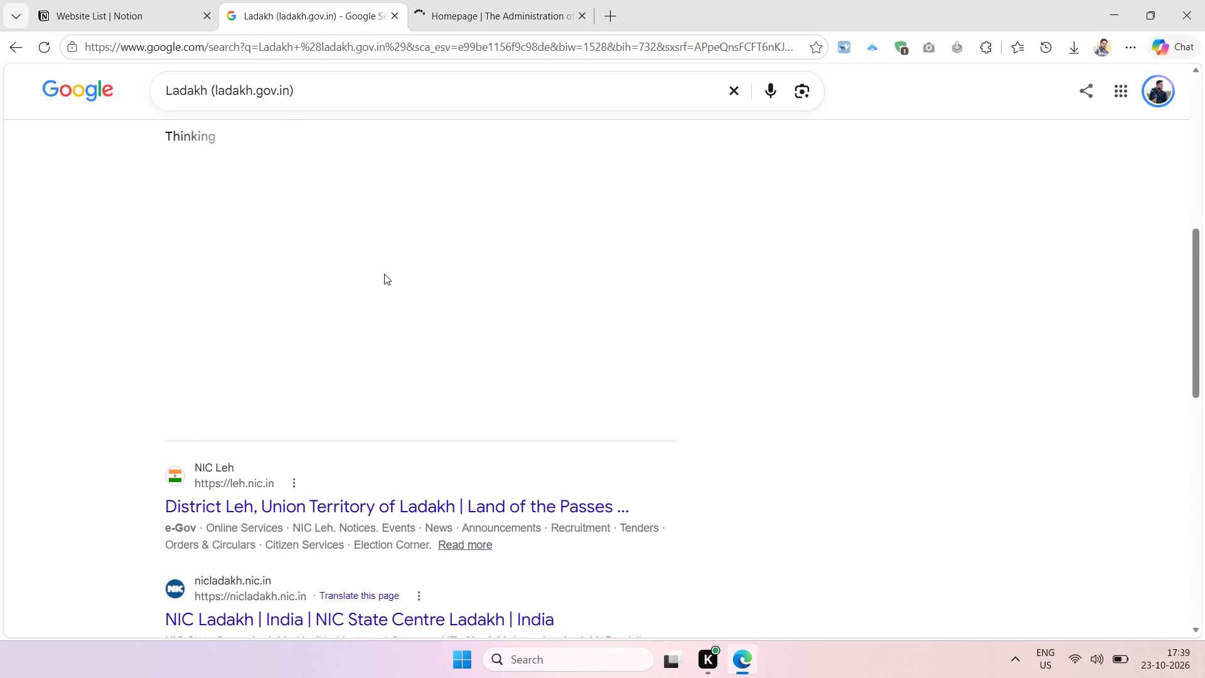
pyautogui.scroll(-1, 384, 274)
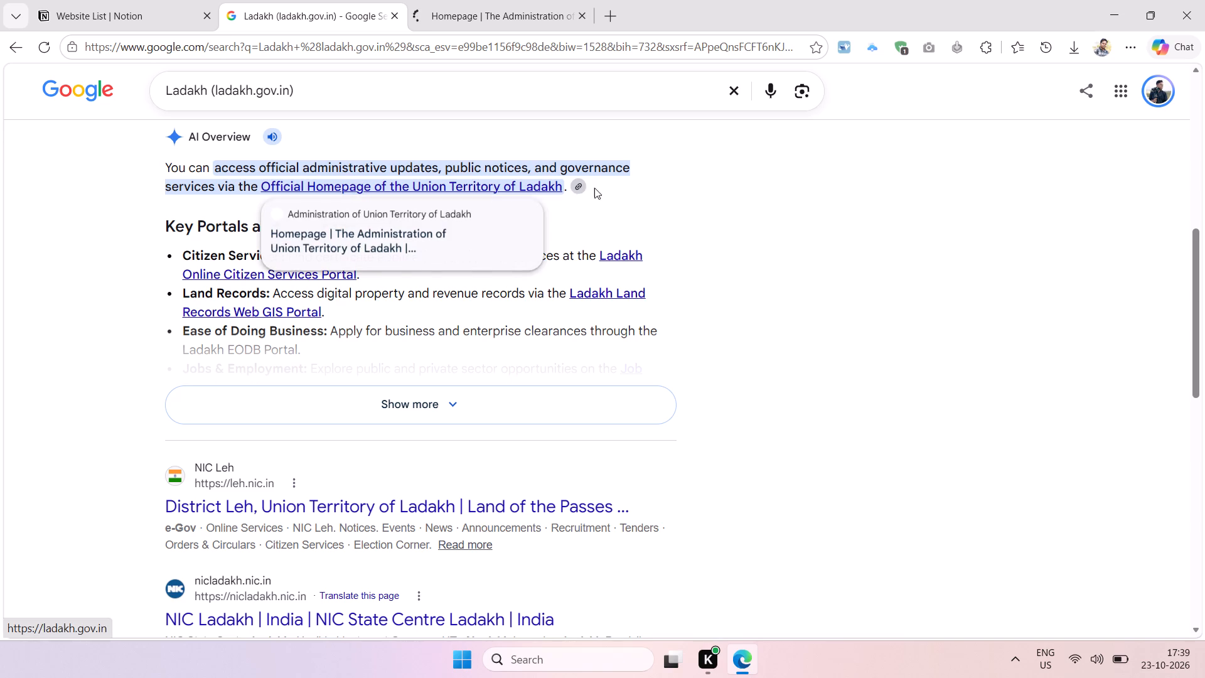
pyautogui.moveTo(520, 163); pyautogui.dragTo(532, 180)
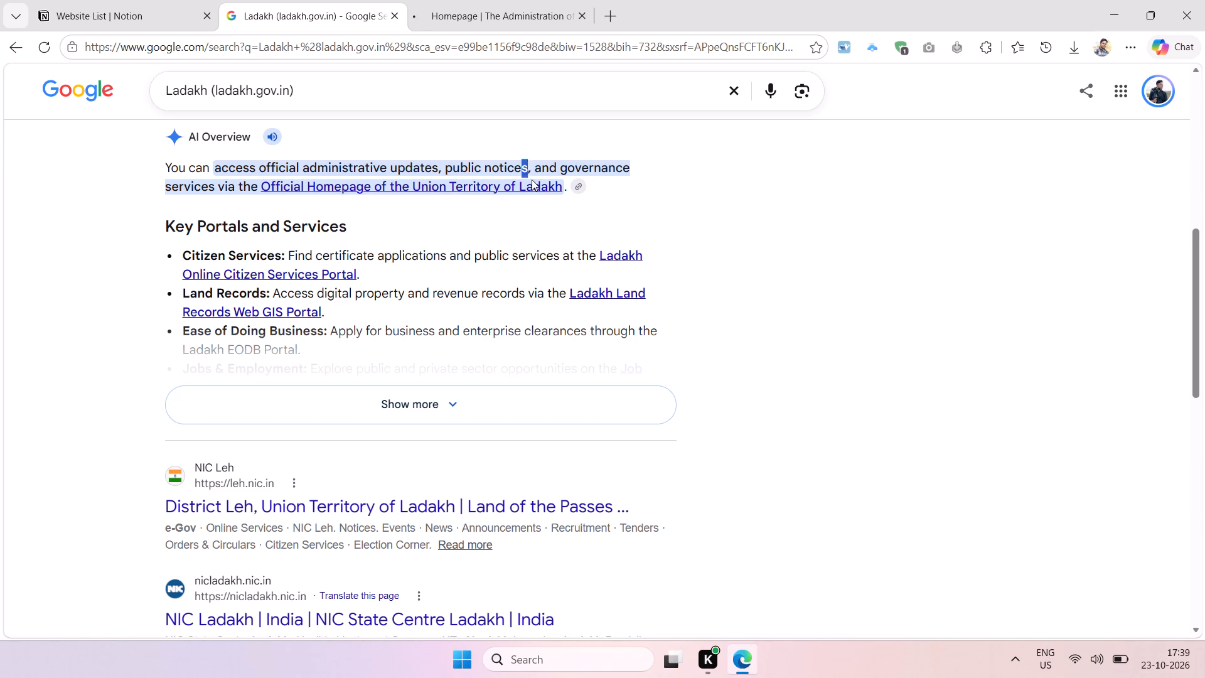
pyautogui.moveTo(532, 180); pyautogui.dragTo(562, 184)
pyautogui.hotkey('ctrl', 'c')
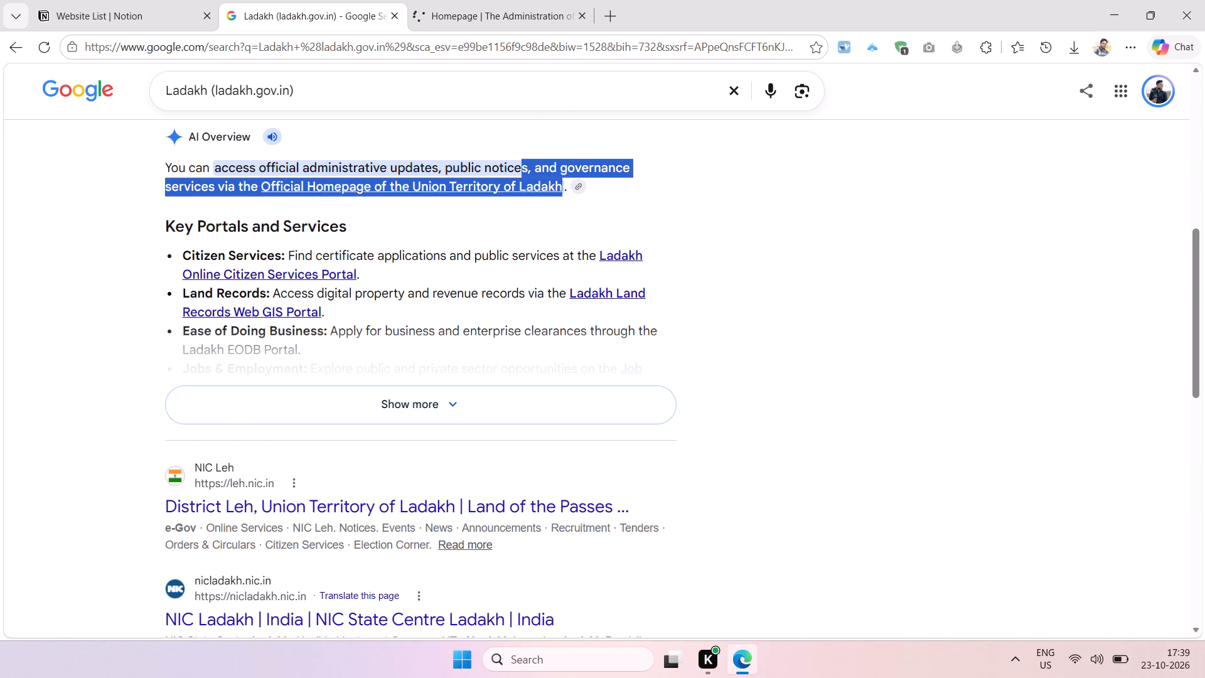
pyautogui.scroll(7, 474, 99)
pyautogui.click(417, 91)
pyautogui.hotkey('ctrl', 'a')
pyautogui.hotkey('ctrl', 'v')
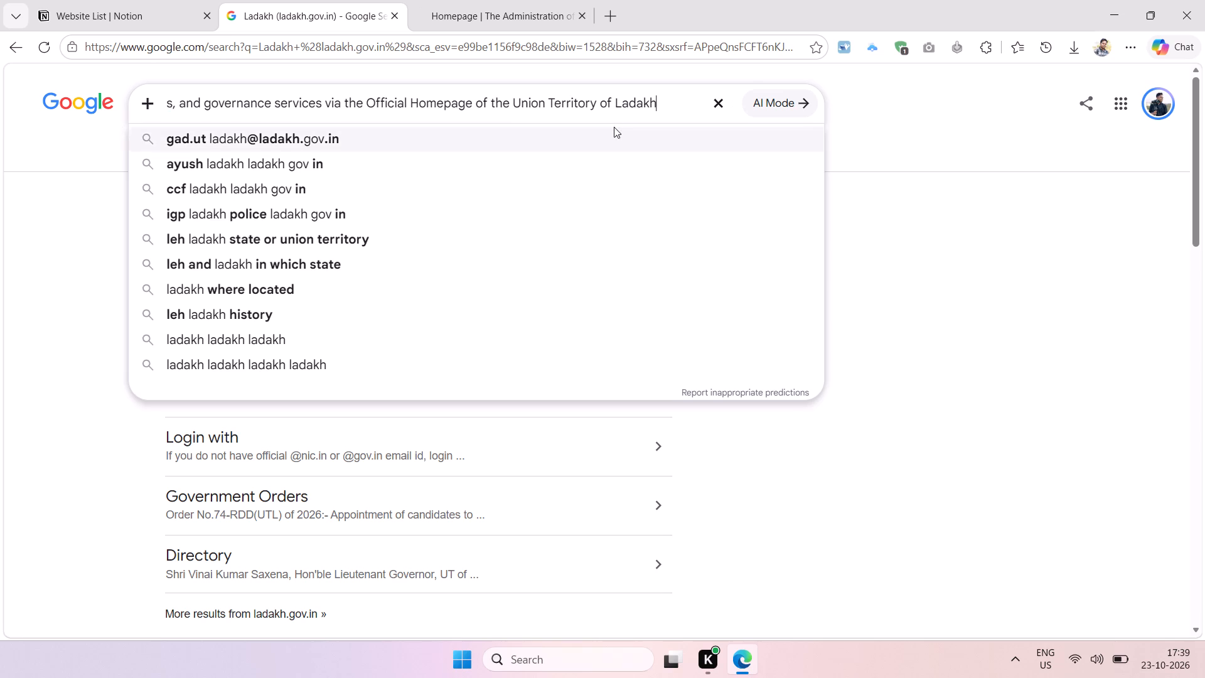
# Reduce the Google search text to just "Ladakh" and copy it.
pyautogui.doubleClick(625, 104)
pyautogui.hotkey('ctrl', 'x')
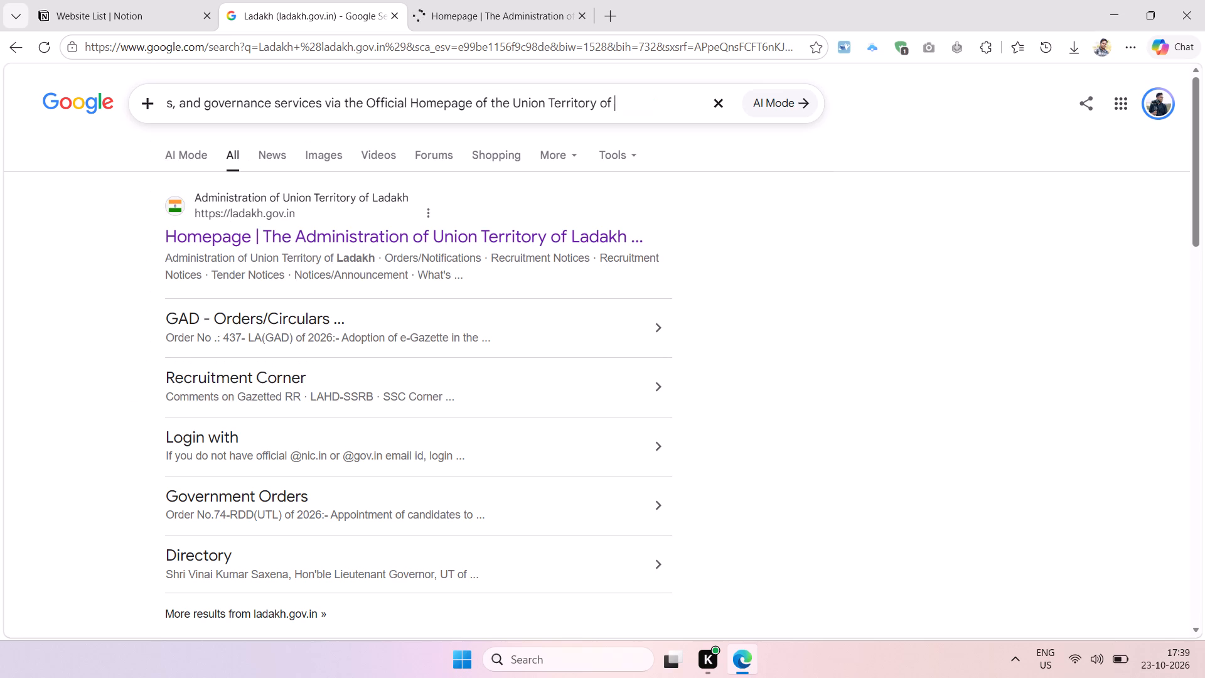
pyautogui.hotkey('ctrl', 'a')
pyautogui.hotkey('ctrl', 'v')
pyautogui.hotkey('ctrl', 'a')
pyautogui.hotkey('ctrl', 'c')
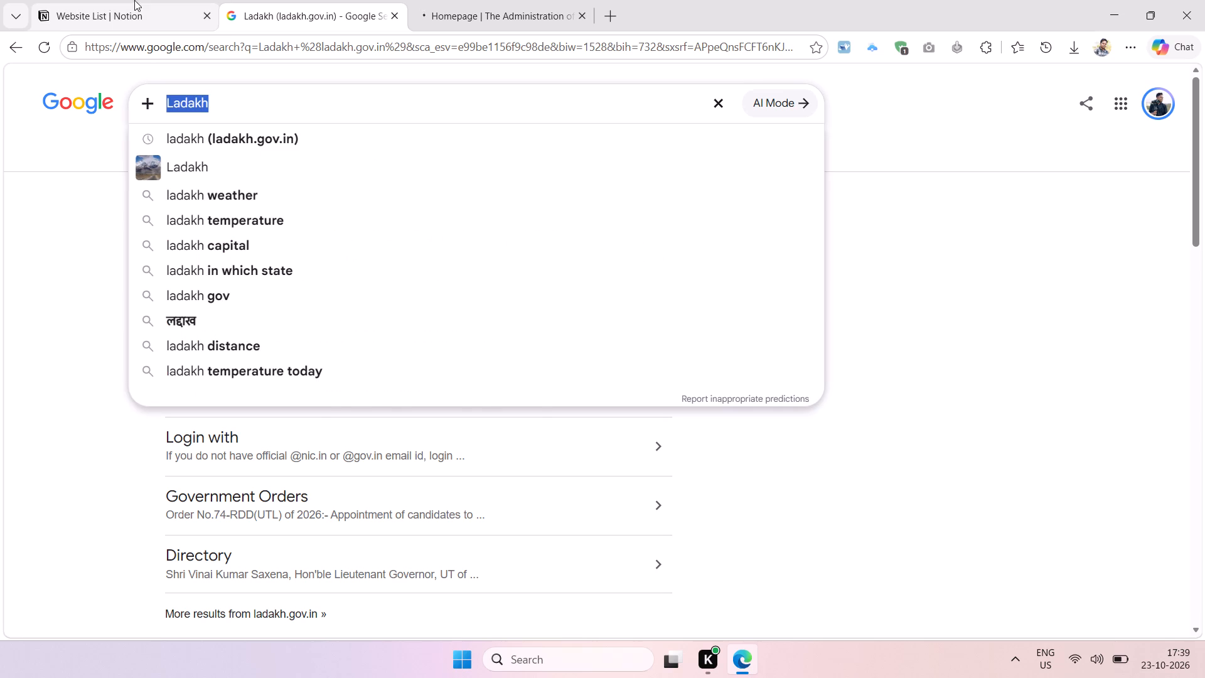
# Replace the Website List entry "Ladakh (ladakh.gov.in)" with the copied name "Ladakh".
pyautogui.click(109, 1)
pyautogui.click(485, 343)
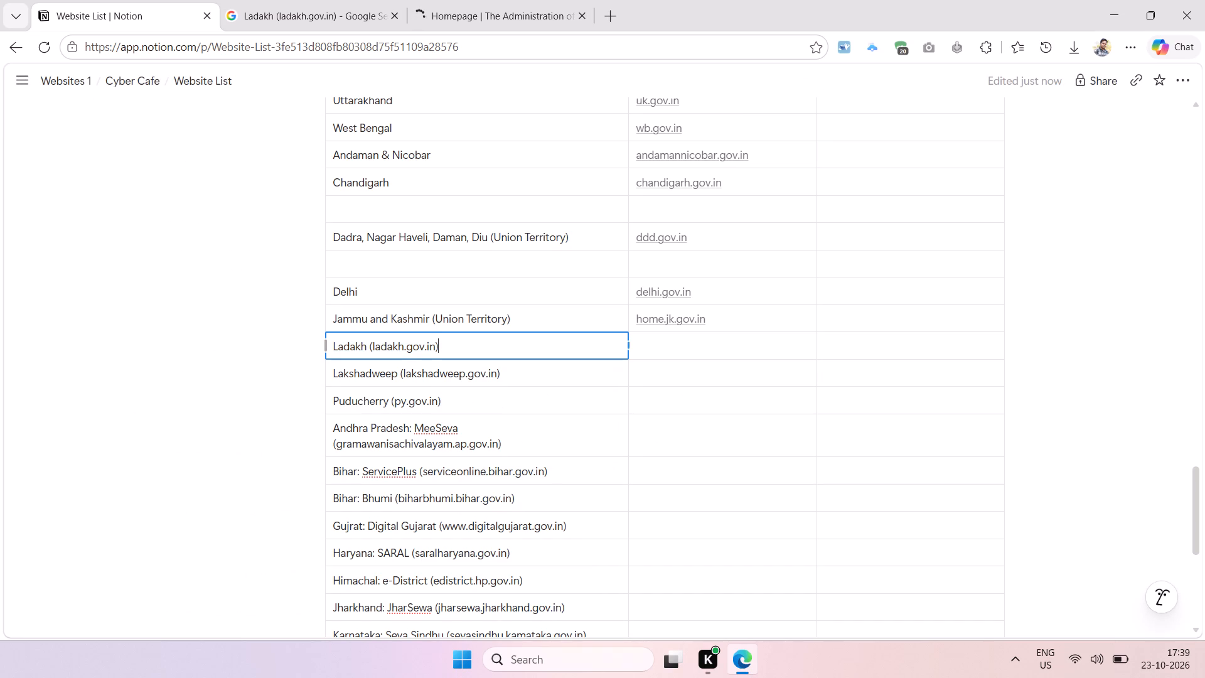
pyautogui.hotkey('ctrl', 'a')
pyautogui.hotkey('ctrl', 'v')
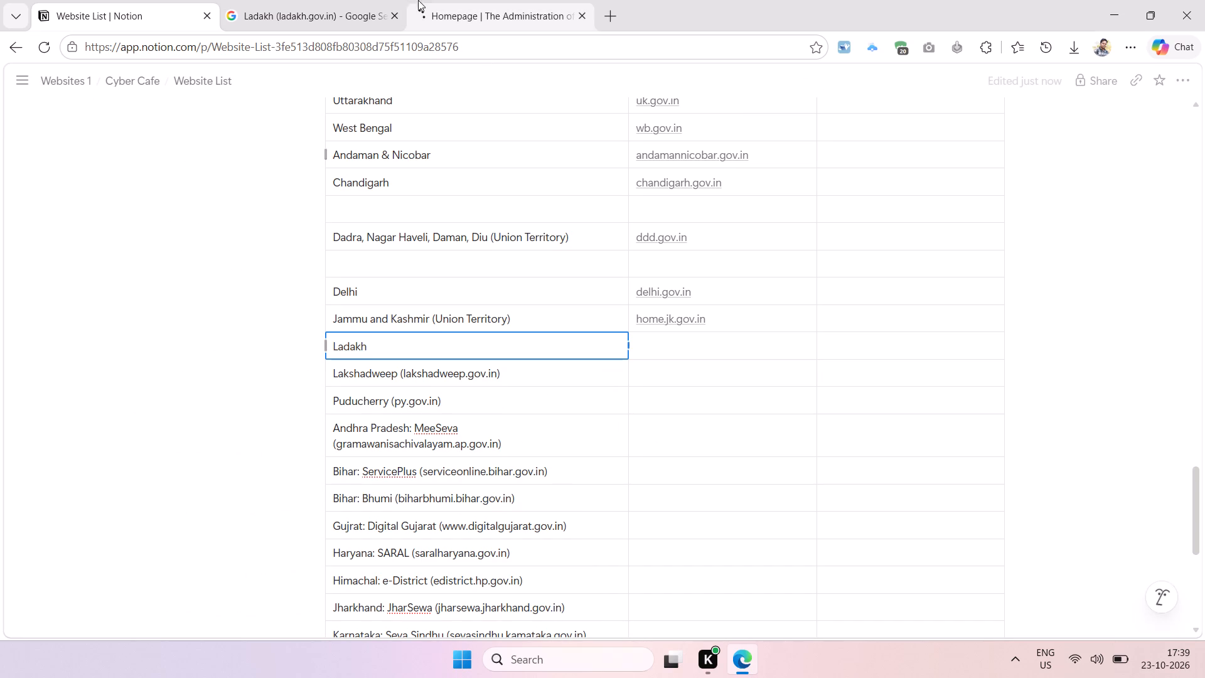
# Fill the cell beside "Ladakh" with ladakh.gov.in, taken from the address of the open Union Territory of Ladakh site.
pyautogui.click(458, 10)
pyautogui.click(292, 50)
pyautogui.click(259, 51)
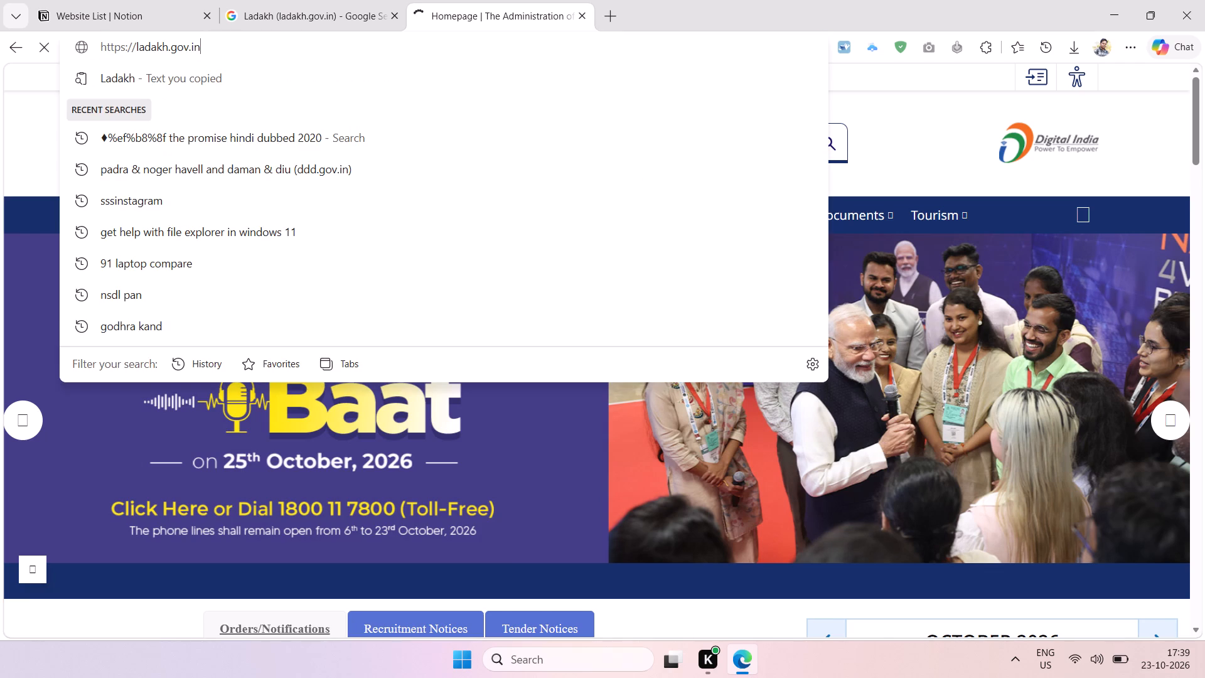
pyautogui.moveTo(275, 50); pyautogui.dragTo(135, 56)
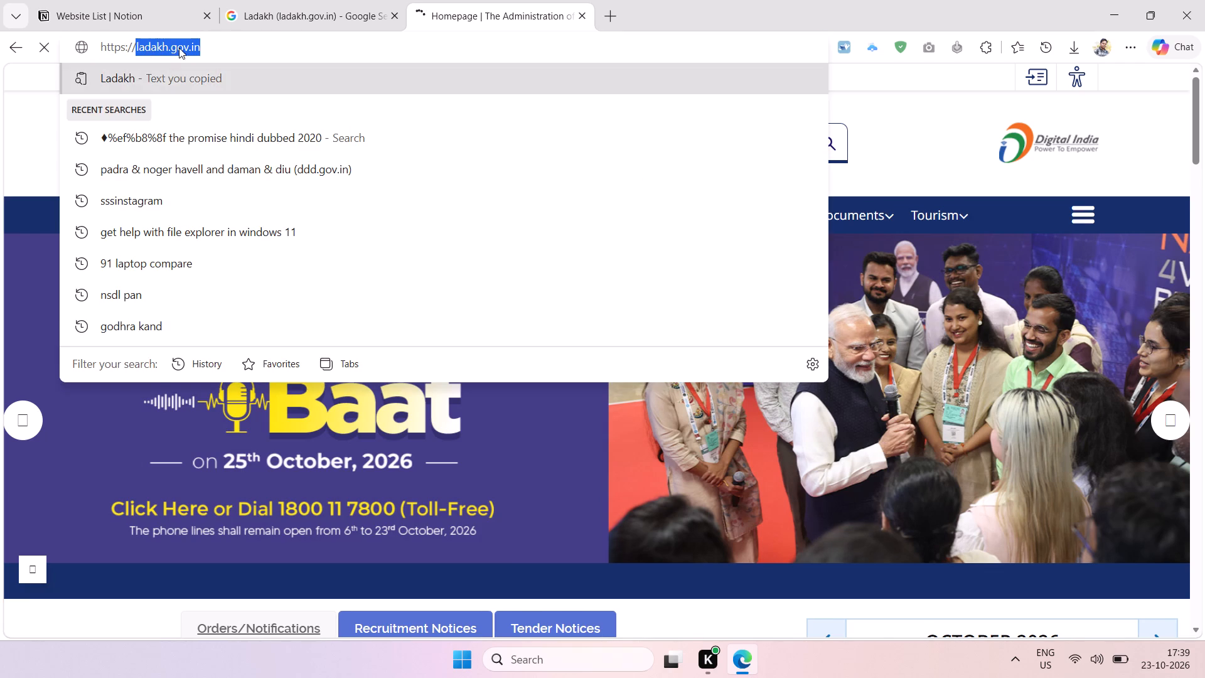
pyautogui.hotkey('ctrl', 'x')
pyautogui.click(147, 9)
pyautogui.press('Tab')
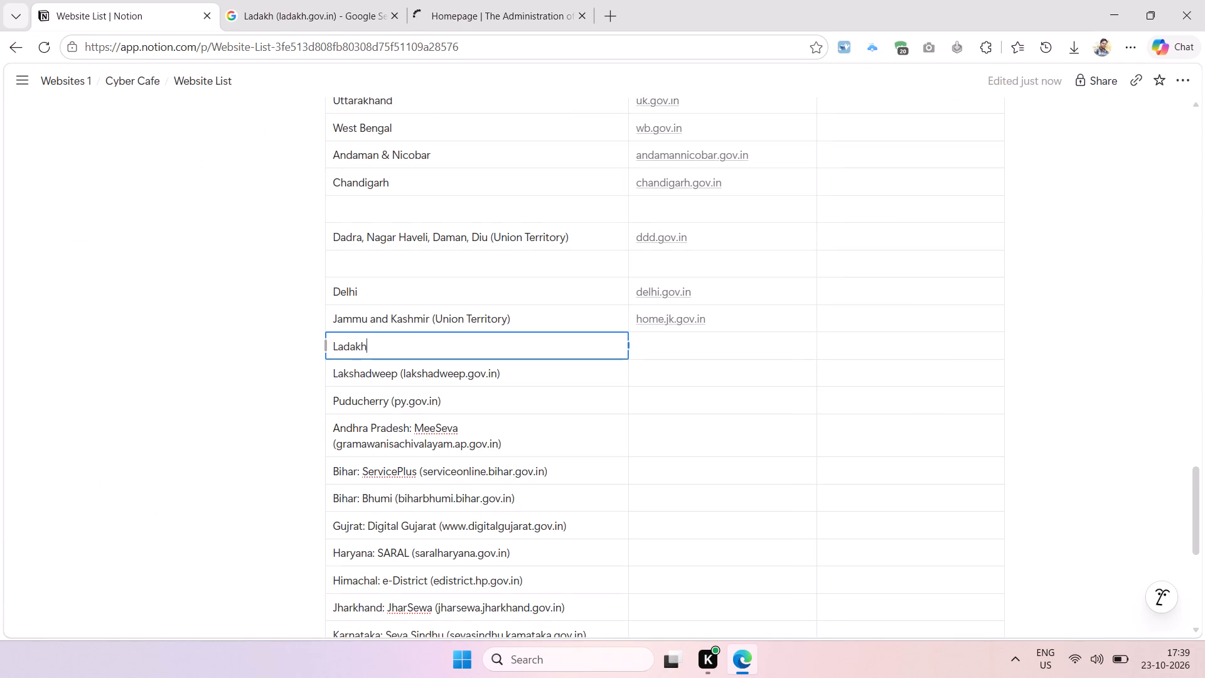
pyautogui.hotkey('ctrl', 'v')
pyautogui.press('Tab')
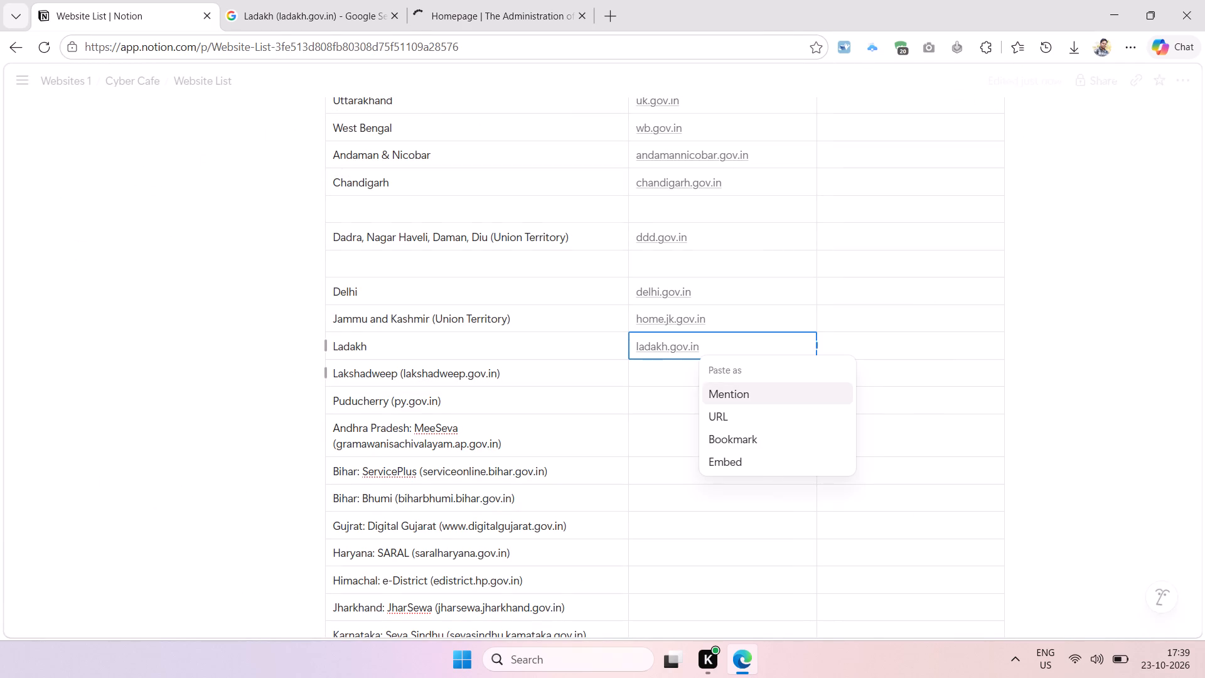
# Copy the table entry "Lakshadweep (lakshadweep.gov.in)" and search Google for it in the existing search tab.
pyautogui.click(530, 376)
pyautogui.hotkey('ctrl', 'a')
pyautogui.hotkey('ctrl', 'c')
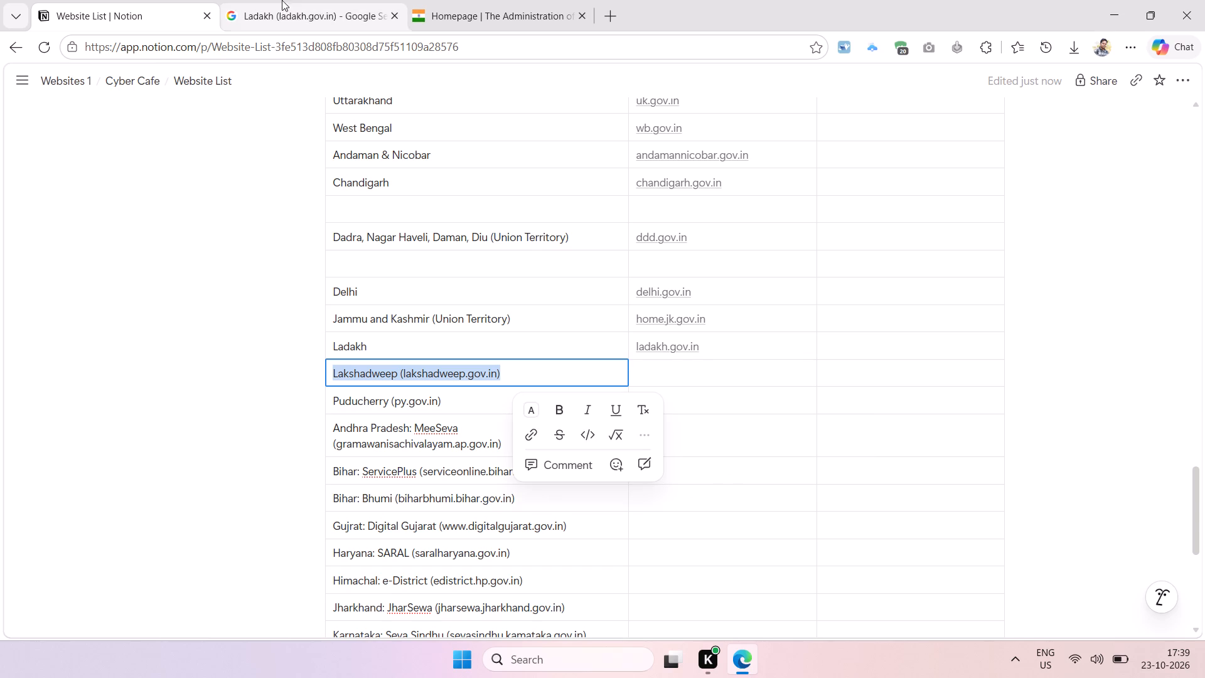
pyautogui.click(299, 2)
pyautogui.click(290, 100)
pyautogui.hotkey('ctrl', 'a')
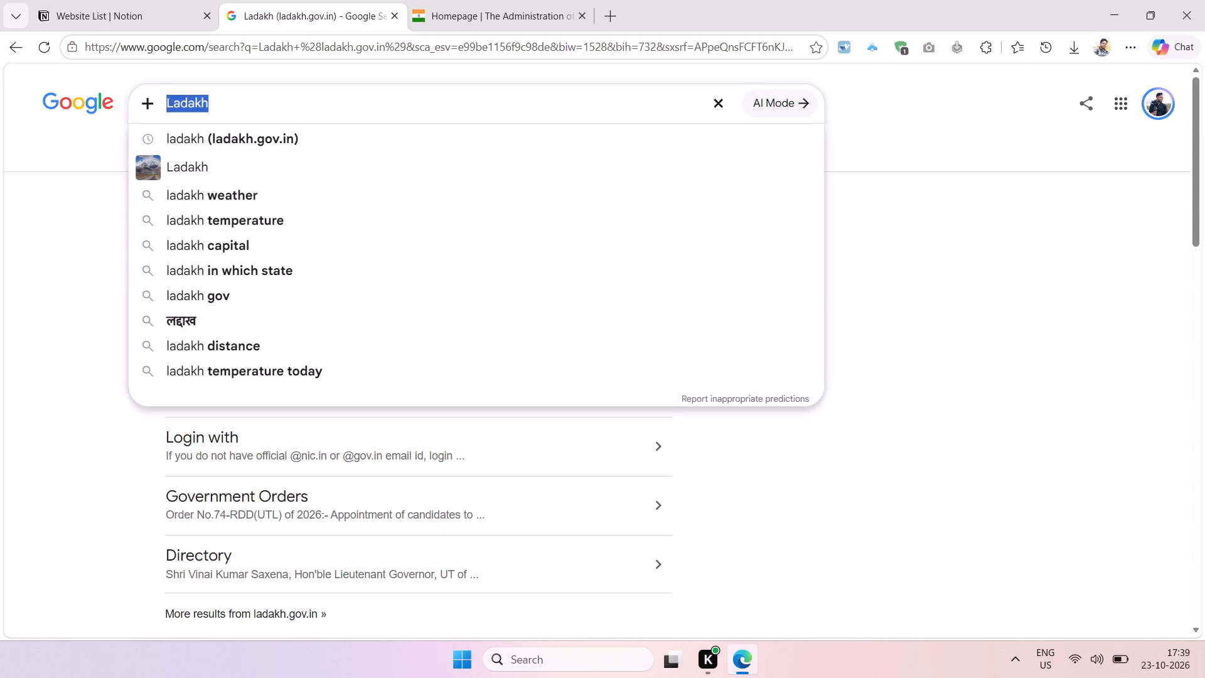
pyautogui.hotkey('ctrl', 'v')
pyautogui.press('Return')
# Close the Ladakh administration site tab and open the Lakshadweep Official Website result in a new tab.
pyautogui.click(474, 19)
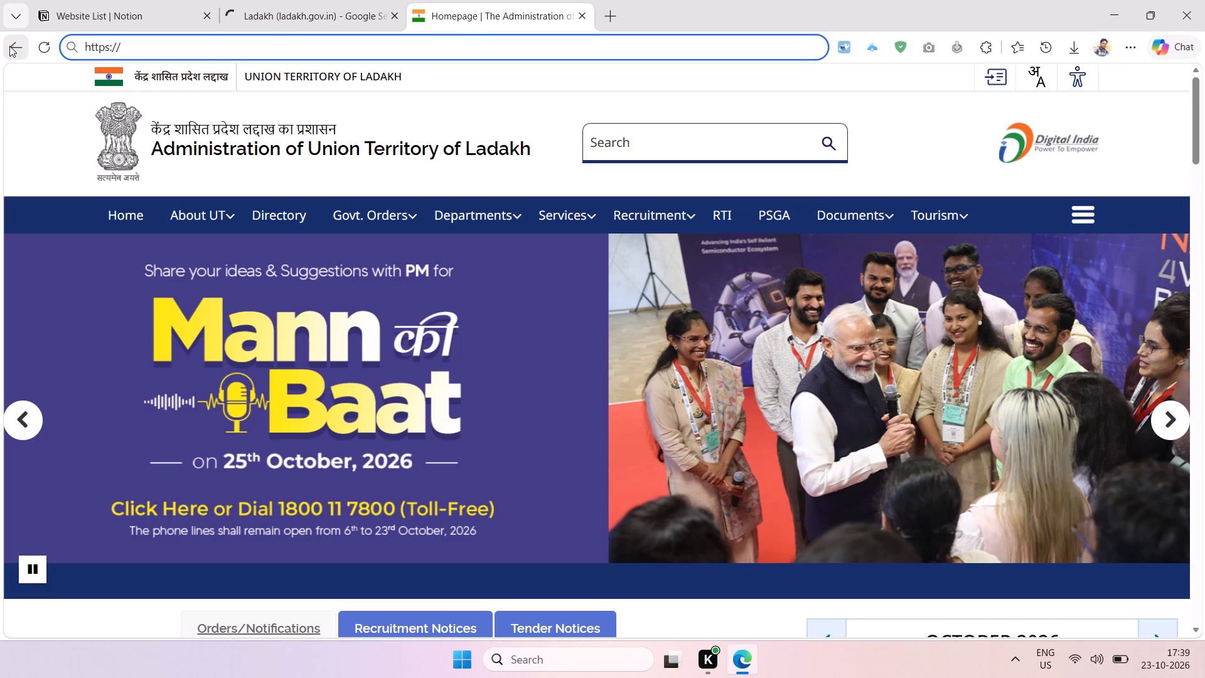
pyautogui.click(9, 46)
pyautogui.click(9, 42)
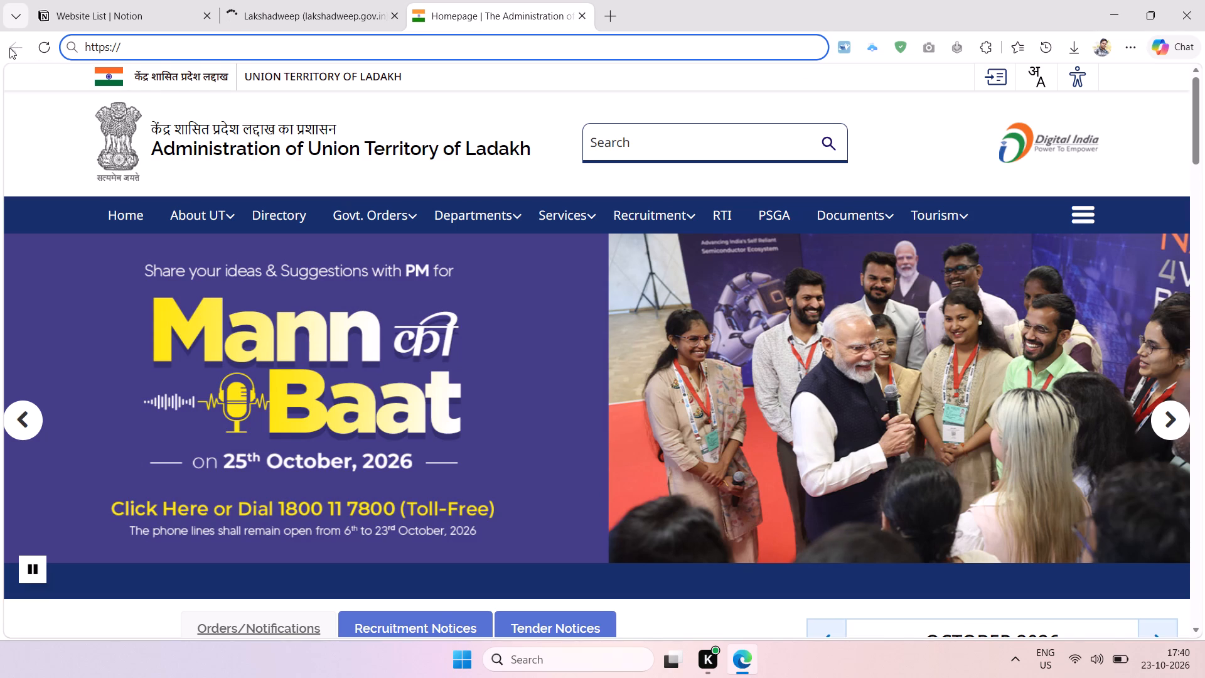
pyautogui.click(9, 48)
pyautogui.click(583, 11)
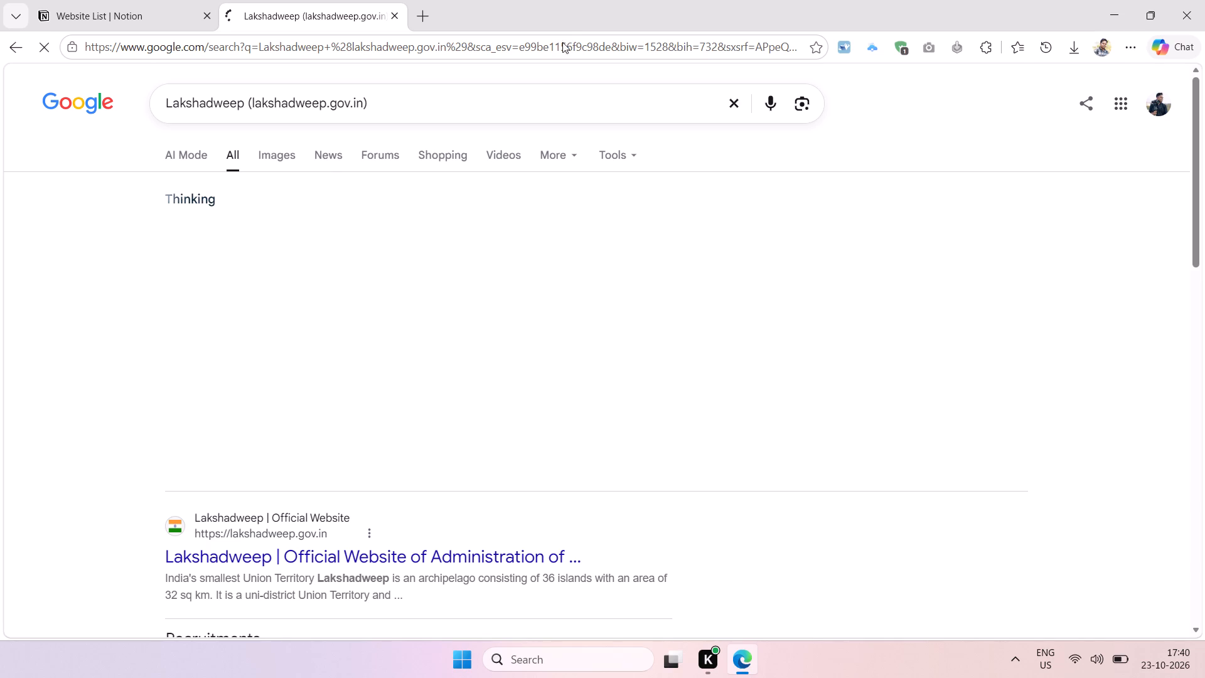
pyautogui.rightClick(323, 559)
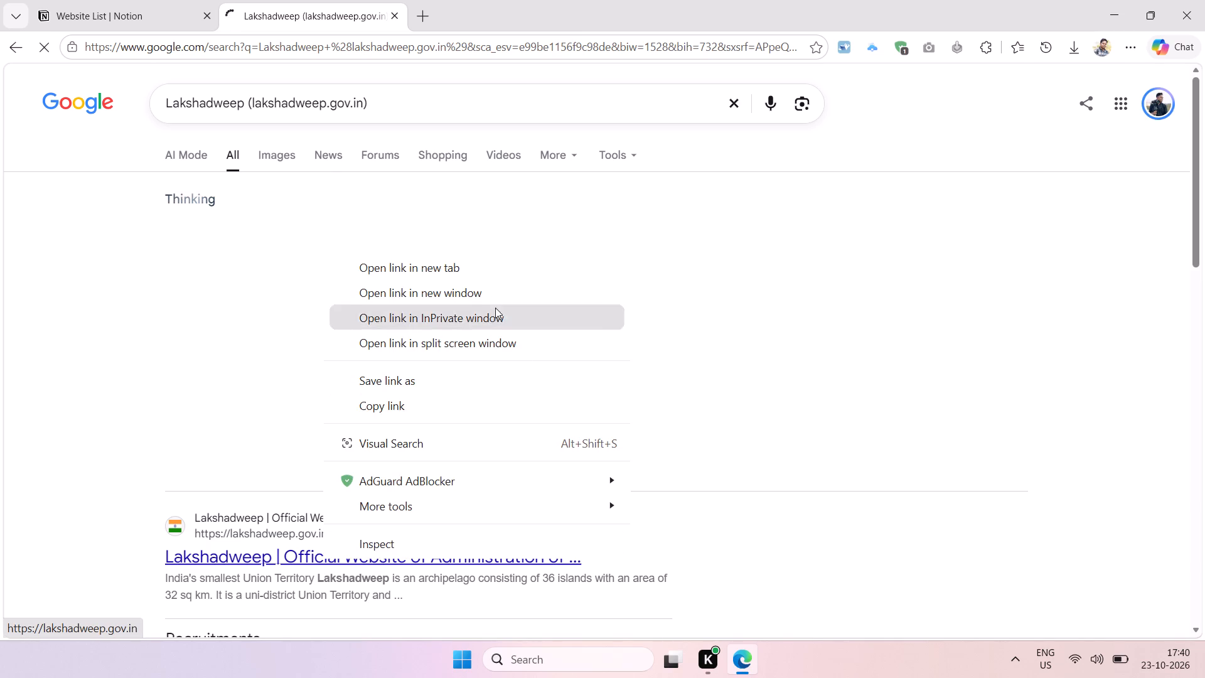
pyautogui.click(481, 261)
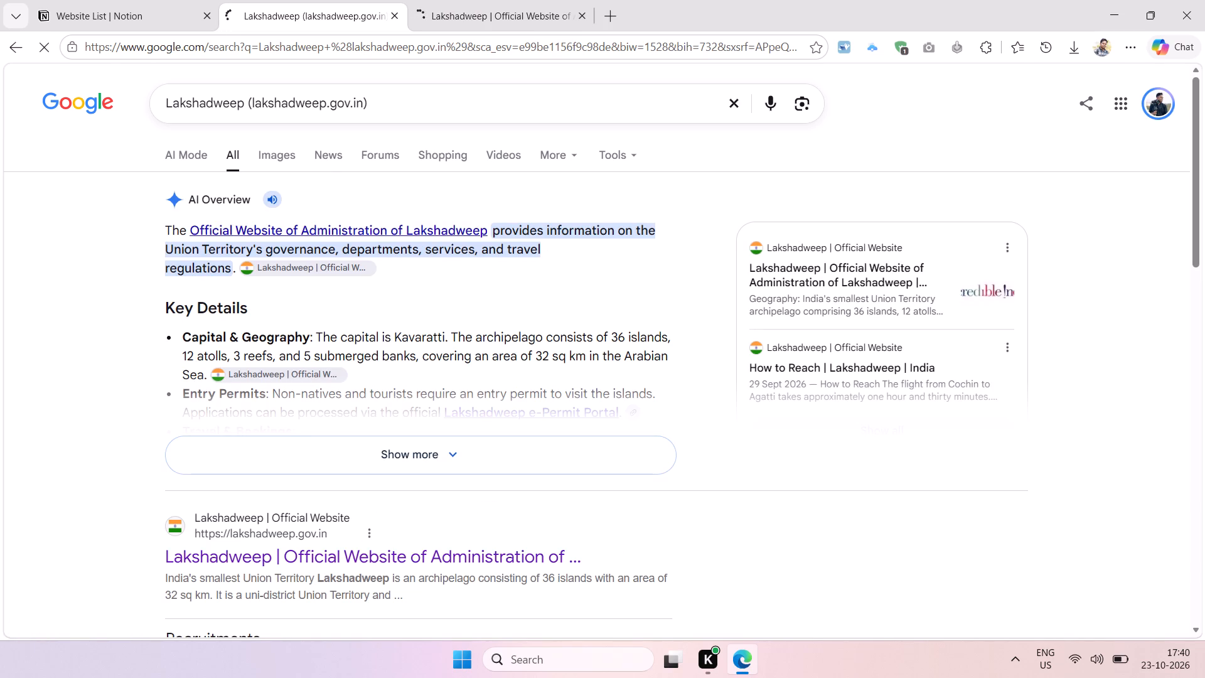
# Copy "The Official Website of Administration of Lakshadweep" from the AI Overview and paste it over the Google search text.
pyautogui.moveTo(409, 213); pyautogui.dragTo(435, 223)
pyautogui.moveTo(435, 223); pyautogui.dragTo(488, 230)
pyautogui.hotkey('ctrl', 'c')
pyautogui.click(454, 78)
pyautogui.click(448, 100)
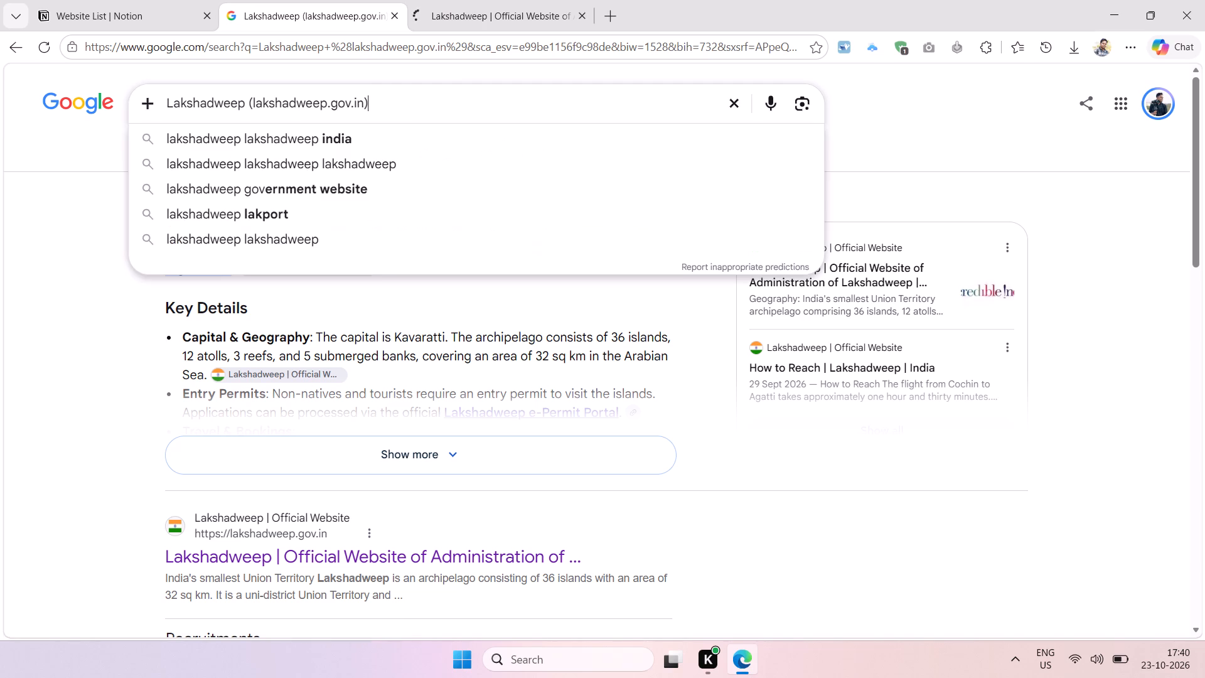
pyautogui.hotkey('ctrl', 'a')
pyautogui.hotkey('ctrl', 'v')
# Reduce the Google search text to just "Lakshadweep" and copy it.
pyautogui.doubleClick(447, 99)
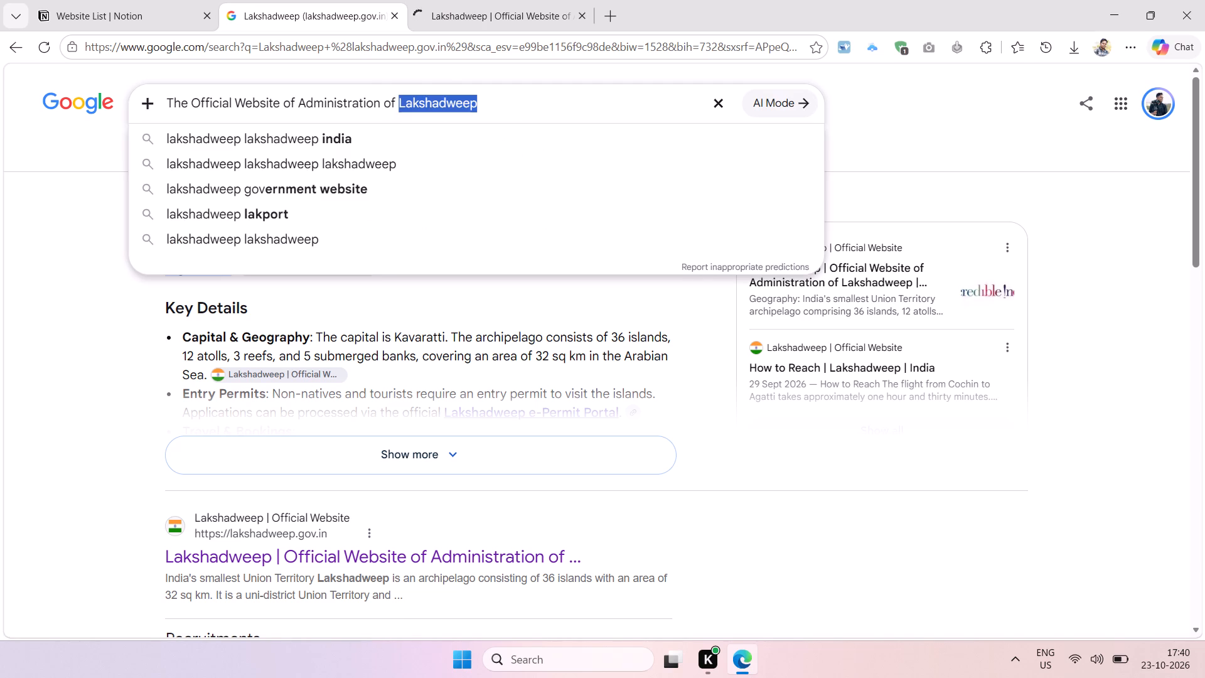
pyautogui.hotkey('ctrl', 'x')
pyautogui.hotkey('ctrl', 'a')
pyautogui.hotkey('ctrl', 'v')
pyautogui.hotkey('ctrl', 'a')
pyautogui.hotkey('ctrl', 'c')
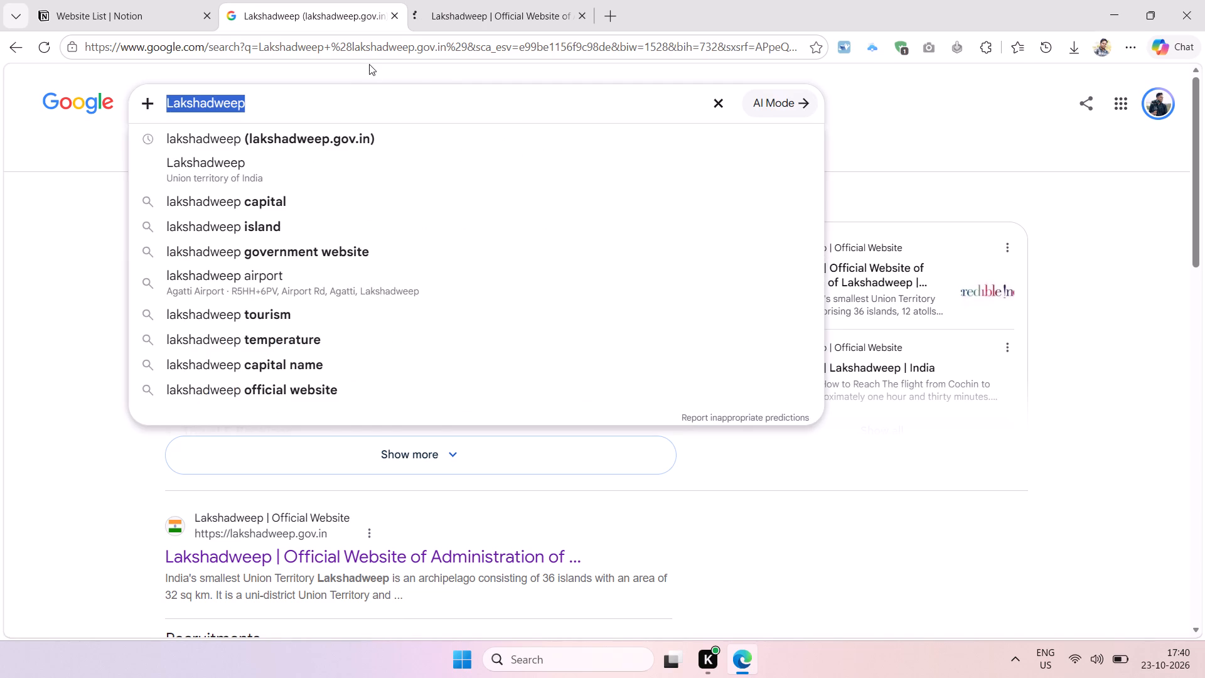
# Replace the Website List entry "Lakshadweep (lakshadweep.gov.in)" with the copied name "Lakshadweep".
pyautogui.click(114, 19)
pyautogui.click(533, 376)
pyautogui.hotkey('ctrl', 'a')
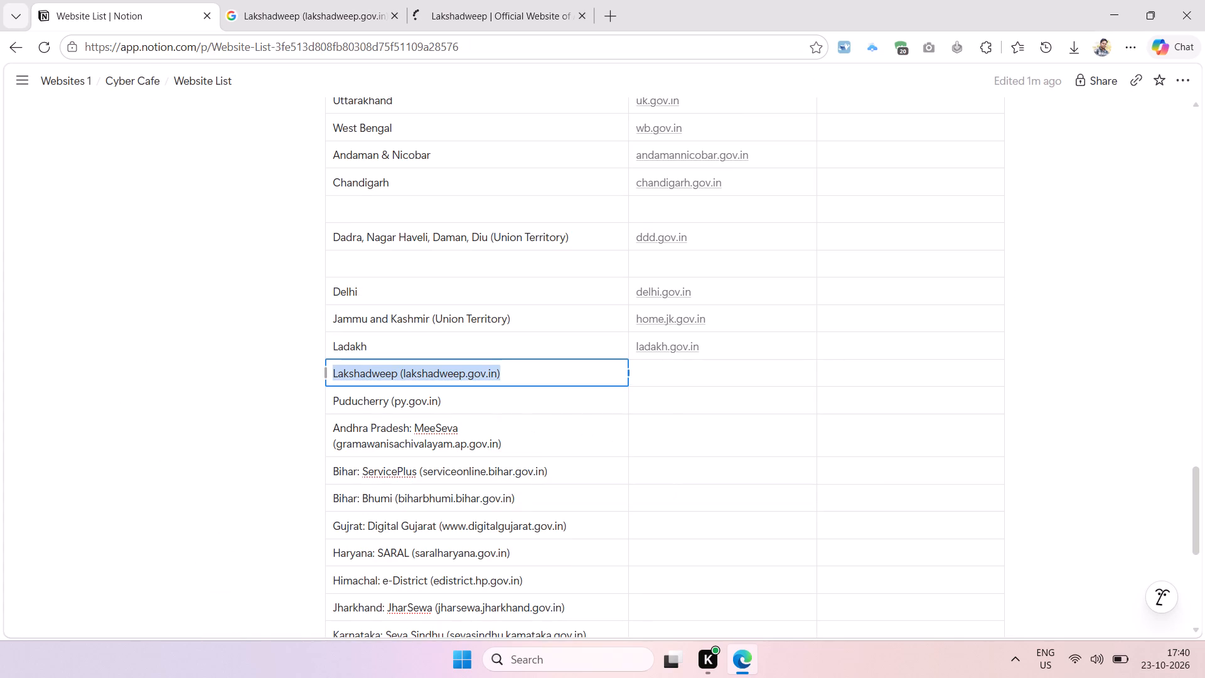
pyautogui.hotkey('ctrl', 'v')
# Fill the cell beside "Lakshadweep" with lakshadweep.gov.in, taken from the open Lakshadweep site's address after dismissing its public announcement.
pyautogui.press('Tab')
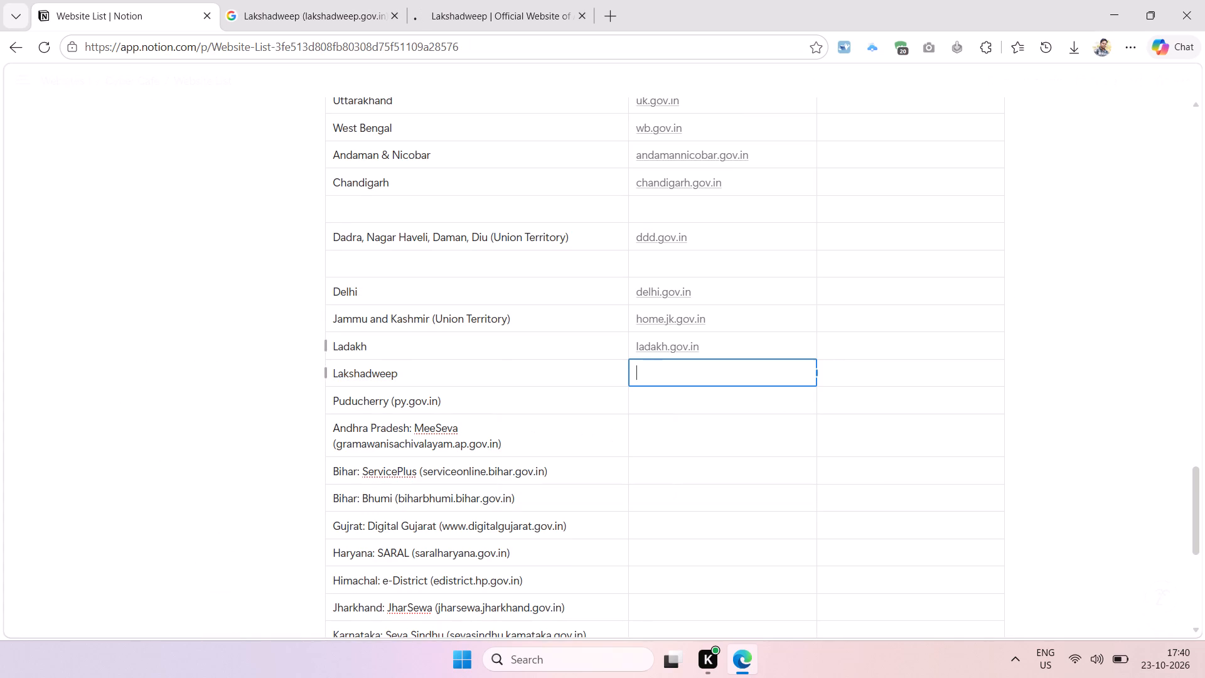
pyautogui.click(507, 17)
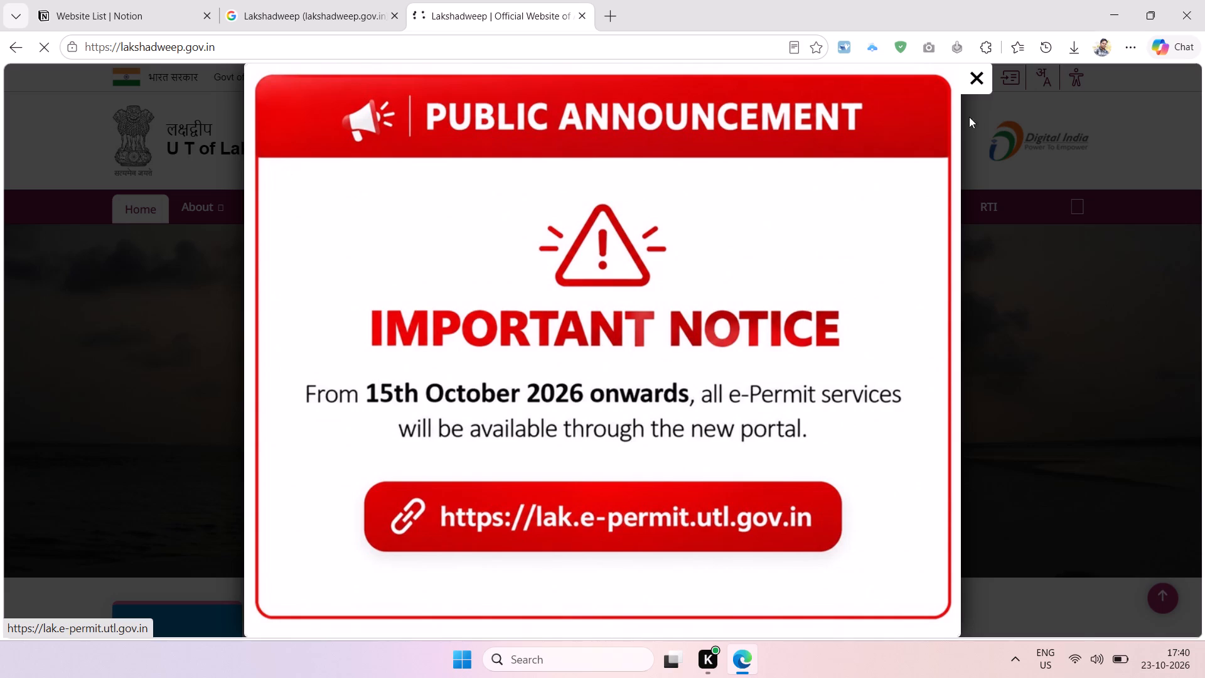
pyautogui.click(982, 85)
pyautogui.click(259, 43)
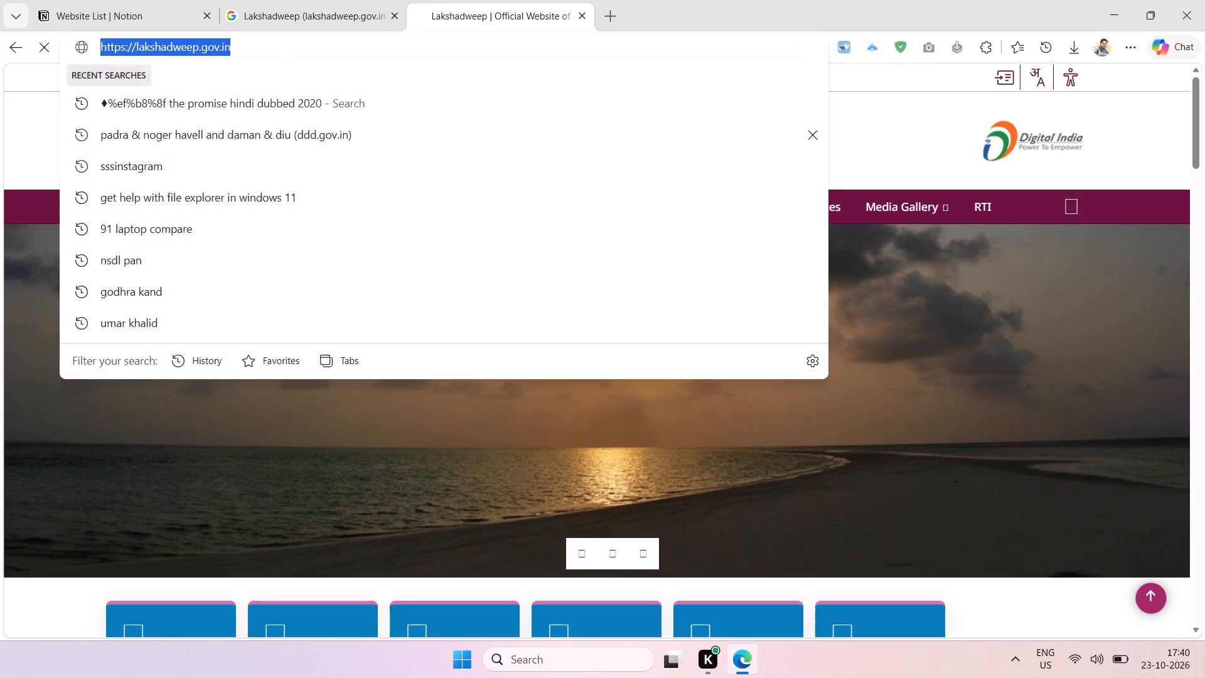
pyautogui.click(244, 46)
pyautogui.moveTo(284, 48); pyautogui.dragTo(137, 60)
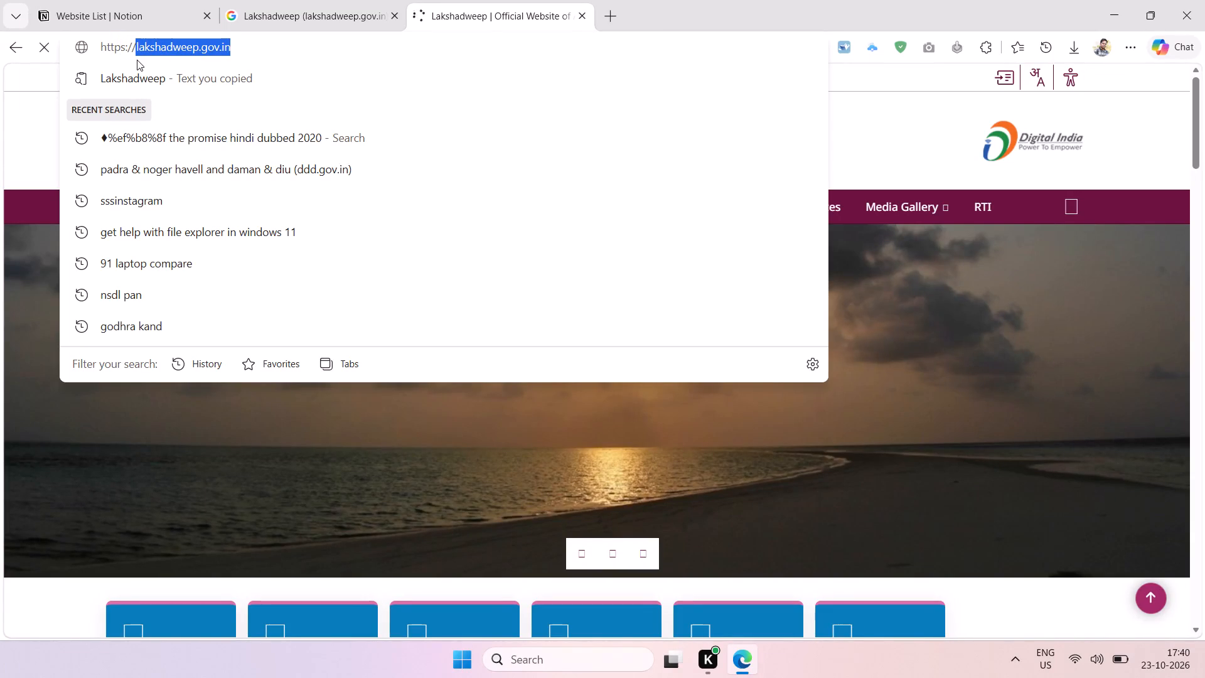
pyautogui.hotkey('ctrl', 'x')
pyautogui.click(104, 1)
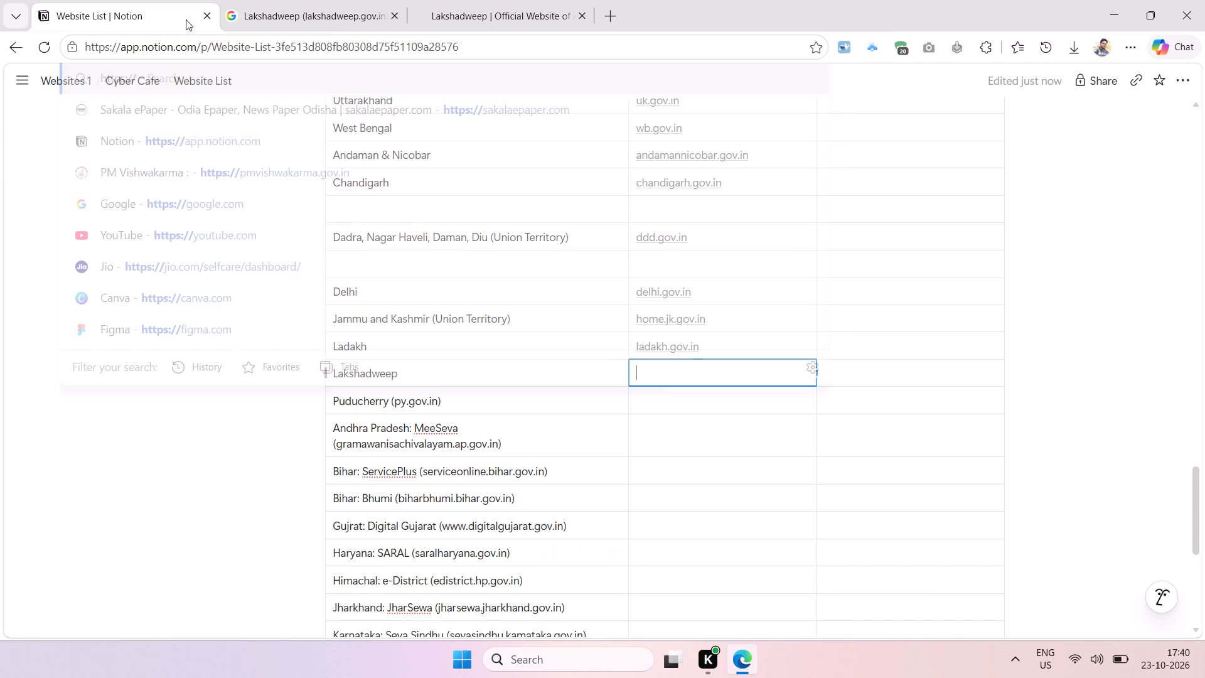
pyautogui.click(670, 375)
pyautogui.hotkey('ctrl', 'v')
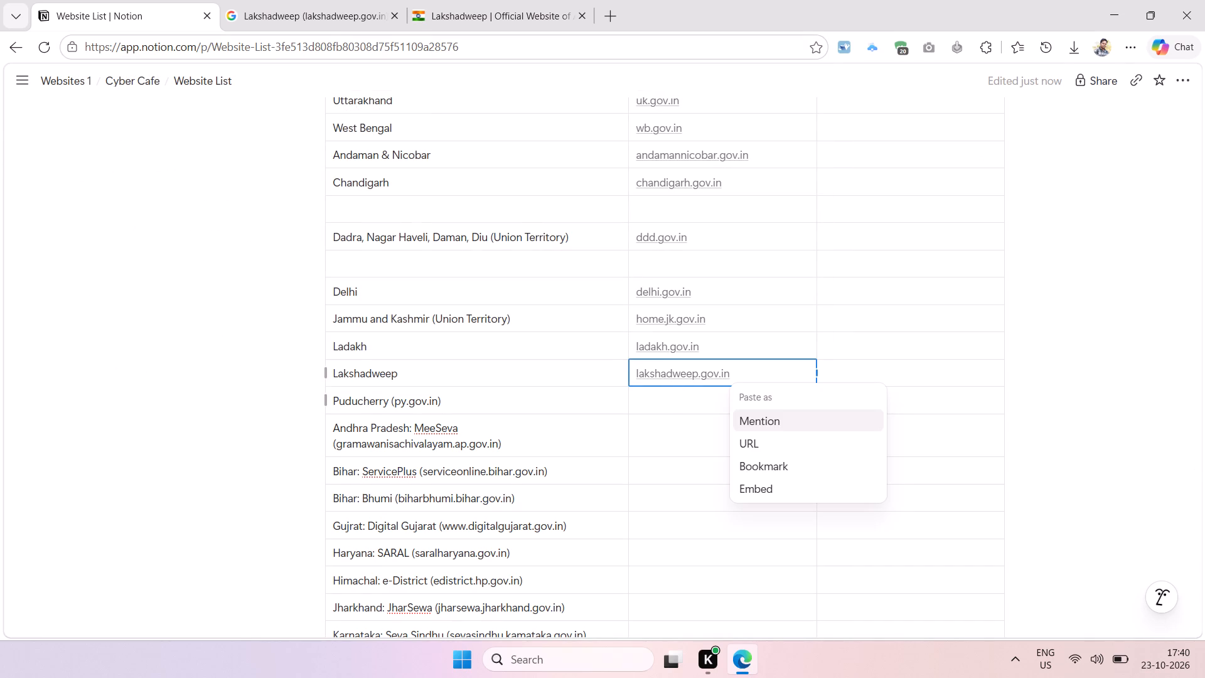
pyautogui.press('Tab')
# Search Google for "Puducherry (py.gov.in)", copied from the Website List entry, and close the Lakshadweep site.
pyautogui.click(497, 406)
pyautogui.moveTo(482, 407); pyautogui.dragTo(434, 408)
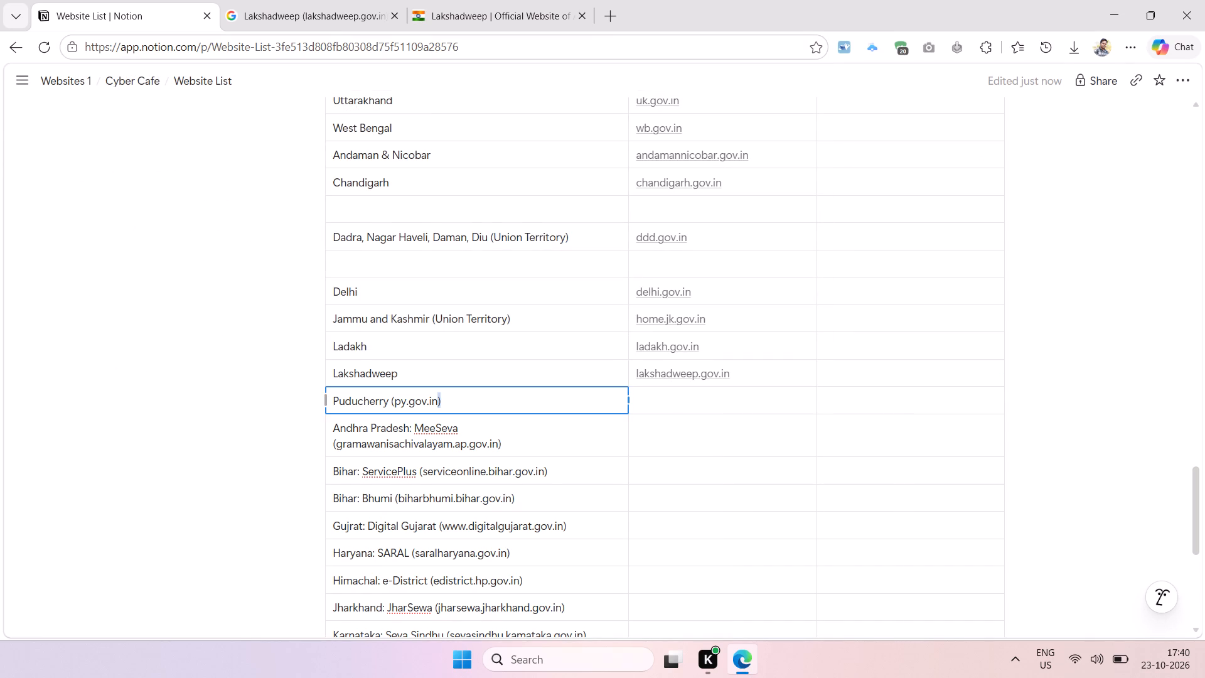
pyautogui.hotkey('ctrl', 'a')
pyautogui.hotkey('ctrl', 'c')
pyautogui.click(329, 11)
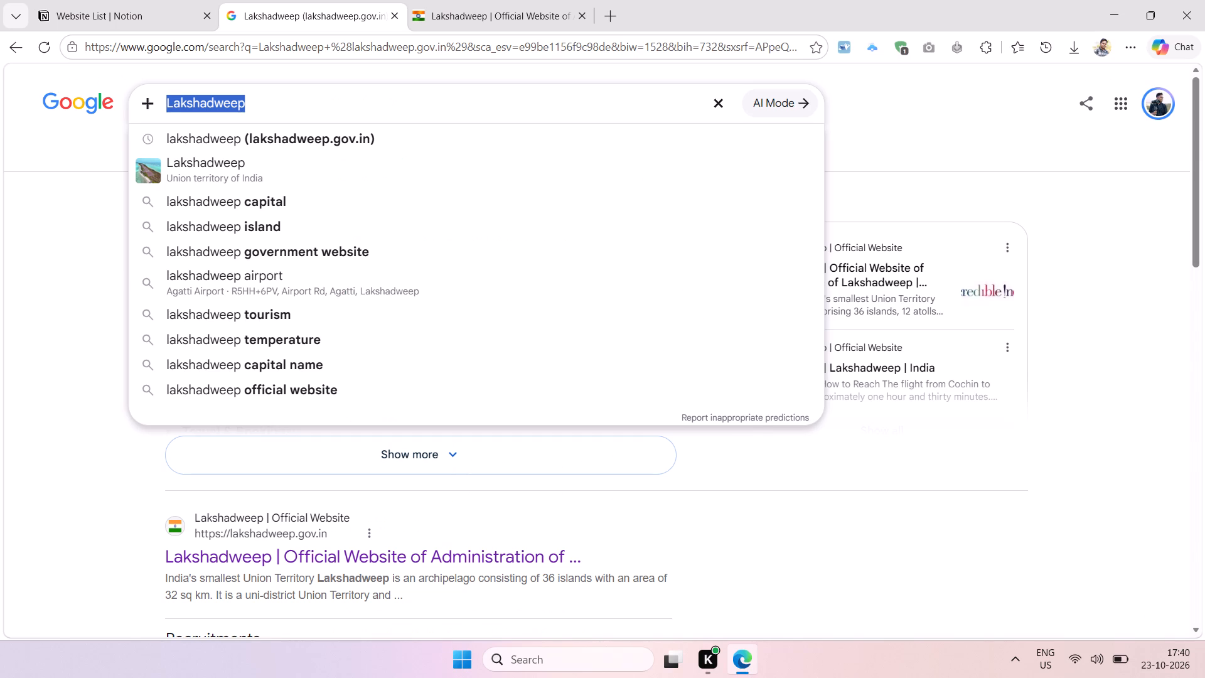
pyautogui.click(364, 99)
pyautogui.hotkey('ctrl', 'a')
pyautogui.hotkey('ctrl', 'v')
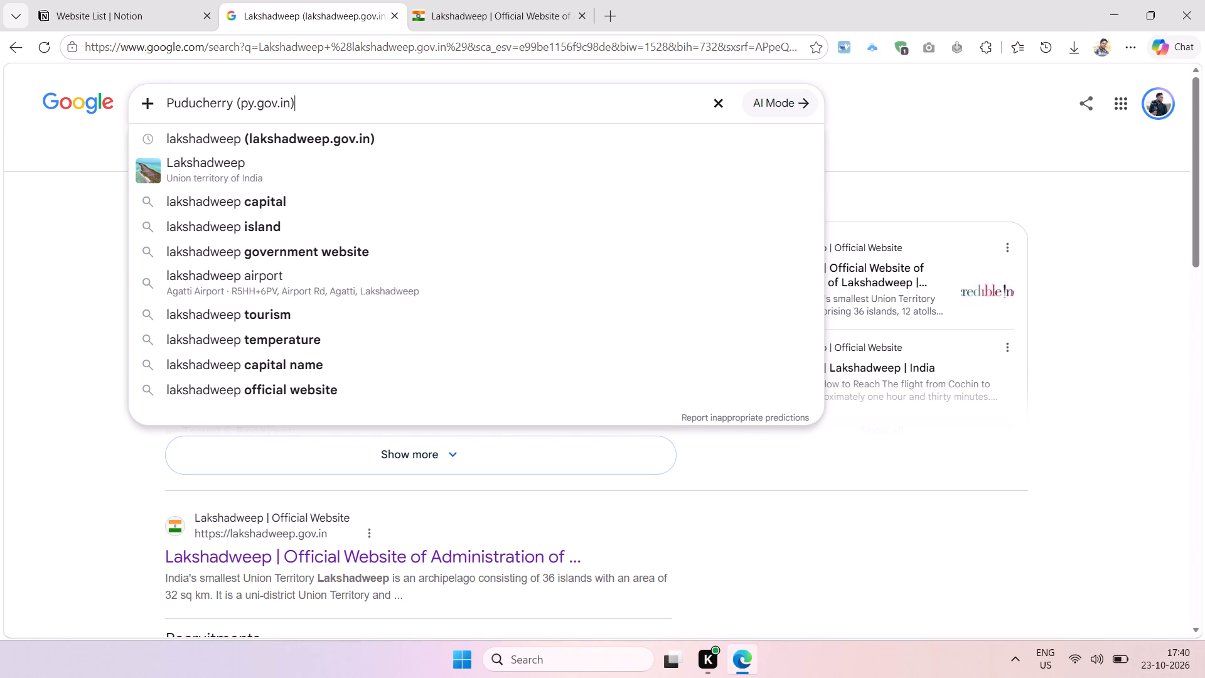
pyautogui.press('Return')
pyautogui.click(581, 14)
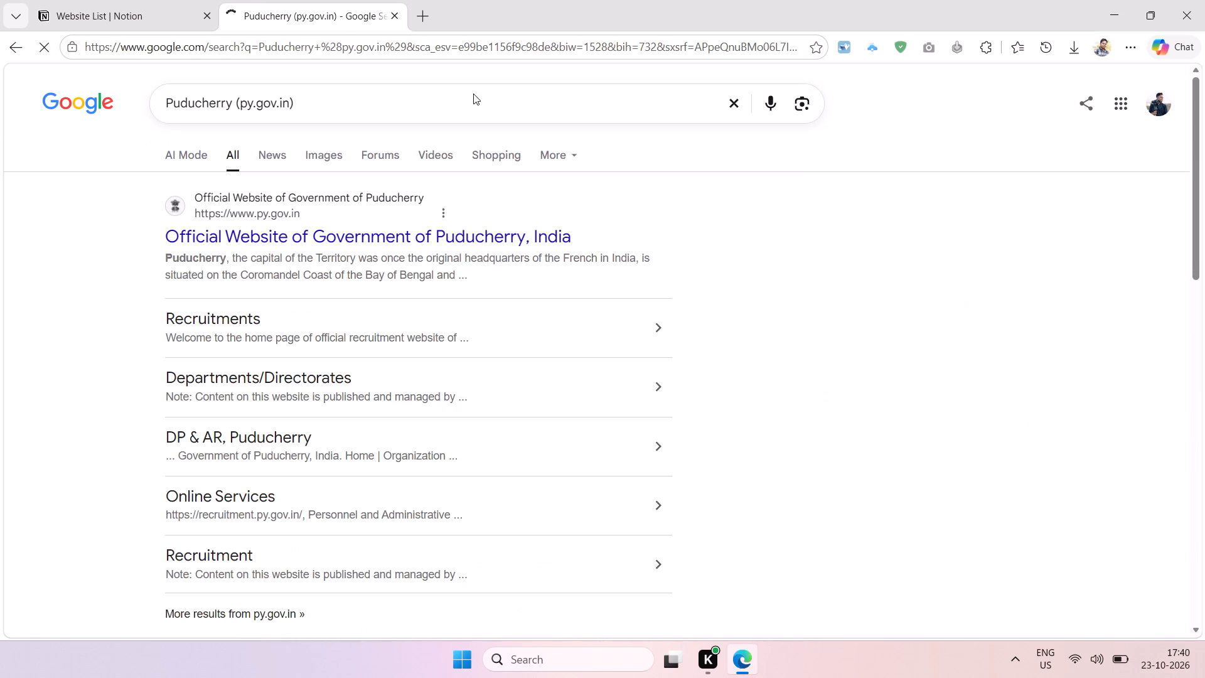
# Open the "Official Website of Government of Puducherry, India" search result in a new tab.
pyautogui.rightClick(474, 240)
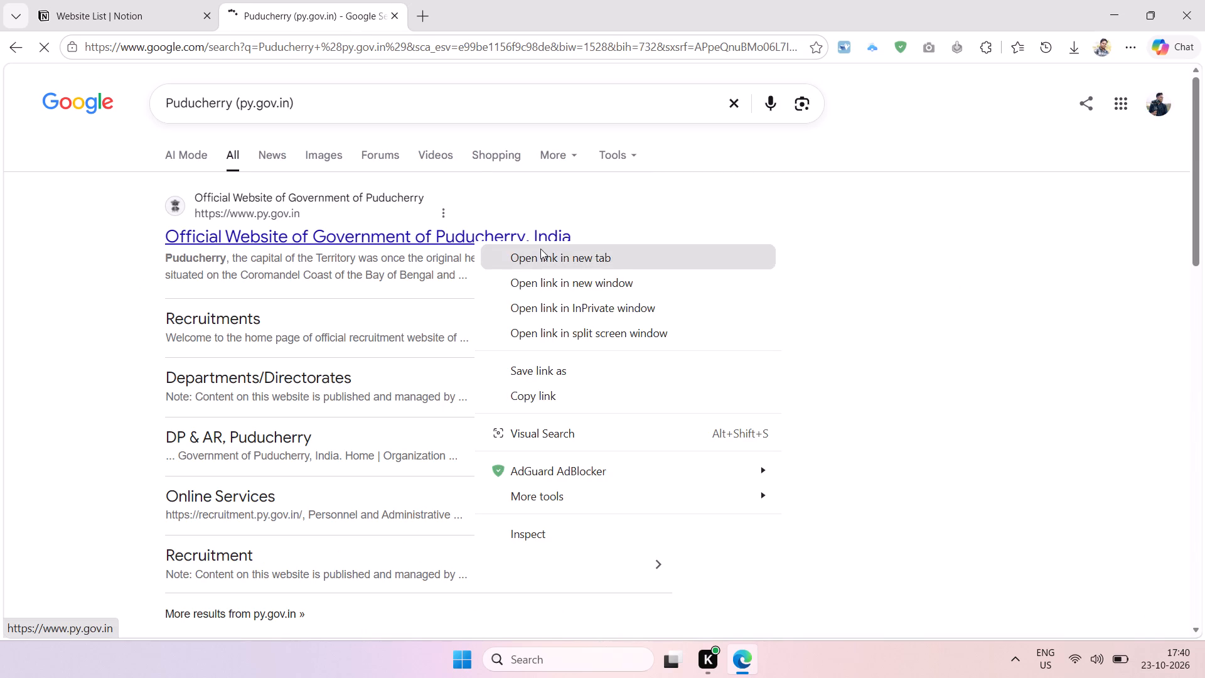
pyautogui.click(540, 249)
# Replace the Website List entry "Puducherry (py.gov.in)" with "Puducherry" copied from the search result, without bold or italic formatting.
pyautogui.doubleClick(205, 258)
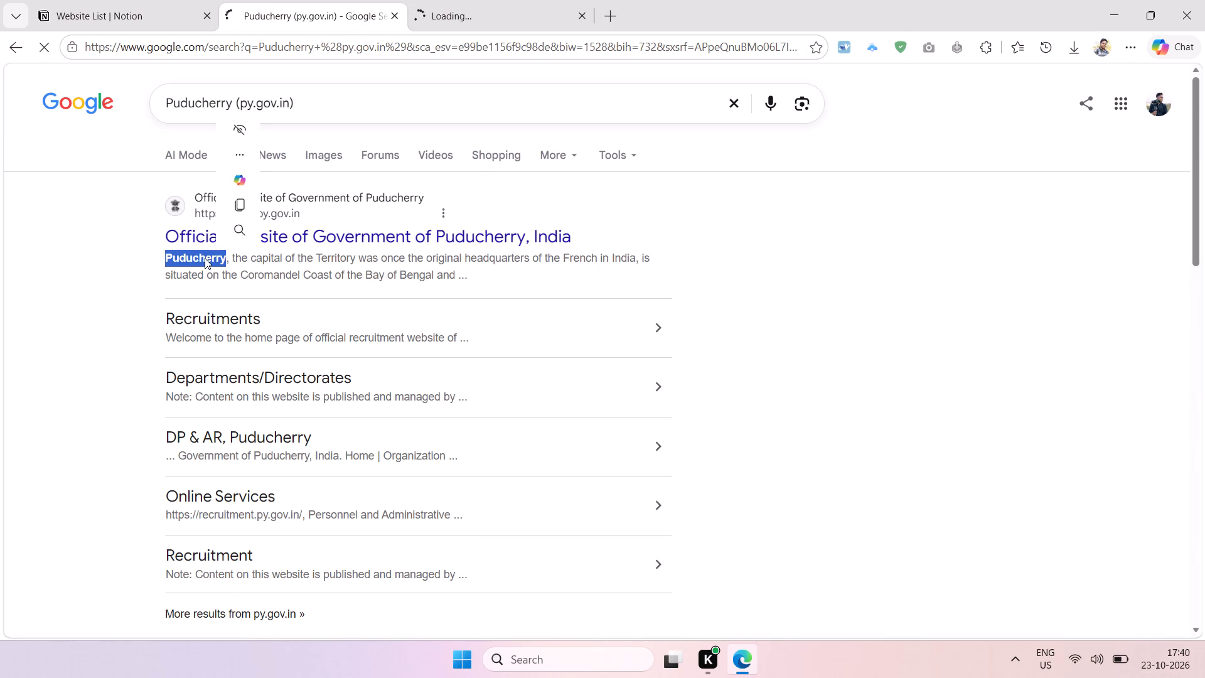
pyautogui.hotkey('ctrl', 'c')
pyautogui.click(124, 15)
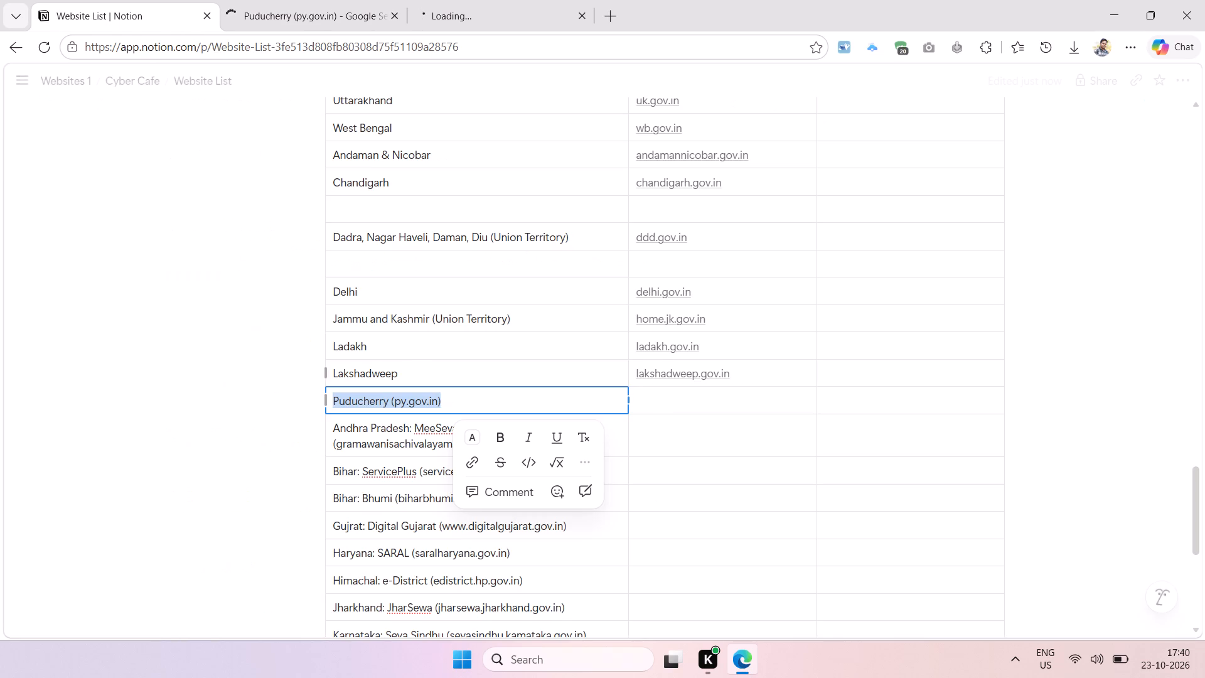
pyautogui.click(468, 407)
pyautogui.hotkey('ctrl', 'a')
pyautogui.hotkey('ctrl', 'v')
pyautogui.hotkey('ctrl', 'a')
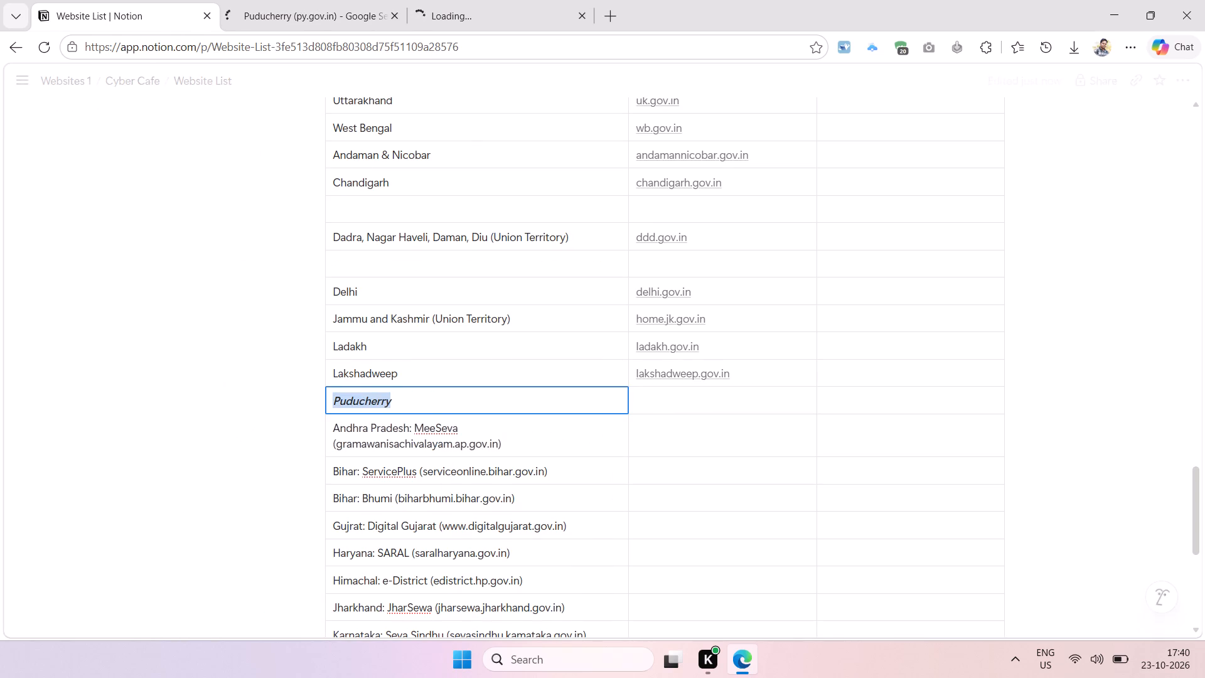
pyautogui.hotkey('ctrl', 'i')
pyautogui.hotkey('ctrl', 'b')
# Fill the cell beside "Puducherry" with py.gov.in, taken from the open Puducherry site's address.
pyautogui.press('Tab')
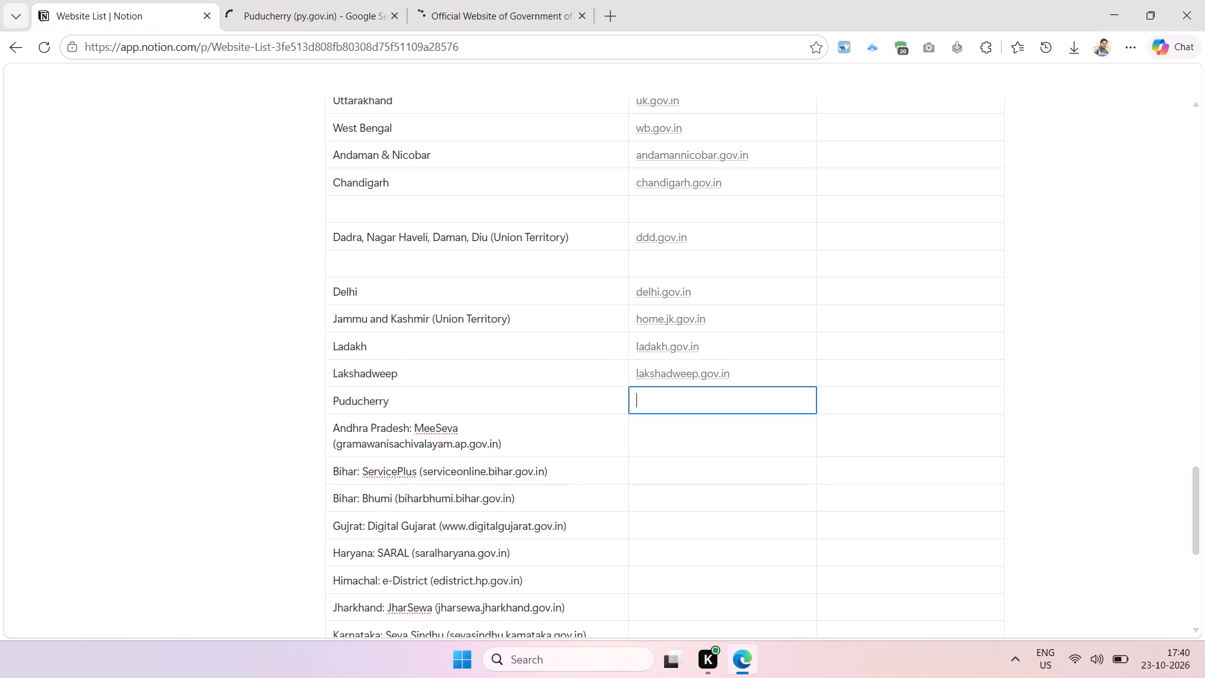
pyautogui.click(452, 16)
pyautogui.click(227, 52)
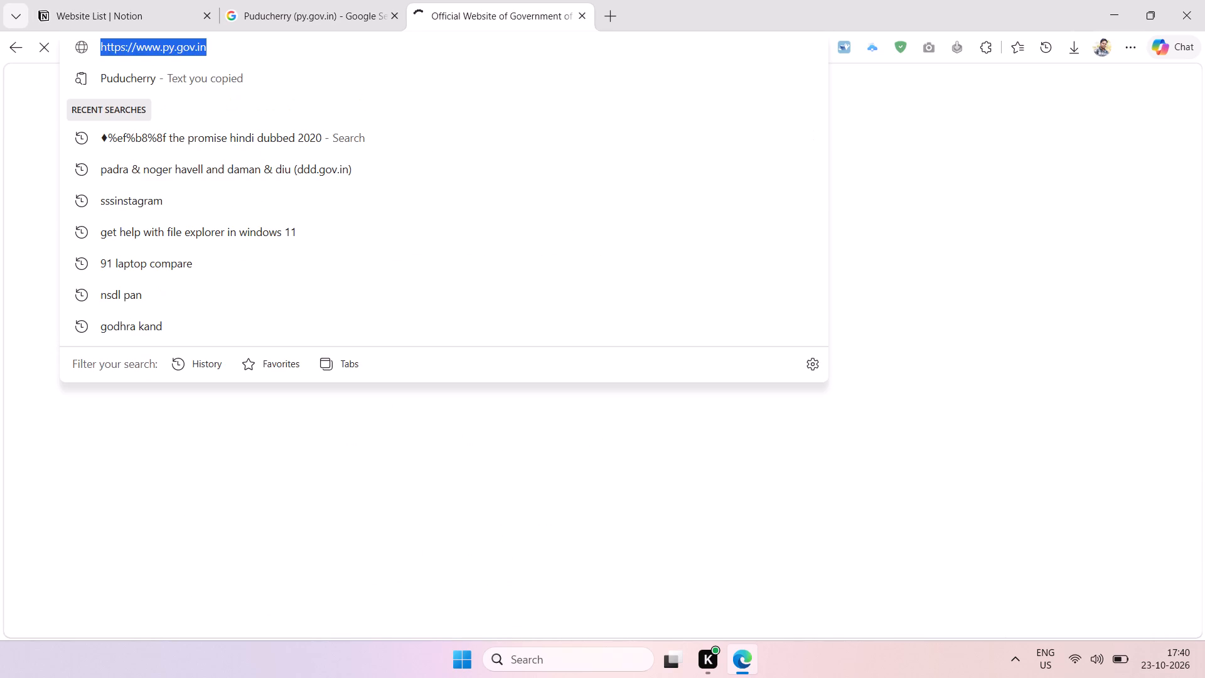
pyautogui.moveTo(234, 46); pyautogui.dragTo(163, 65)
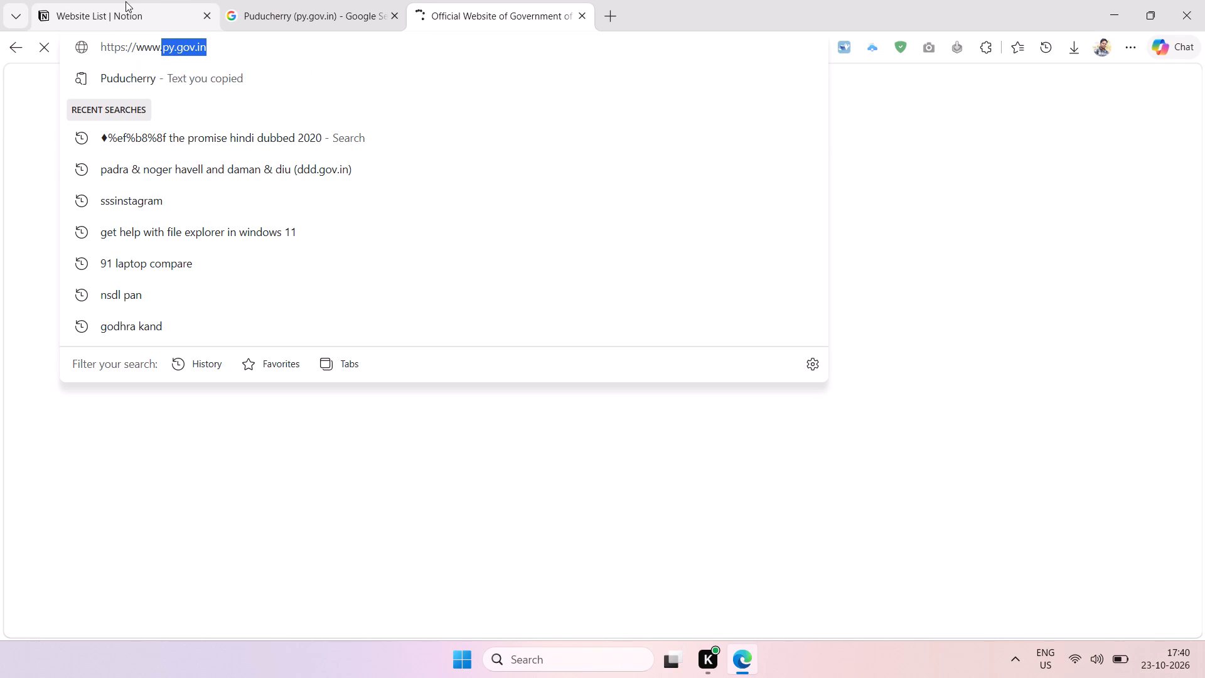
pyautogui.hotkey('ctrl', 'c')
pyautogui.click(131, 13)
pyautogui.click(664, 394)
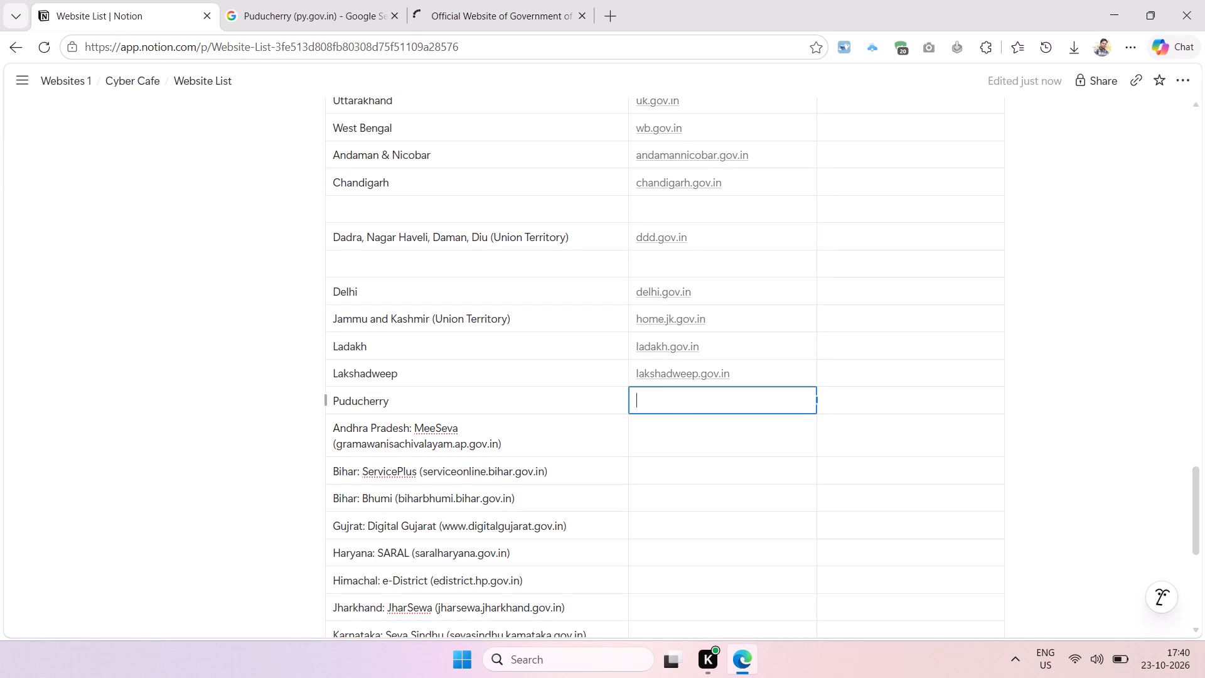
pyautogui.hotkey('ctrl', 'v')
pyautogui.hotkey('ctrl', 's')
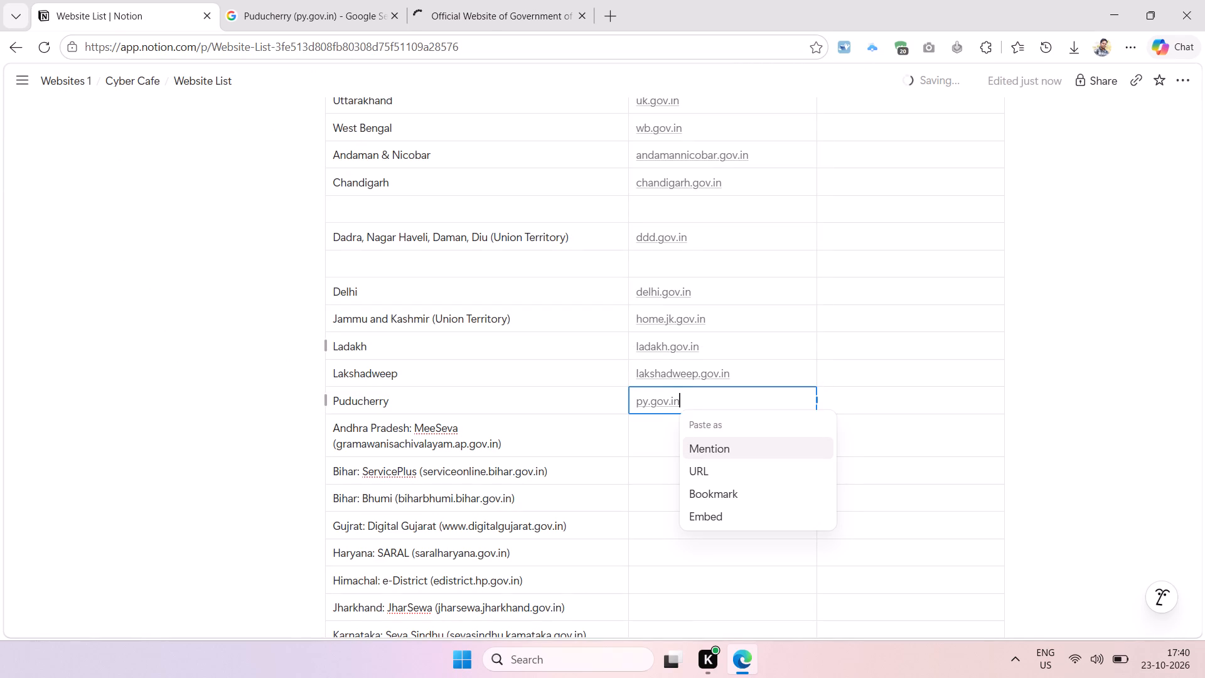
pyautogui.click(961, 320)
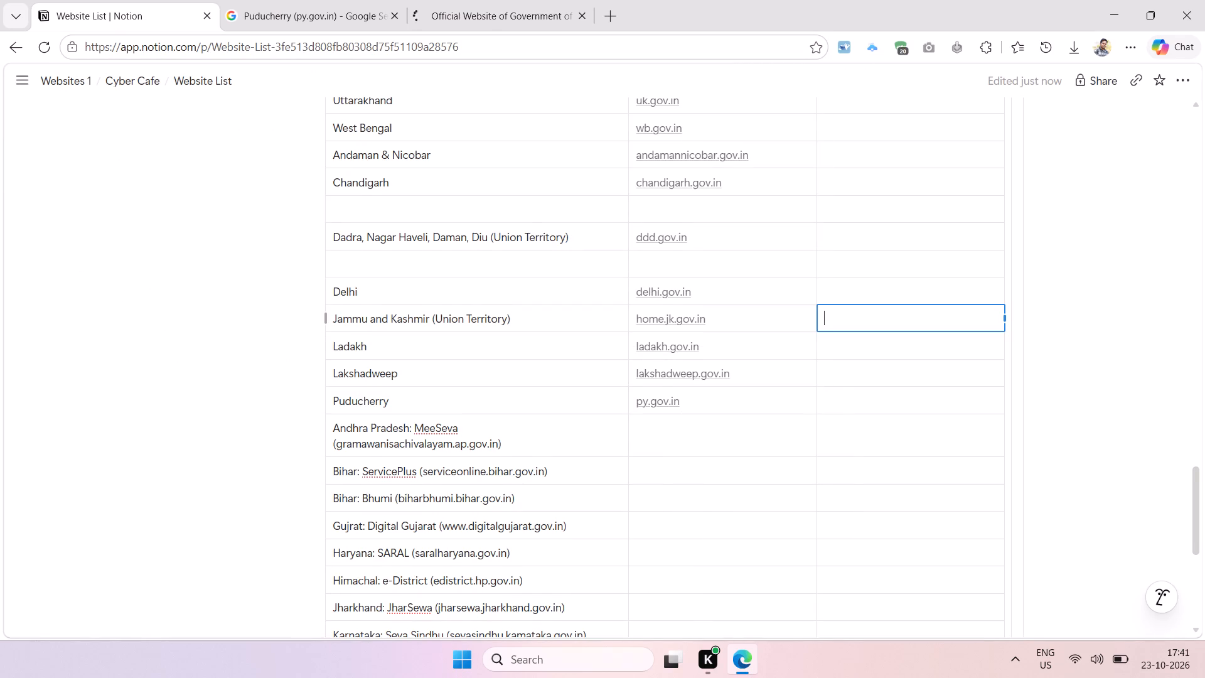
# Search Google for "Andhra Pradesh: MeeSeva (gramawanisachivalayam.ap.gov.in)", copied from the Website List, and close the Puducherry site.
pyautogui.scroll(-5, 961, 320)
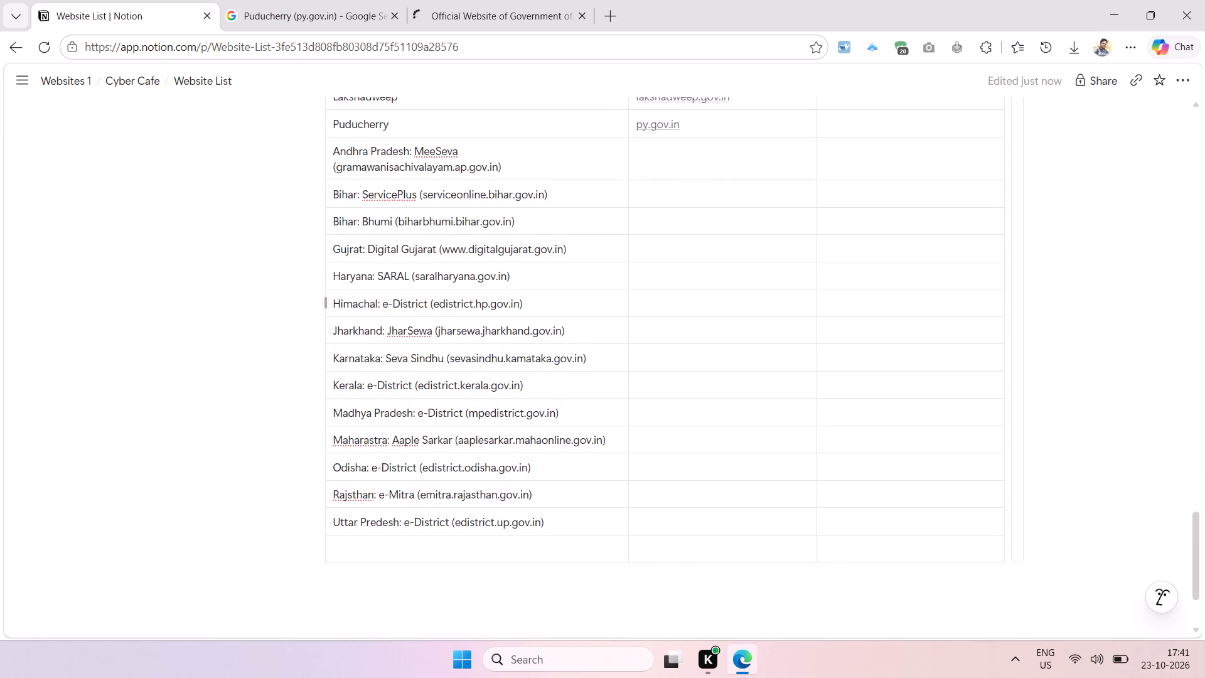
pyautogui.scroll(-1, 938, 310)
pyautogui.click(526, 154)
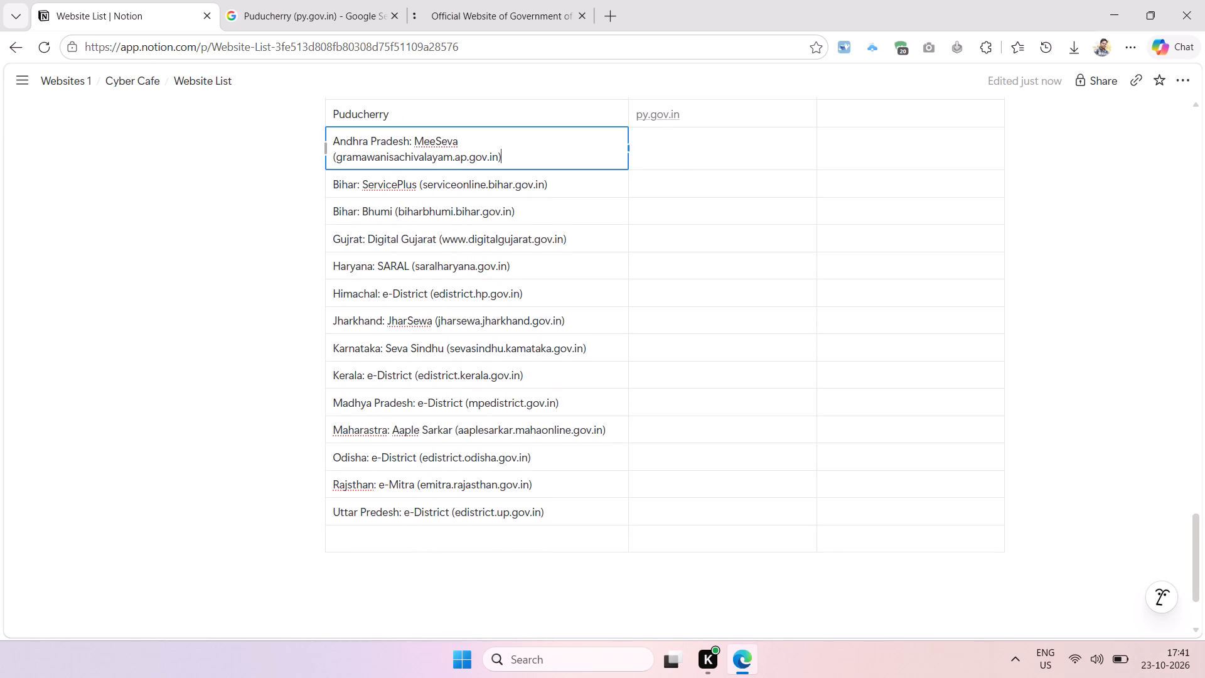
pyautogui.hotkey('ctrl', 'a')
pyautogui.hotkey('ctrl', 'c')
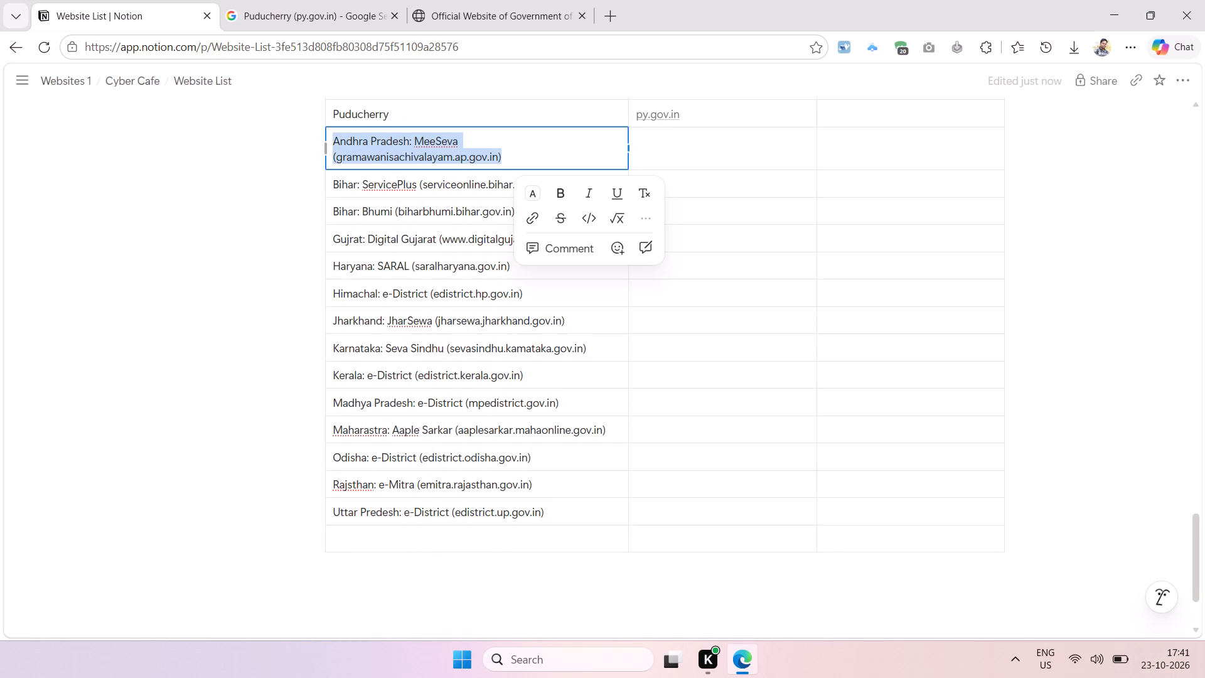
pyautogui.click(318, 14)
pyautogui.click(315, 114)
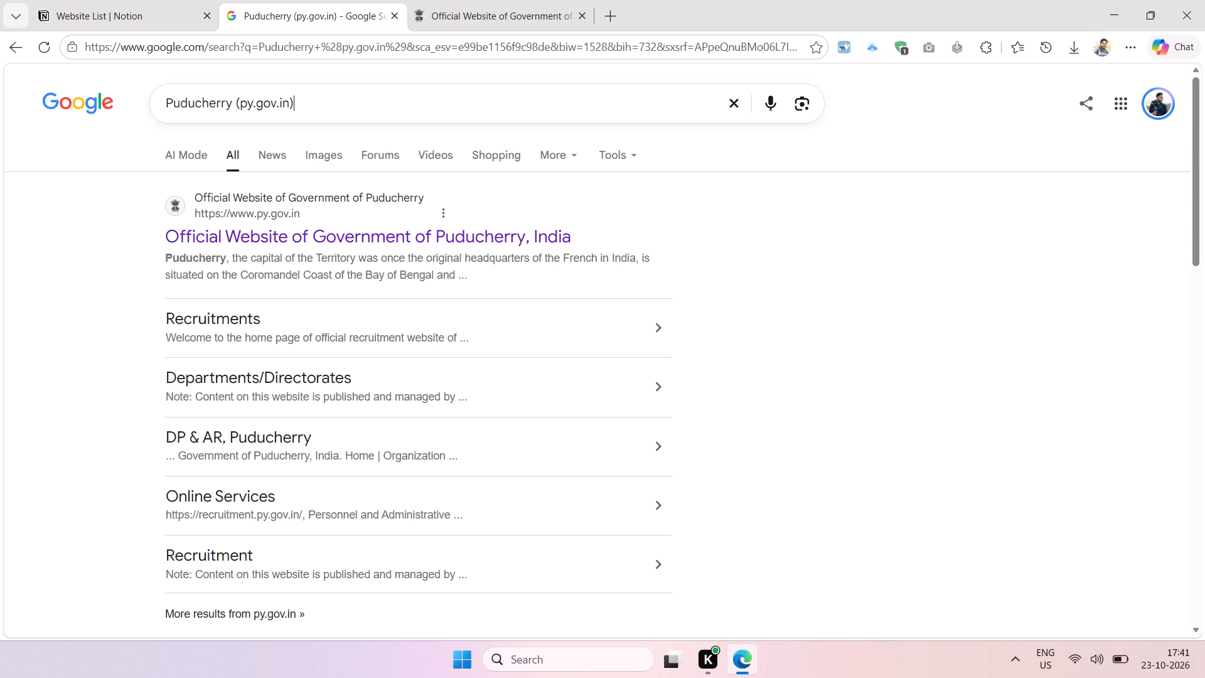
pyautogui.hotkey('ctrl', 'a')
pyautogui.hotkey('ctrl', 'v')
pyautogui.press('Return')
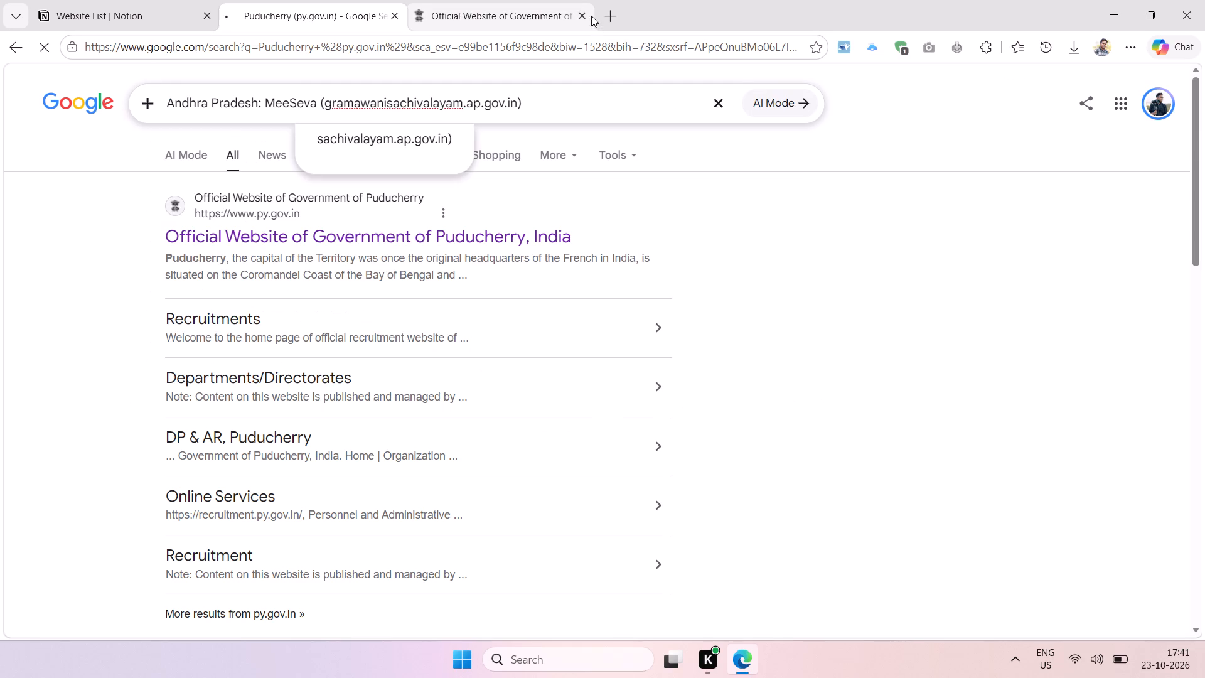
pyautogui.click(578, 15)
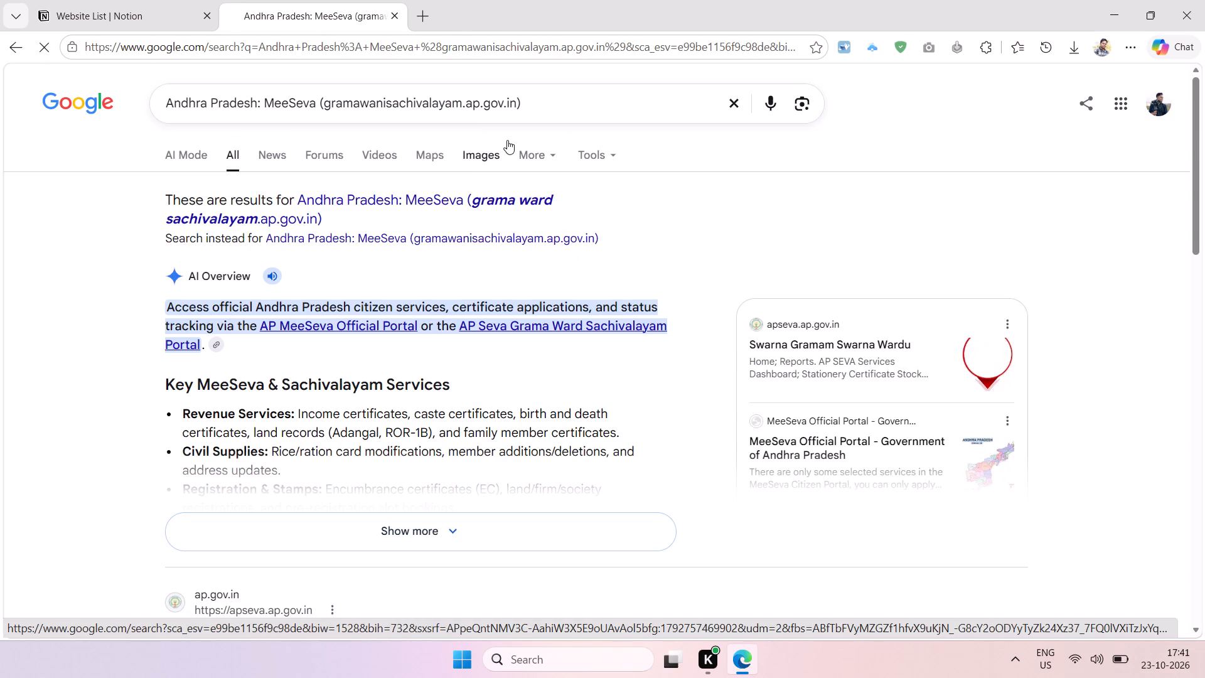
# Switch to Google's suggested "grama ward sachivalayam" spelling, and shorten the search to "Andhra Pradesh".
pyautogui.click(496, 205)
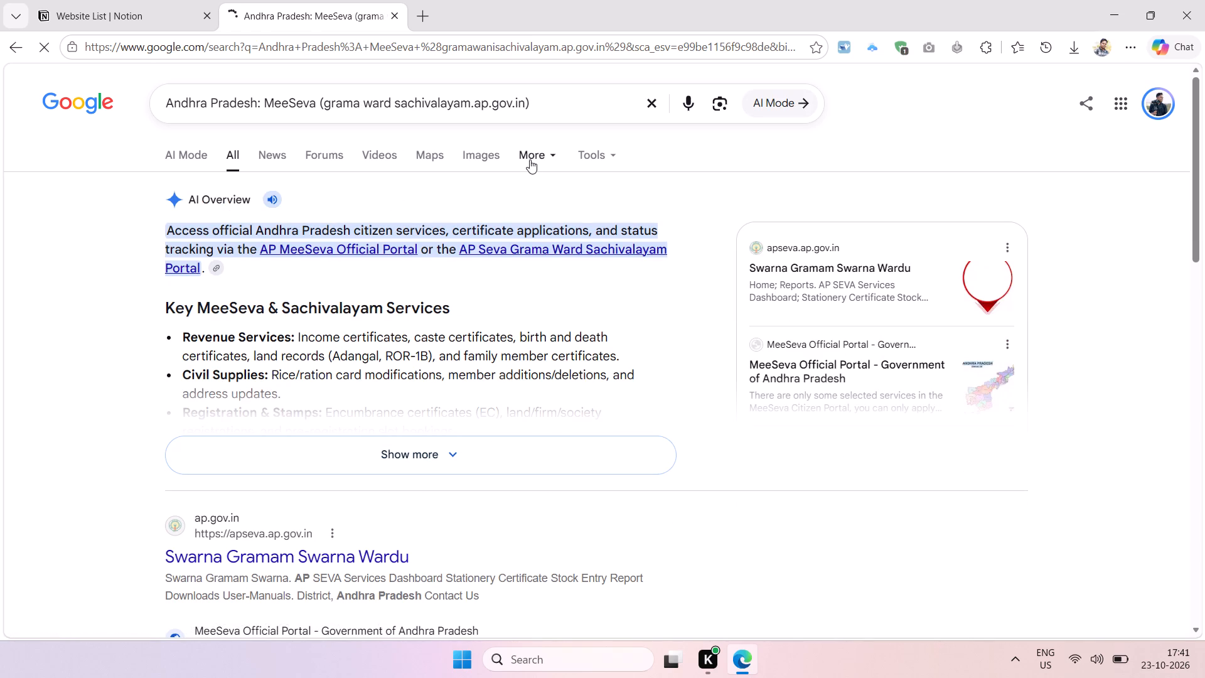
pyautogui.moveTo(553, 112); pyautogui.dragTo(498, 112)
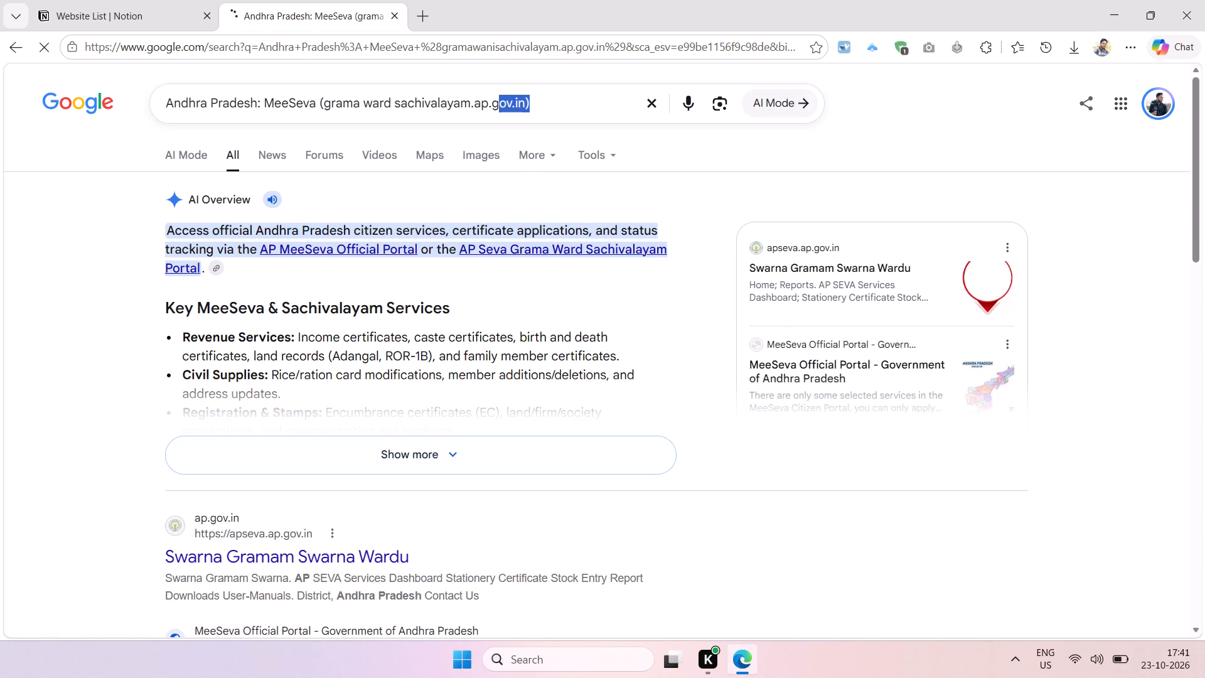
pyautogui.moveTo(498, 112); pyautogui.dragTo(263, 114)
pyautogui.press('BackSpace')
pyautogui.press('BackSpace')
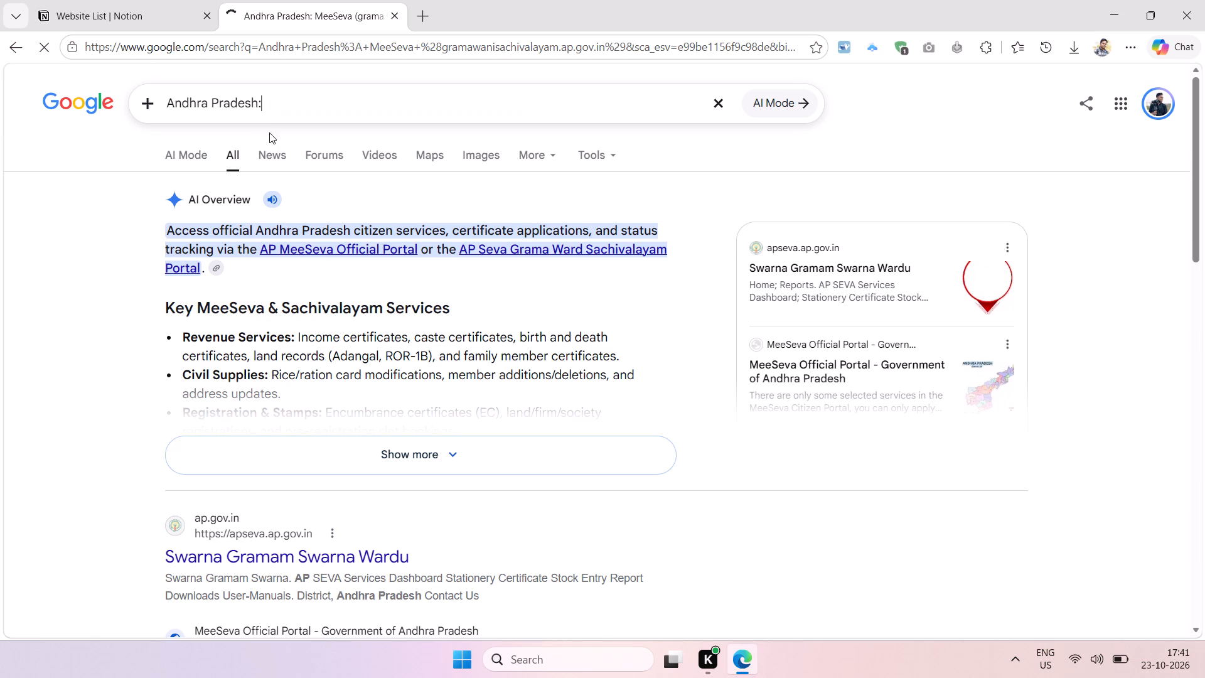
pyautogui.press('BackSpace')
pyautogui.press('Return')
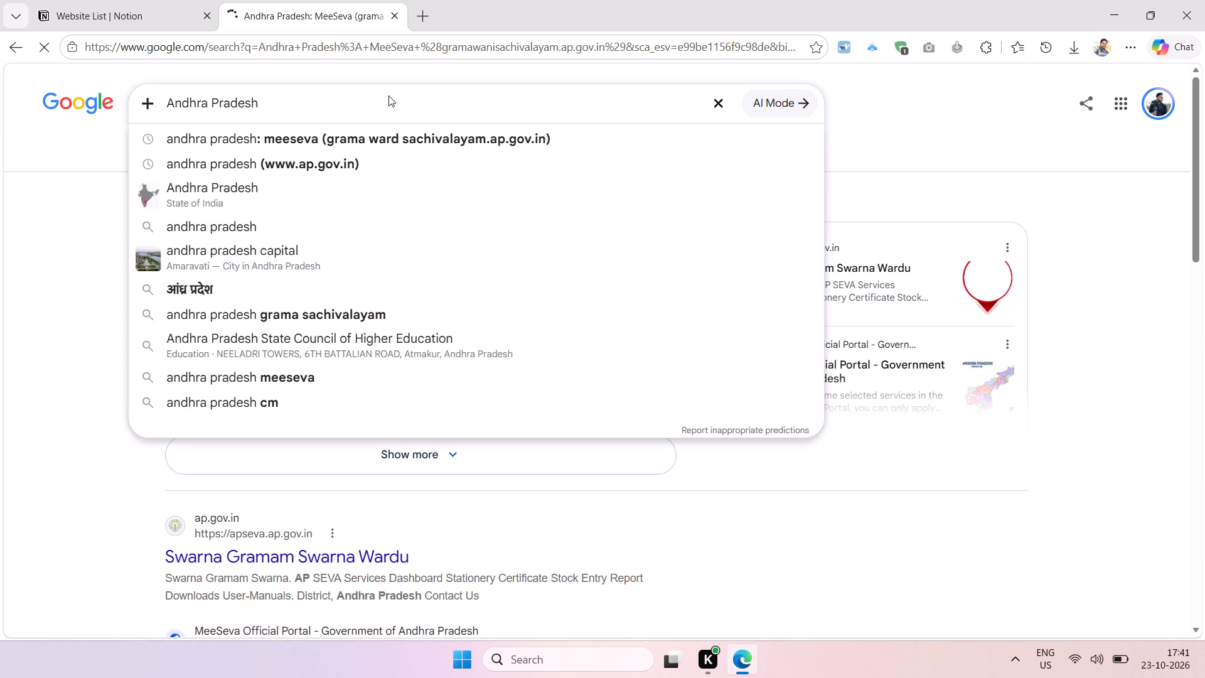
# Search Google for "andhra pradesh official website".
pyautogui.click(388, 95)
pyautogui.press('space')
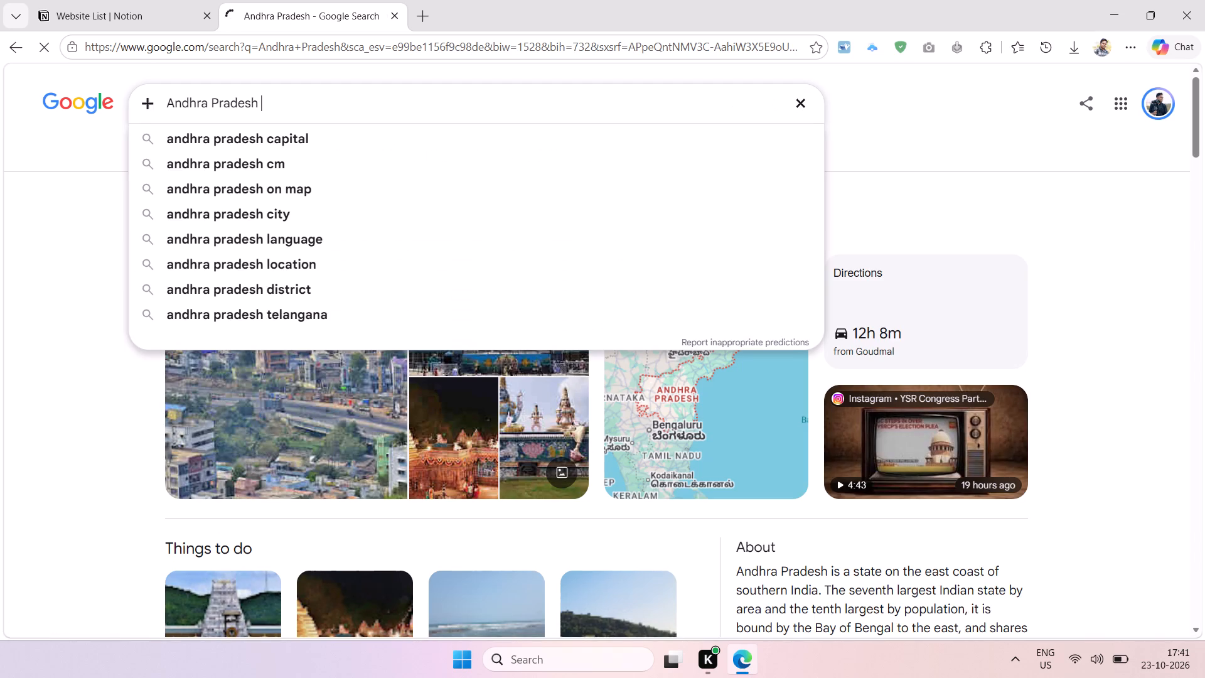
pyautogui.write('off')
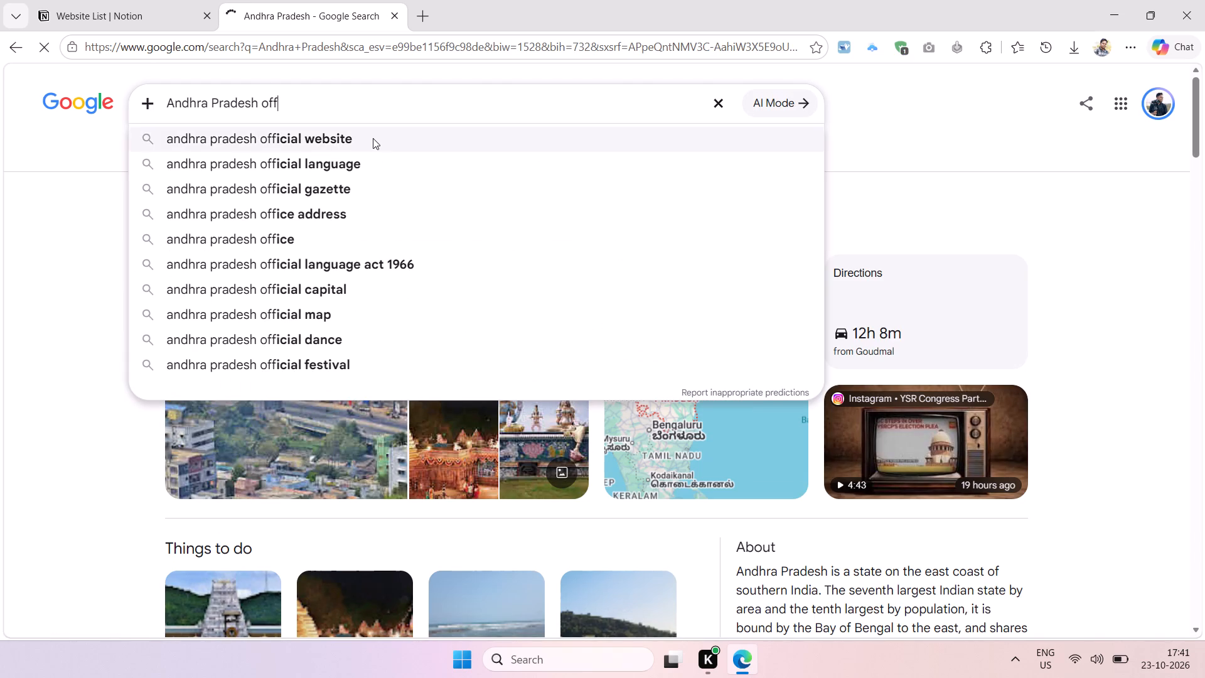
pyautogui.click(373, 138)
# Search Google again for the copied entry "Andhra Pradesh: MeeSeva (gramawanisachivalayam.ap.gov.in)".
pyautogui.click(378, 105)
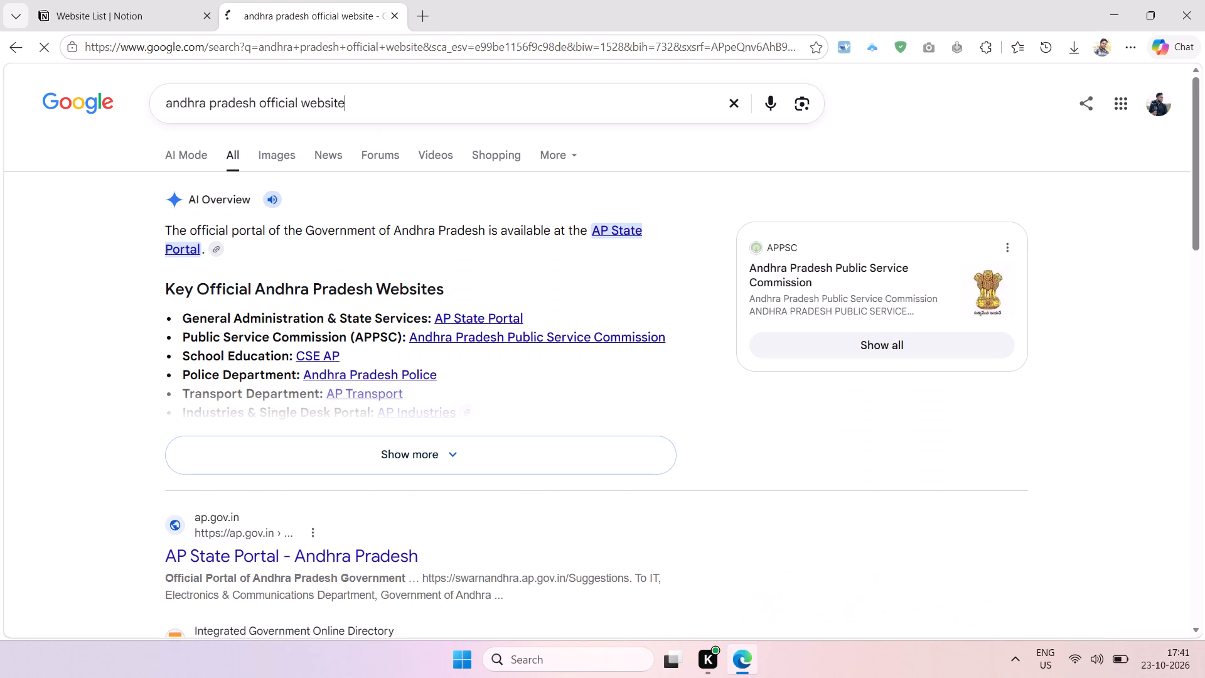
pyautogui.hotkey('ctrl', 'a')
pyautogui.hotkey('ctrl', 'v')
pyautogui.press('Return')
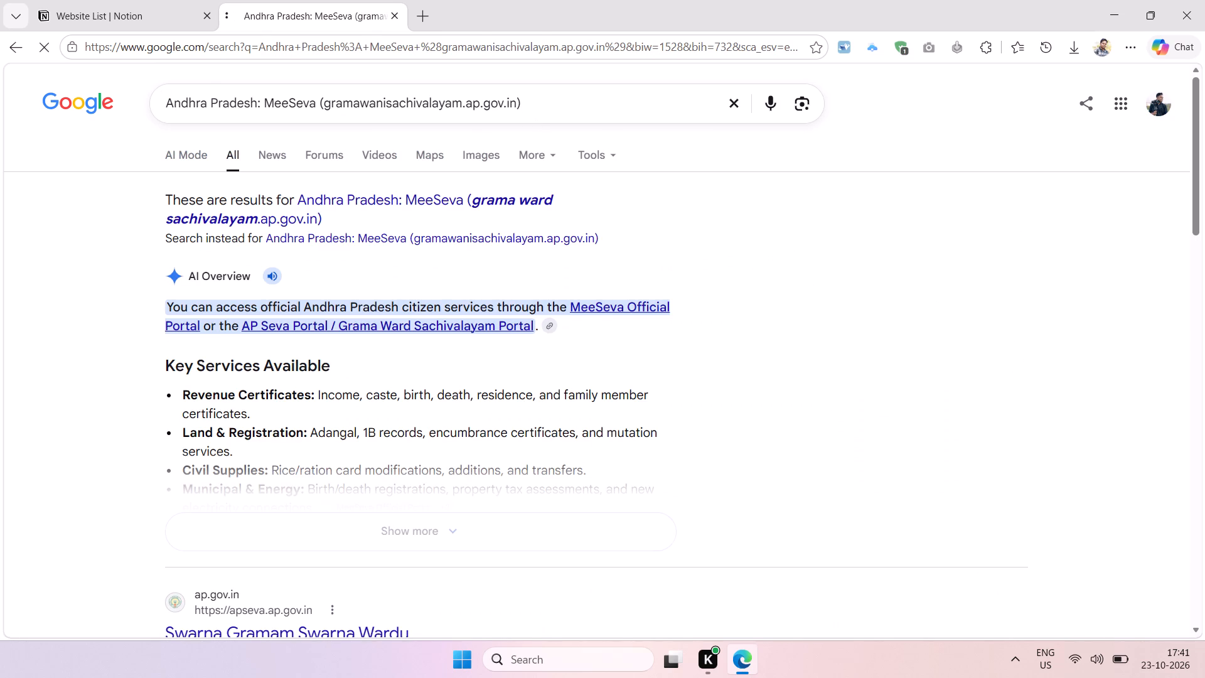
pyautogui.click(267, 102)
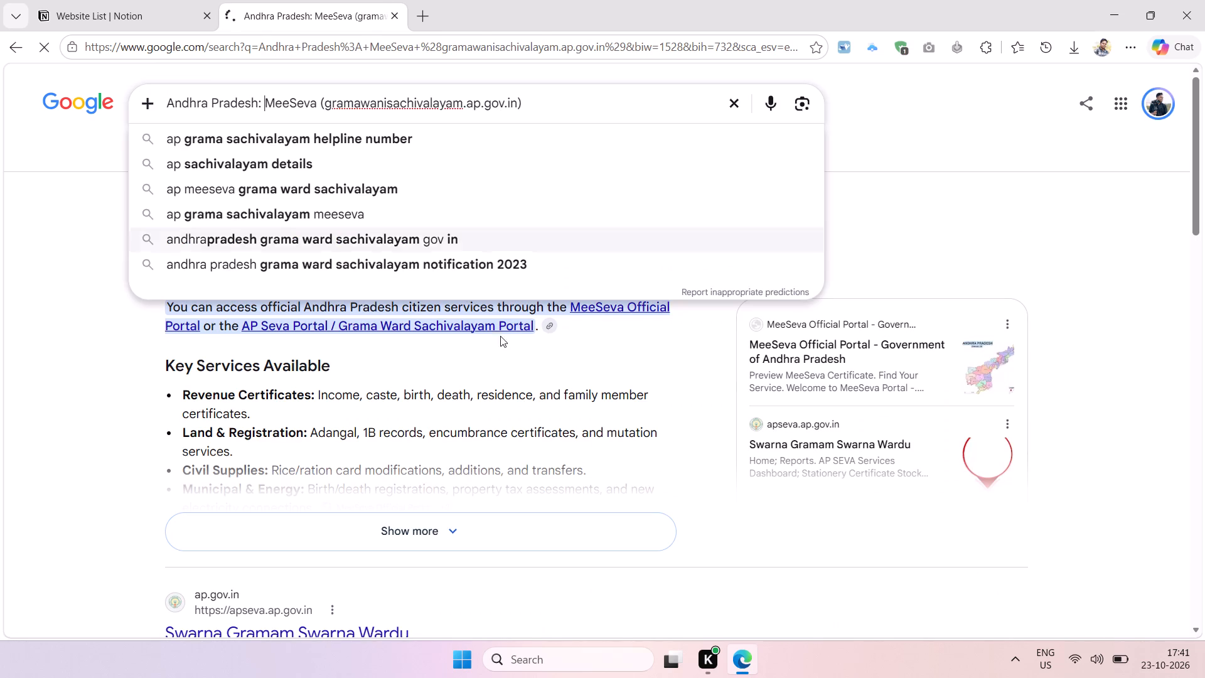
pyautogui.click(577, 350)
# Open the apseva.ap.gov.in search result "Swarna Gramam Swarna Wardu" in a new tab.
pyautogui.scroll(-2, 488, 367)
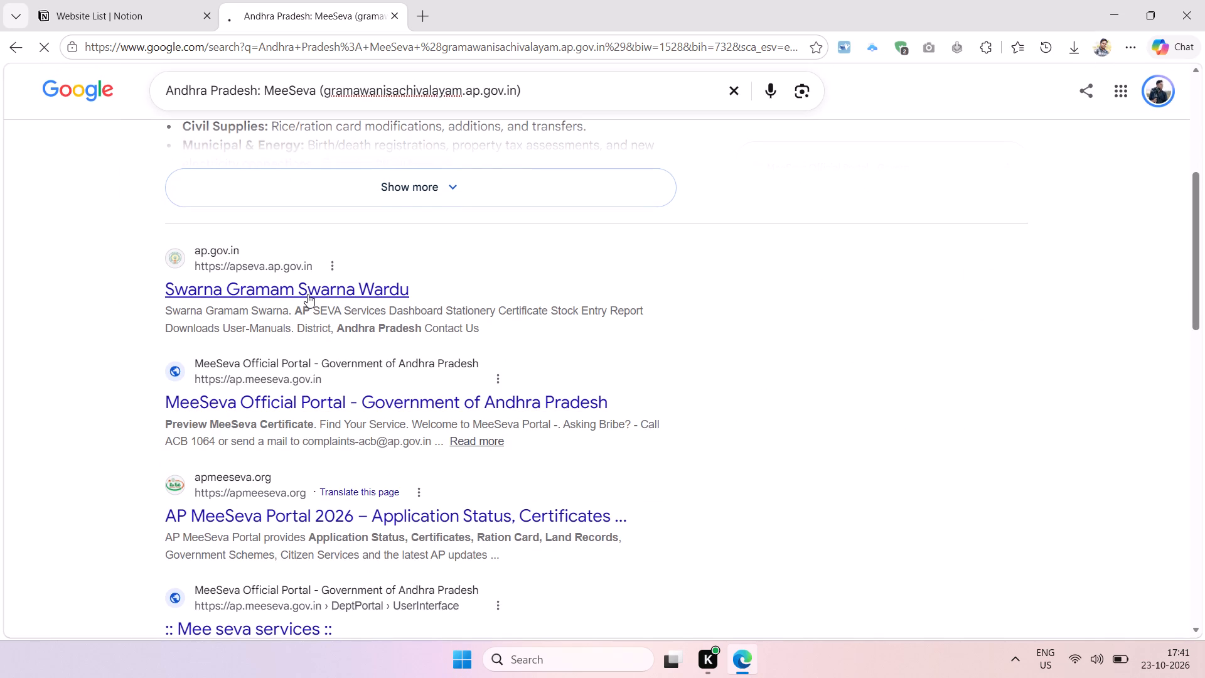
pyautogui.scroll(-1, 308, 294)
pyautogui.rightClick(308, 294)
pyautogui.click(350, 306)
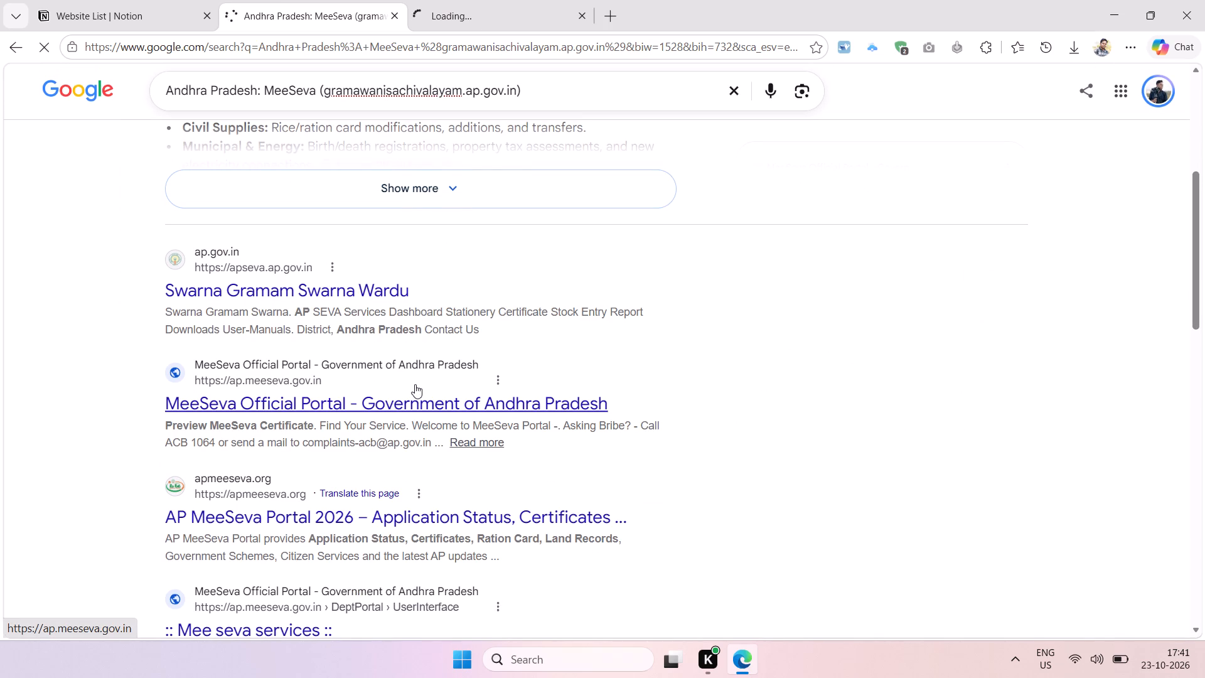
# Copy the name "Swarna Gramam Swarna" from the description of the apseva.ap.gov.in search result.
pyautogui.scroll(1, 415, 384)
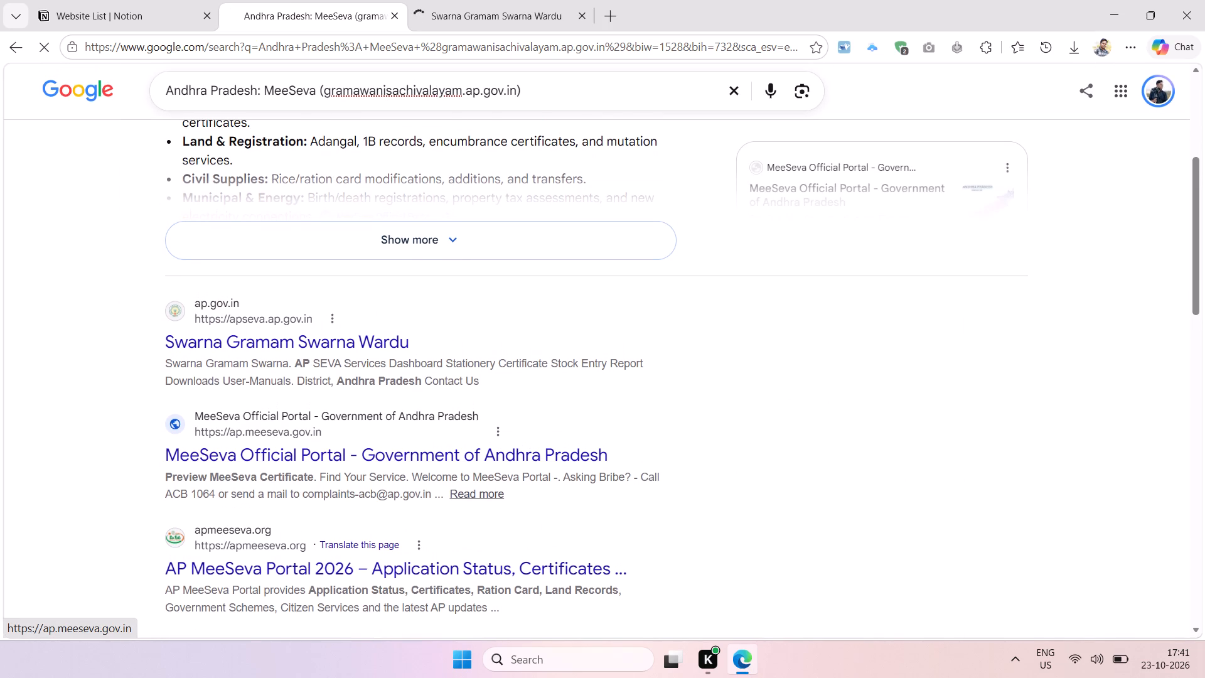
pyautogui.scroll(1, 415, 384)
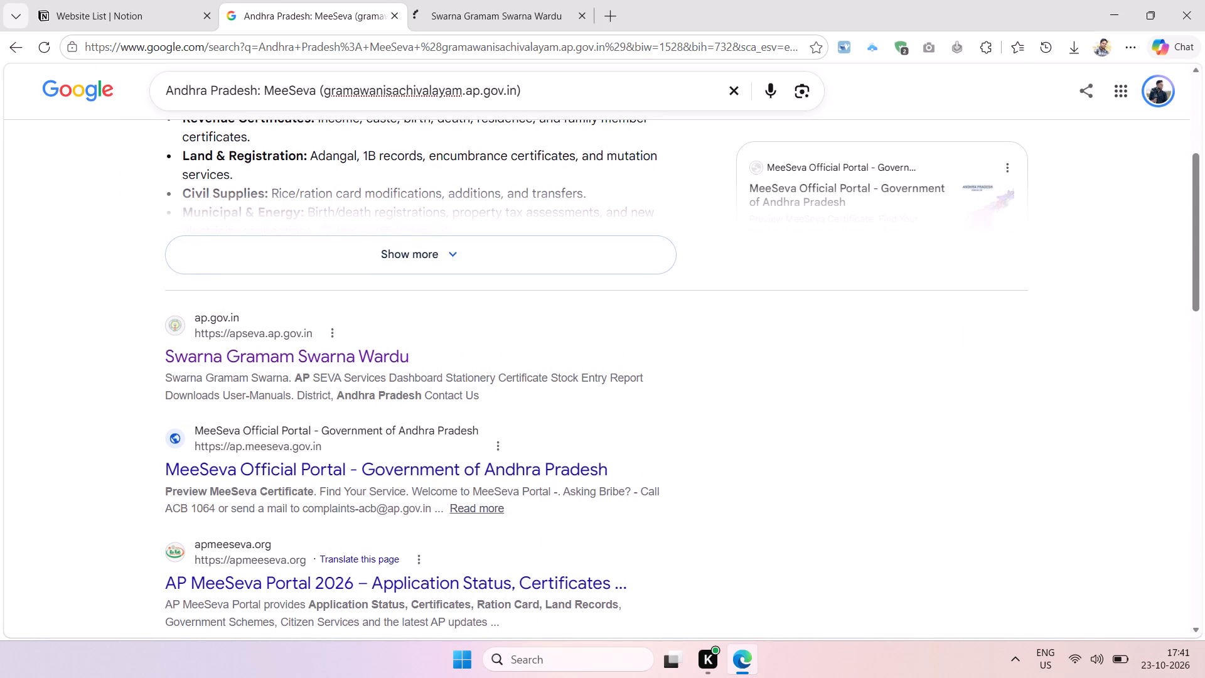
pyautogui.scroll(1, 398, 388)
pyautogui.moveTo(164, 380); pyautogui.dragTo(287, 380)
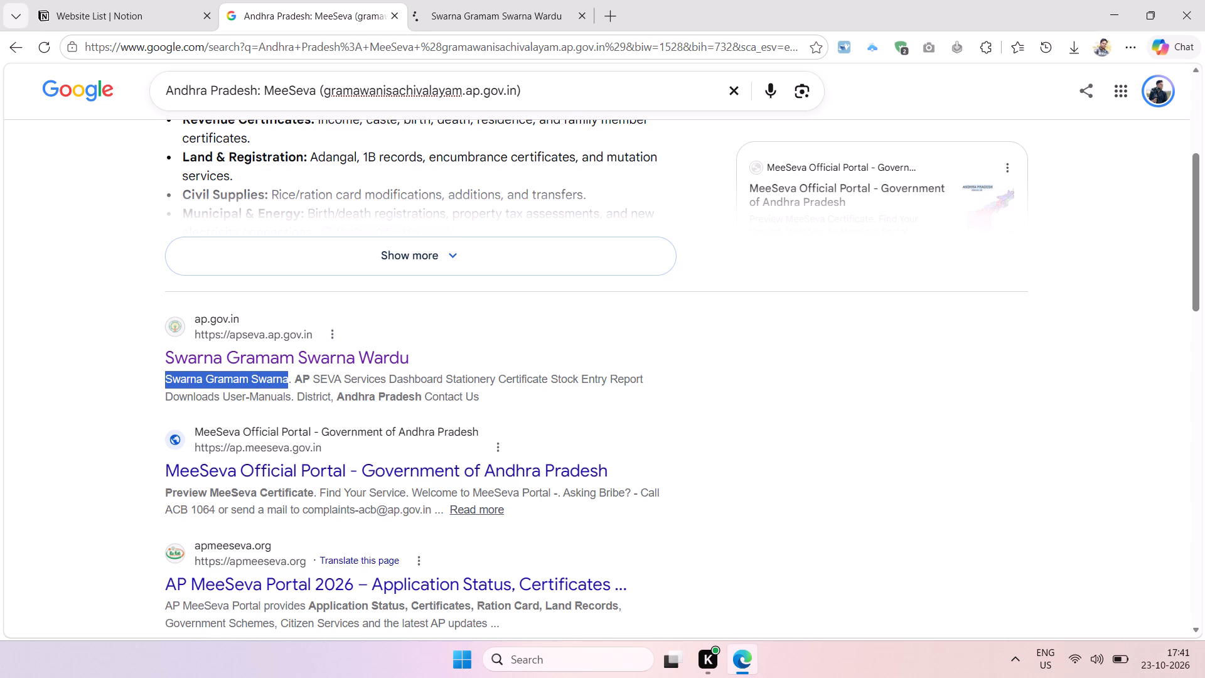
pyautogui.moveTo(287, 380); pyautogui.dragTo(286, 380)
pyautogui.hotkey('ctrl', 'c')
# In the Notion Website List, insert "Swarna Gramam Swarna (" before the text of the Andhra Pradesh MeeSeva entry.
pyautogui.click(95, 0)
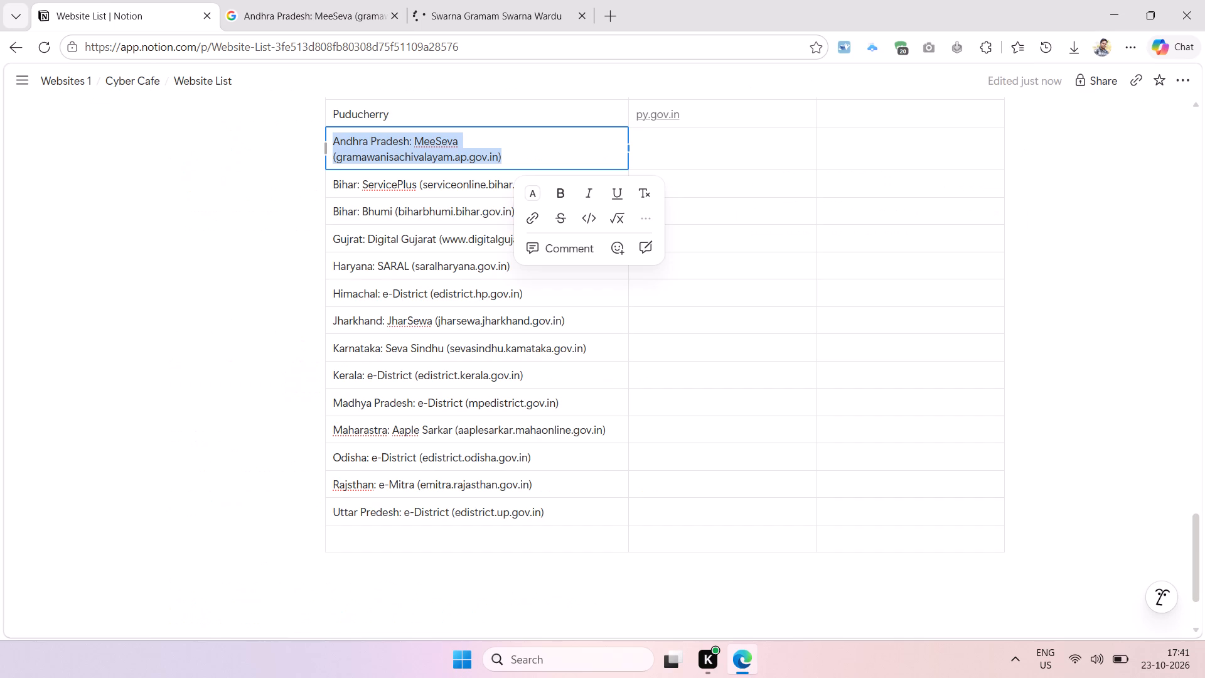
pyautogui.click(479, 146)
pyautogui.scroll(1, 482, 154)
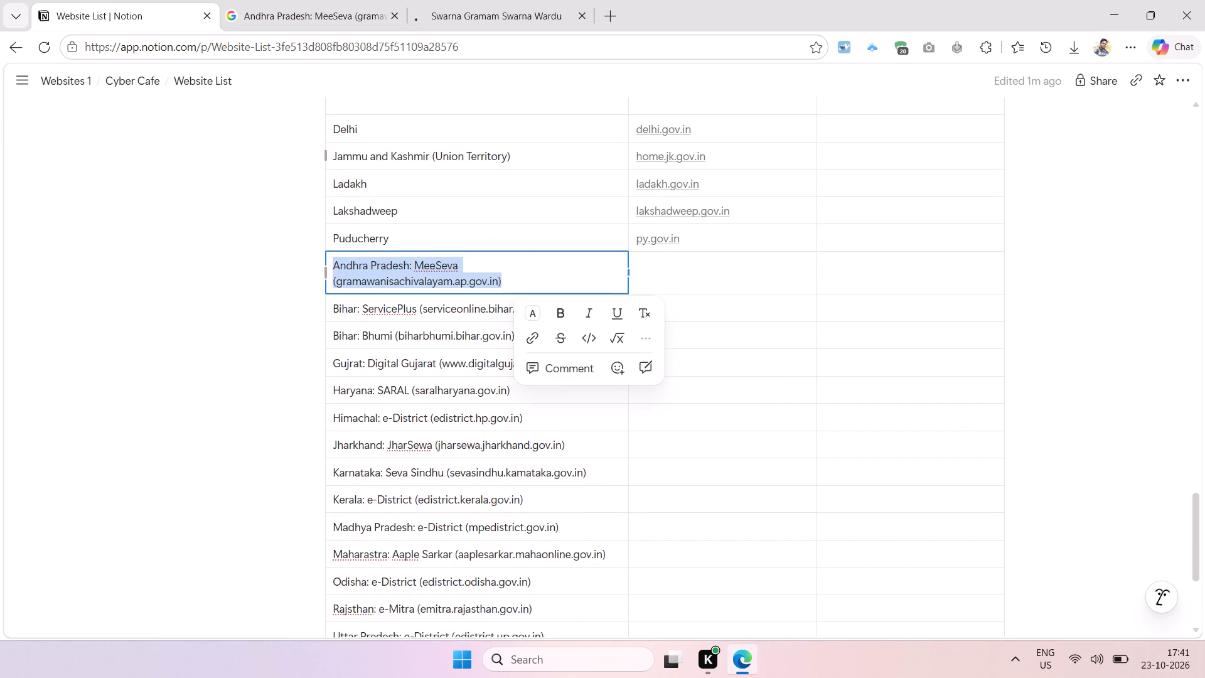
pyautogui.scroll(1, 423, 193)
pyautogui.click(333, 269)
pyautogui.hotkey('ctrl', 'v')
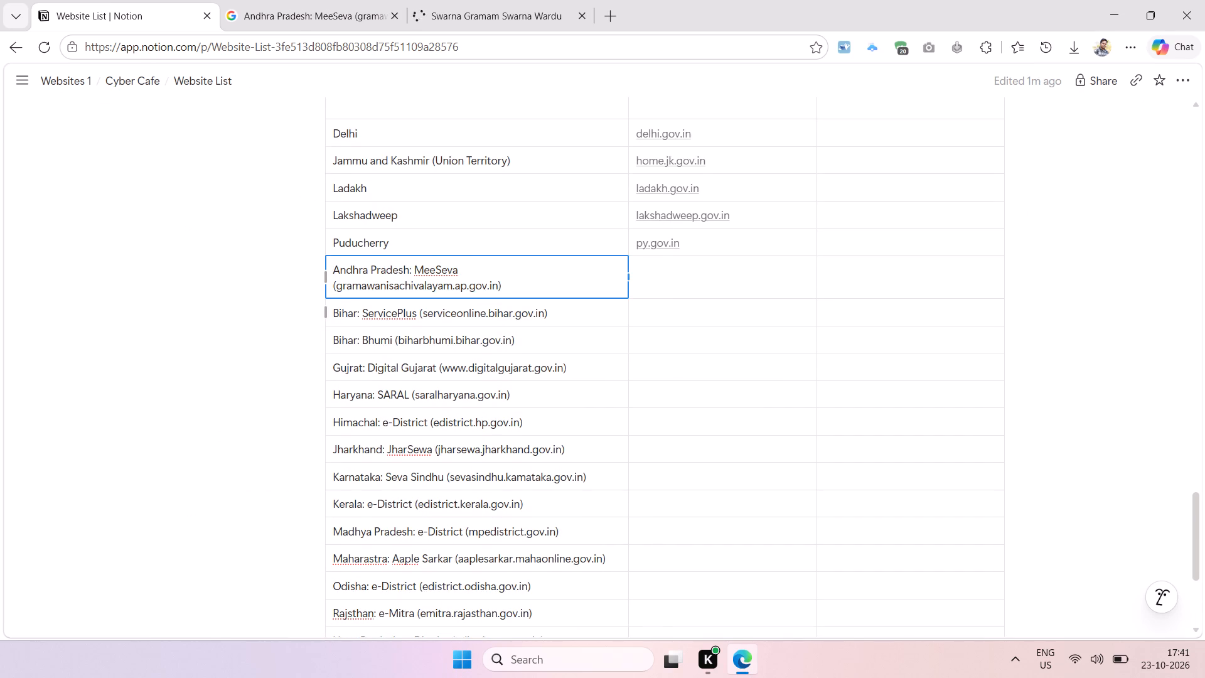
pyautogui.press('space')
pyautogui.hotkey('shift', '(')
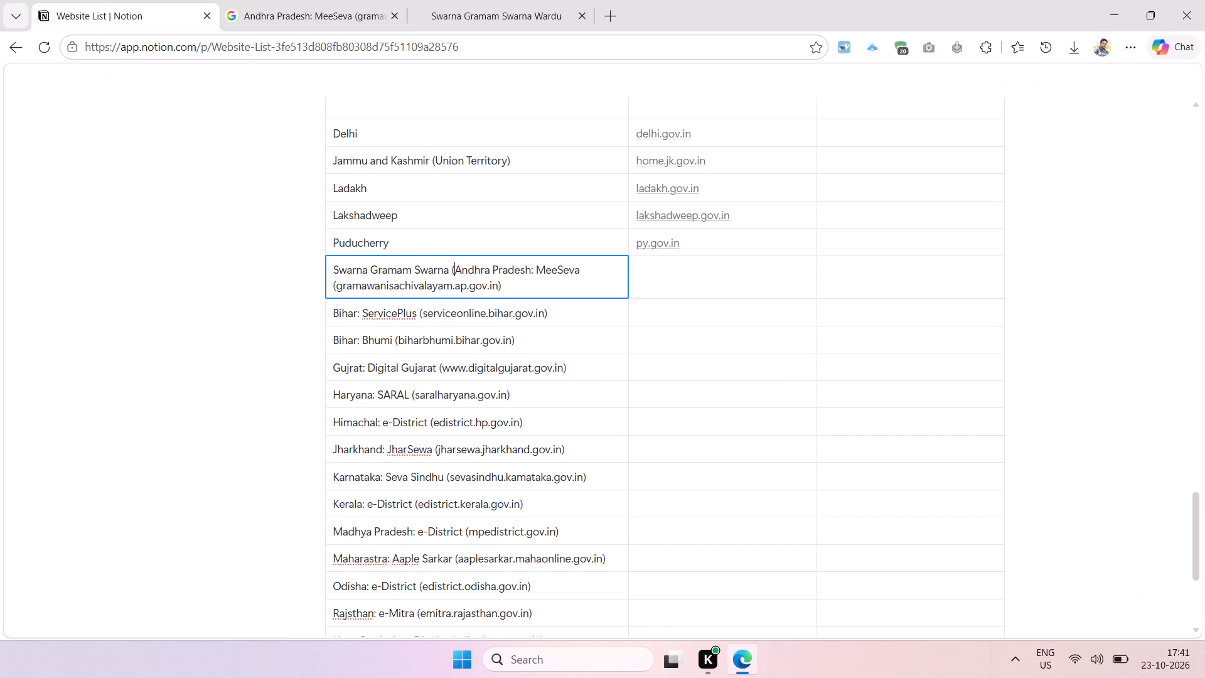
# Remove the colon, MeeSeva and bracketed address from the entry and close the parenthesis, so it reads "Swarna Gramam Swarna (Andhra Pradesh)".
pyautogui.moveTo(539, 286); pyautogui.dragTo(540, 281)
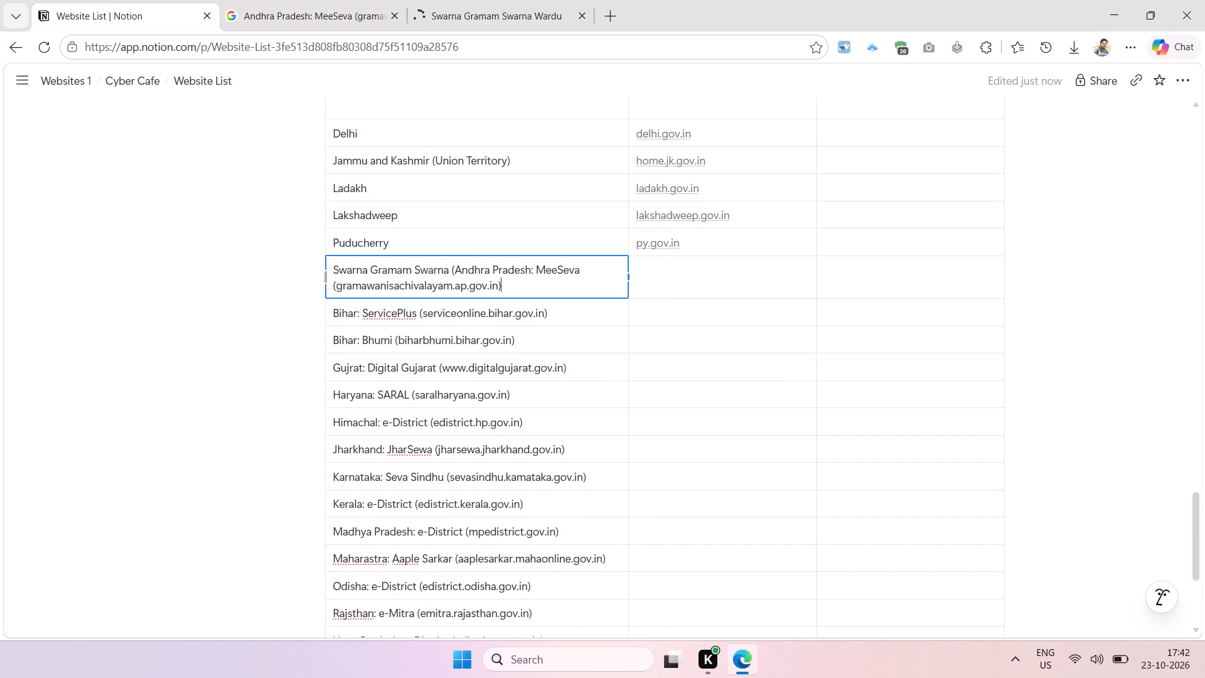
pyautogui.moveTo(540, 281); pyautogui.dragTo(545, 272)
pyautogui.press('BackSpace')
pyautogui.press('BackSpace')
pyautogui.press('BackSpace')
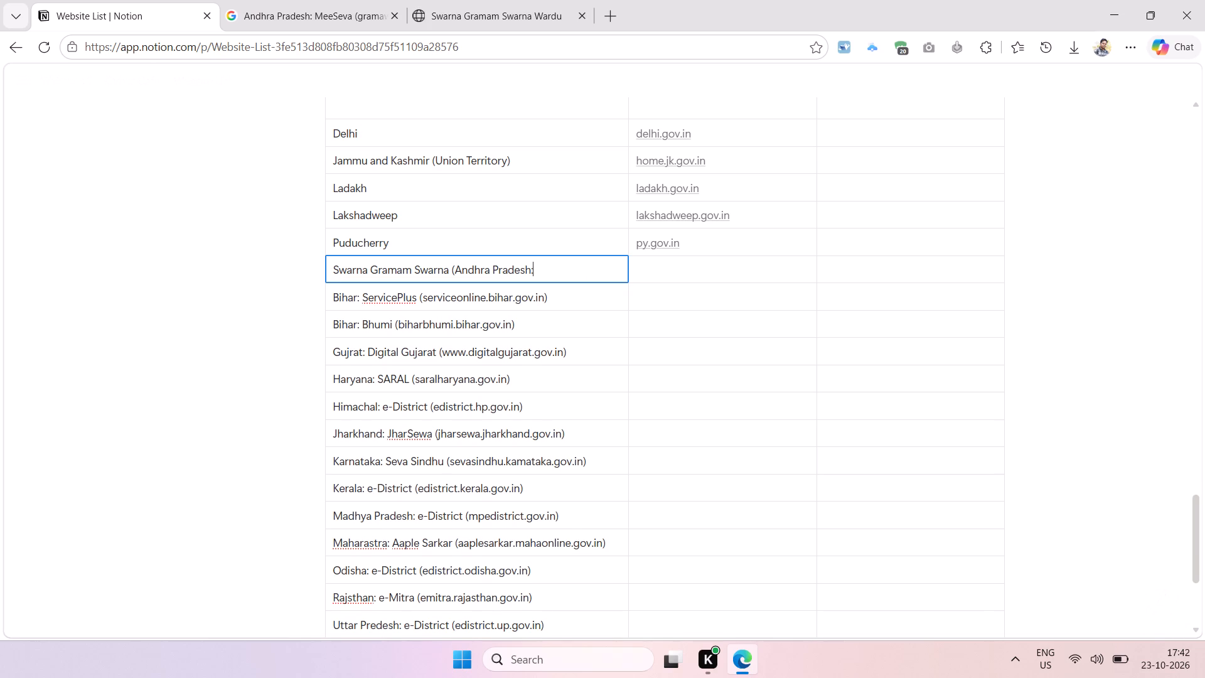
pyautogui.press('BackSpace')
pyautogui.hotkey('shift', ')')
pyautogui.press('Tab')
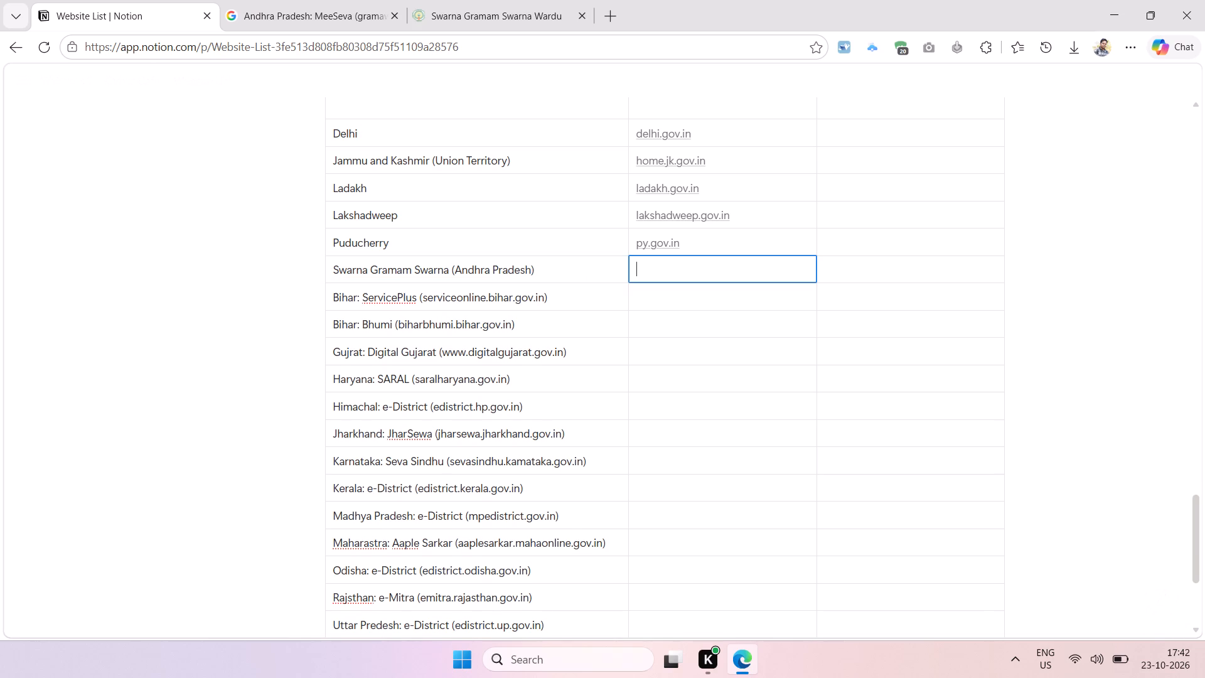
# Copy the domain apseva.ap.gov.in from the opened portal's address into the Swarna Gramam Swarna (Andhra Pradesh) row's website cell.
pyautogui.click(474, 4)
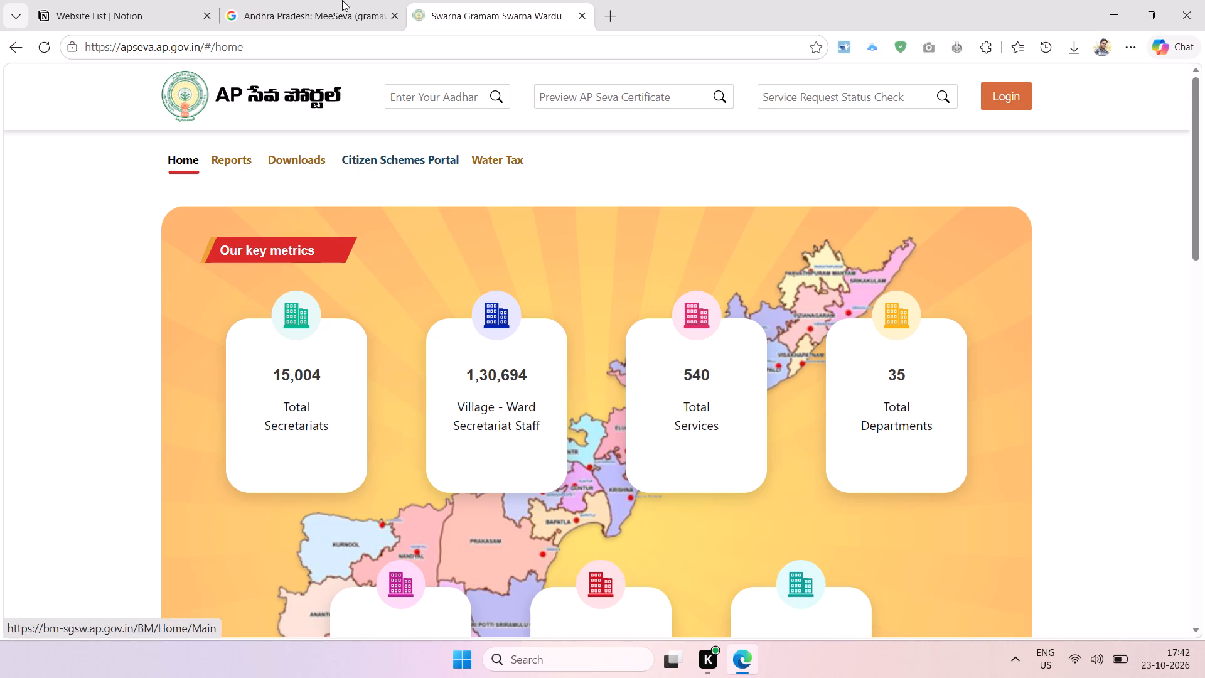
pyautogui.click(264, 47)
pyautogui.click(272, 45)
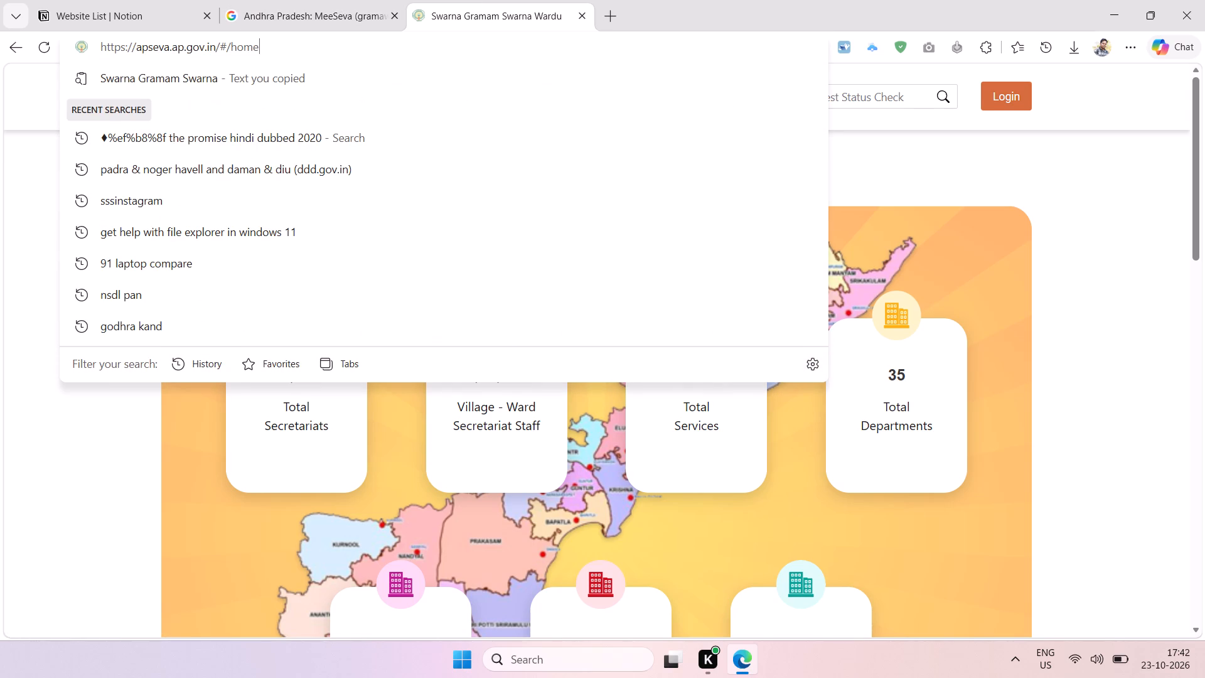
pyautogui.moveTo(286, 46); pyautogui.dragTo(222, 52)
pyautogui.press('BackSpace')
pyautogui.press('BackSpace')
pyautogui.moveTo(237, 45); pyautogui.dragTo(237, 45)
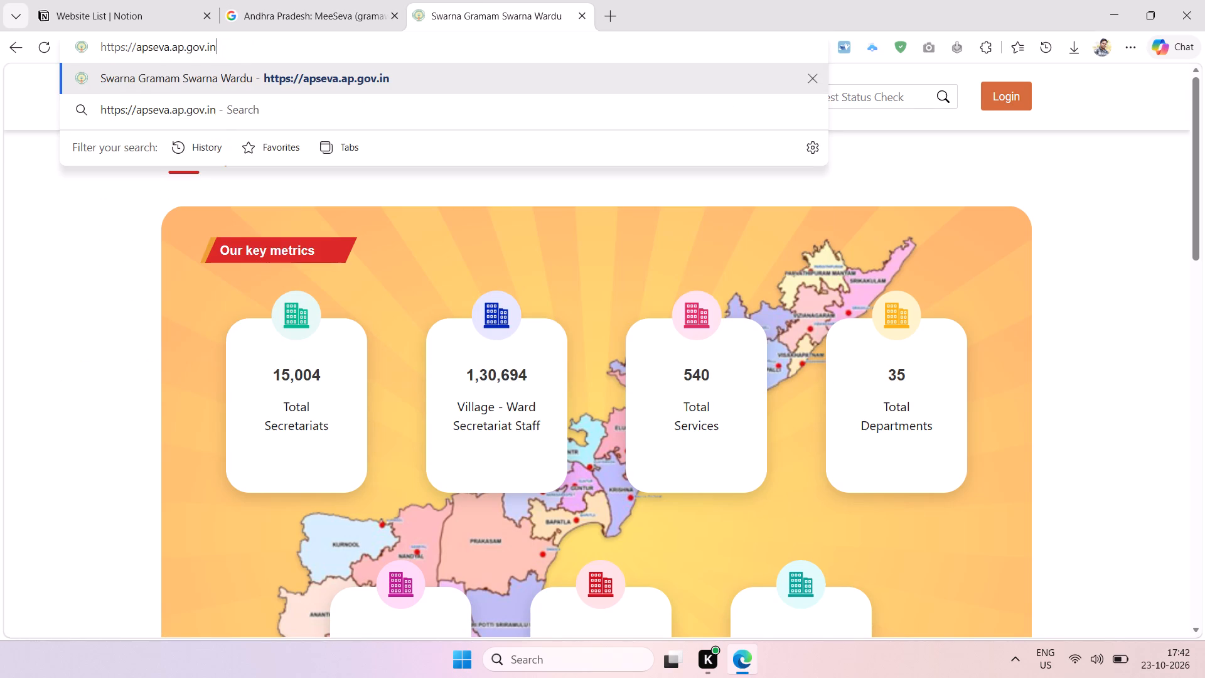
pyautogui.moveTo(237, 45); pyautogui.dragTo(138, 57)
pyautogui.hotkey('ctrl', 'x')
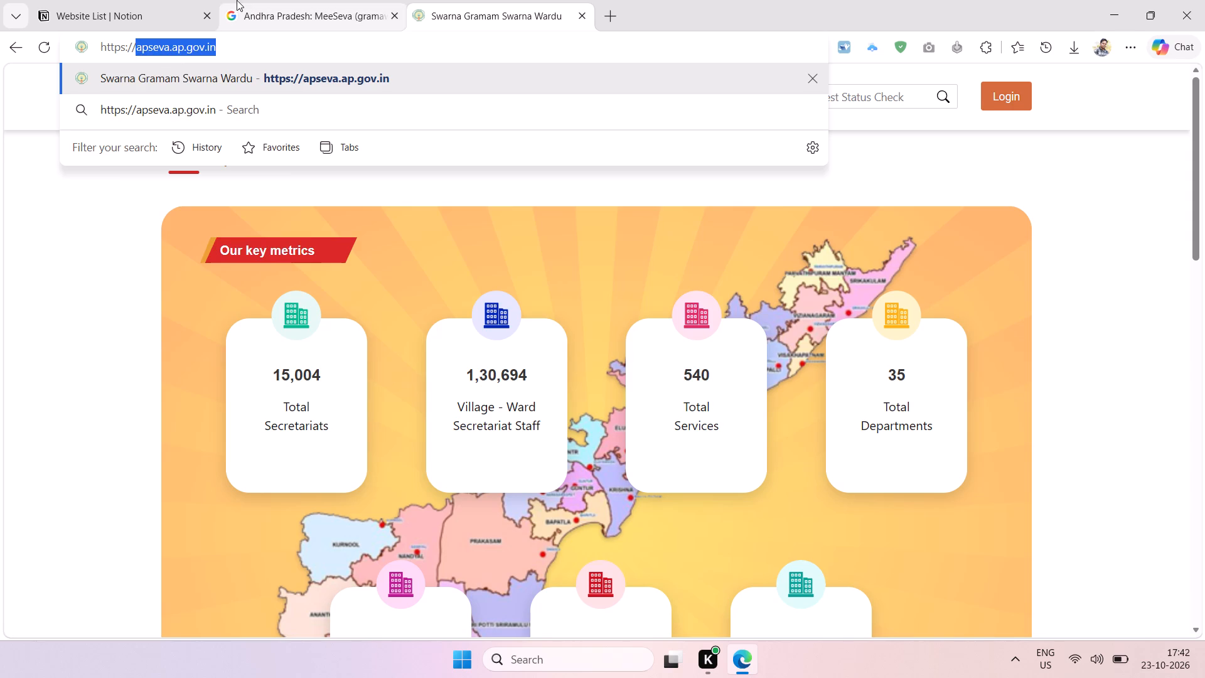
pyautogui.click(150, 8)
pyautogui.click(669, 271)
pyautogui.hotkey('ctrl', 'v')
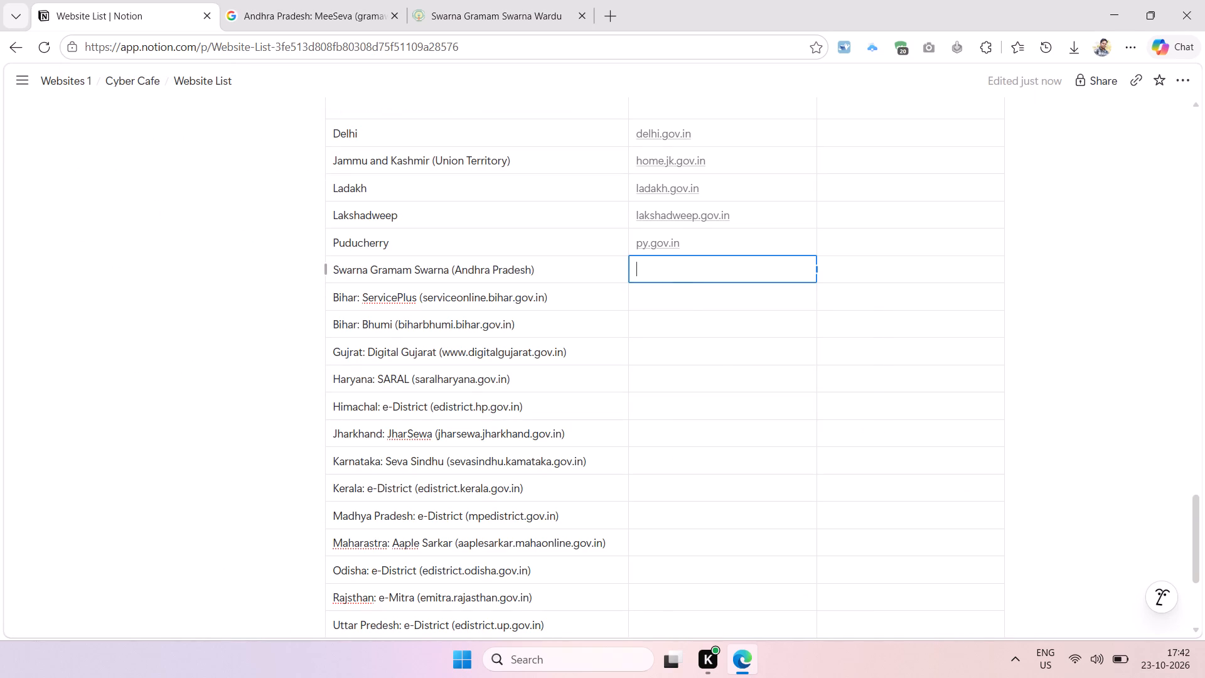
pyautogui.press('Tab')
# Look over the AP Seva portal's home page and close its tab.
pyautogui.click(478, 3)
pyautogui.scroll(-2, 700, 373)
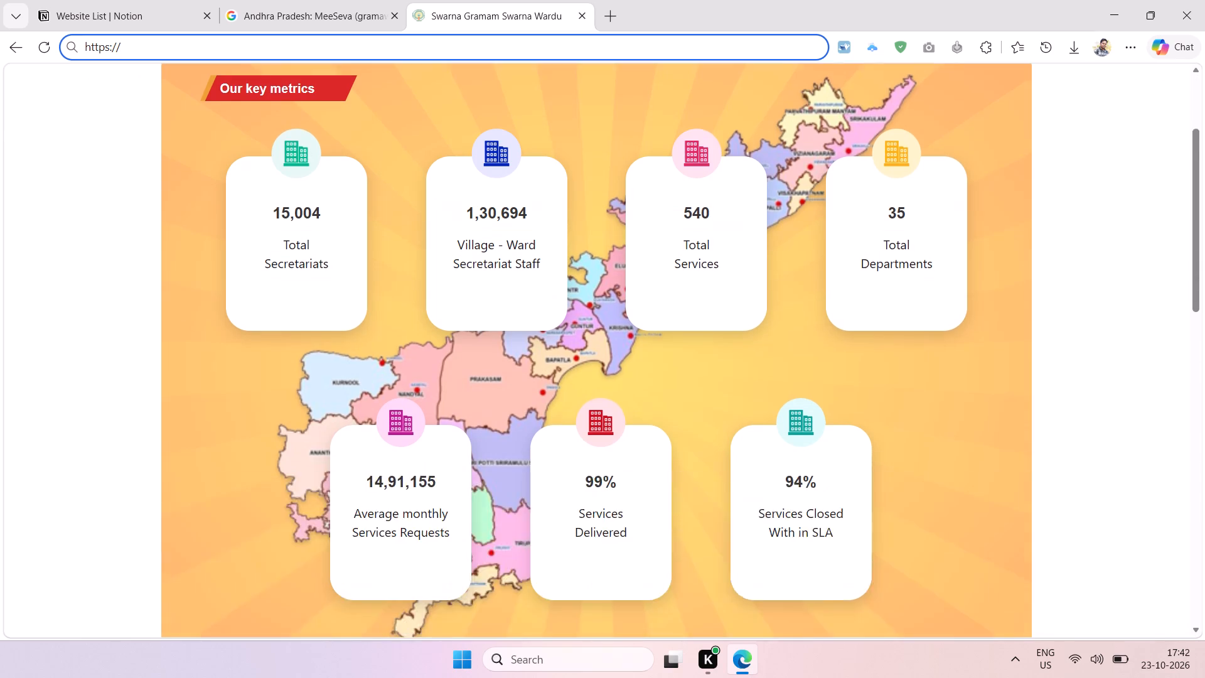
pyautogui.scroll(-10, 700, 373)
pyautogui.scroll(10, 702, 425)
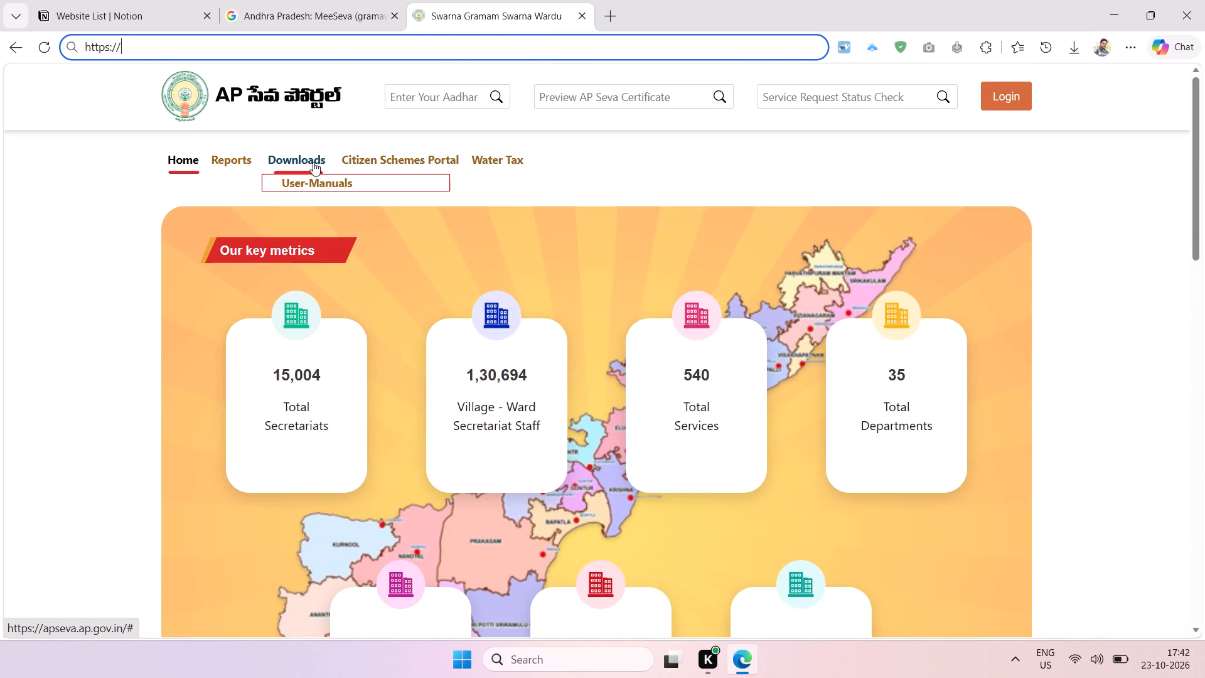
pyautogui.click(584, 18)
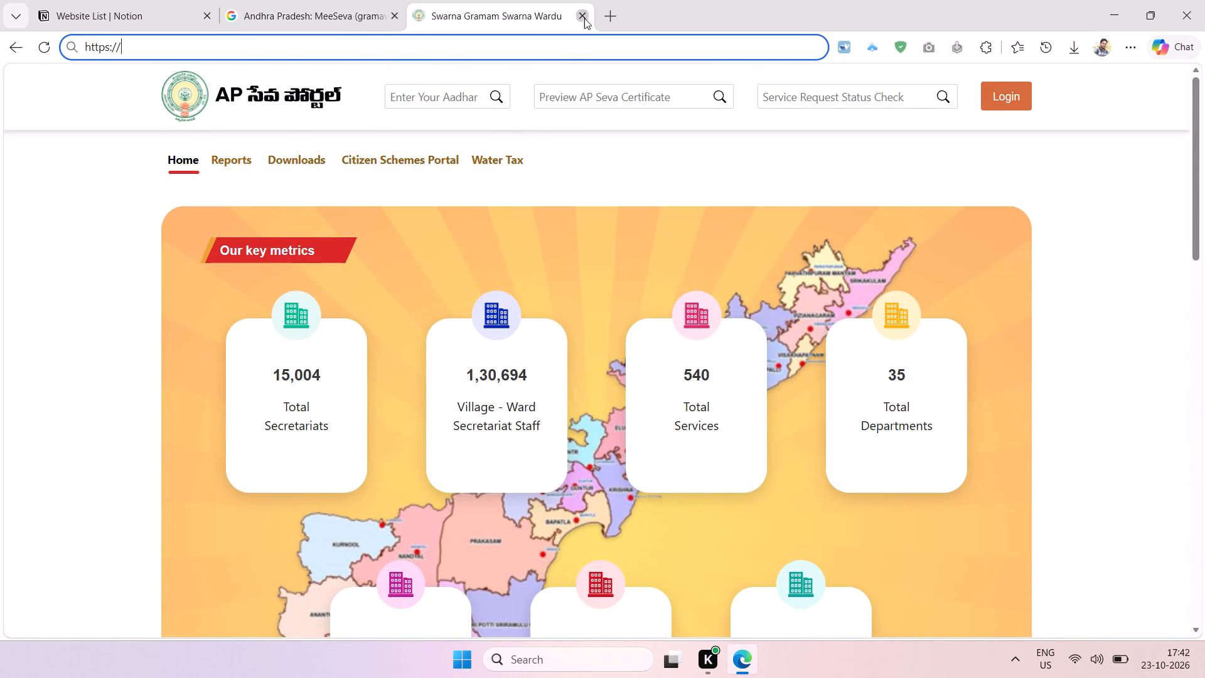
# Copy the table entry "Bihar: ServicePlus (serviceonline.bihar.gov.in)" and search Google for it.
pyautogui.click(103, 95)
pyautogui.click(139, 1)
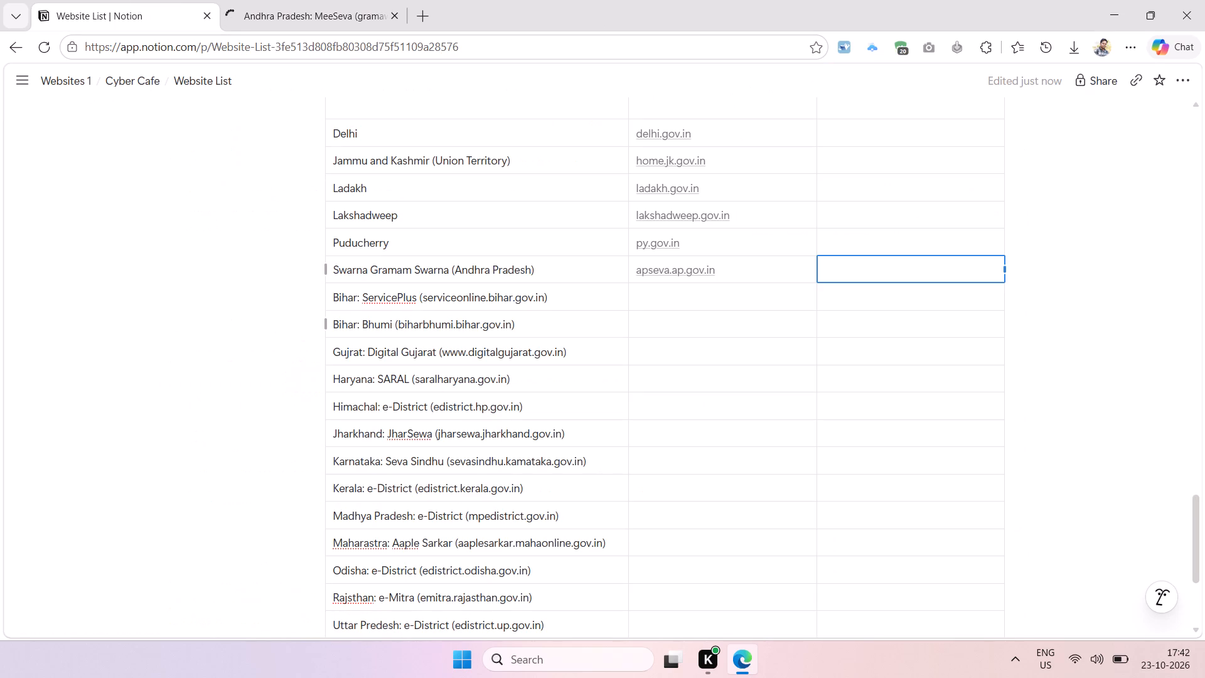
pyautogui.click(549, 299)
pyautogui.click(563, 295)
pyautogui.hotkey('ctrl', 'a')
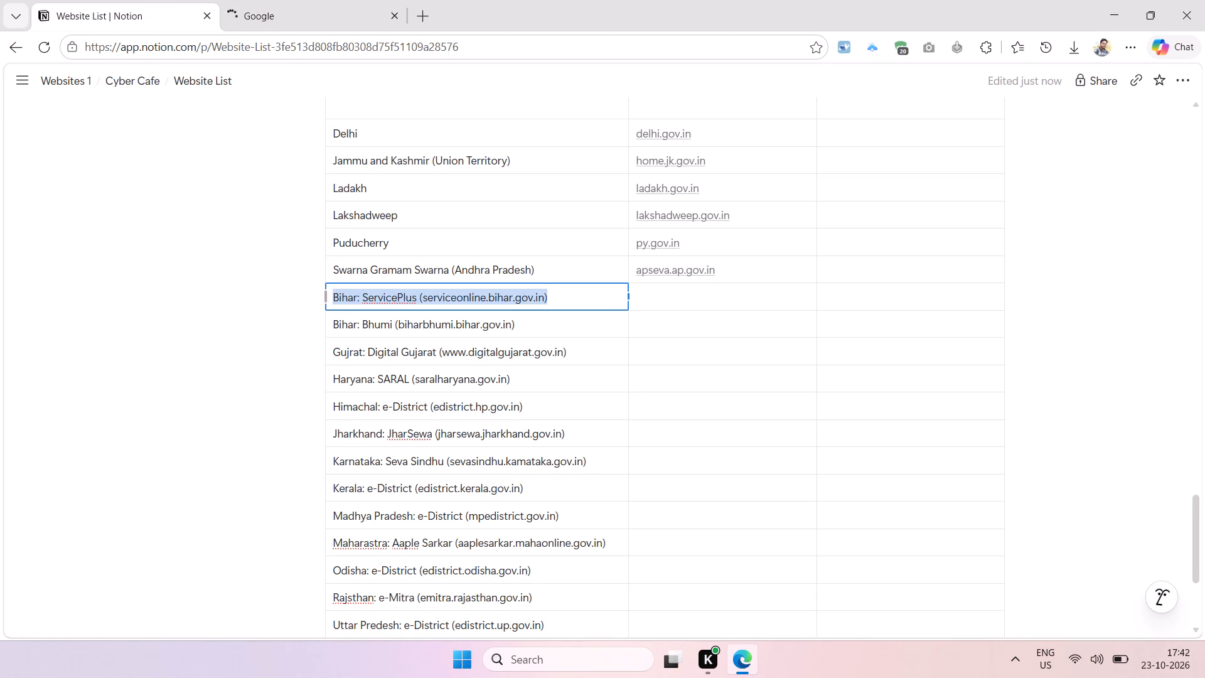
pyautogui.hotkey('ctrl', 'c')
pyautogui.click(301, 3)
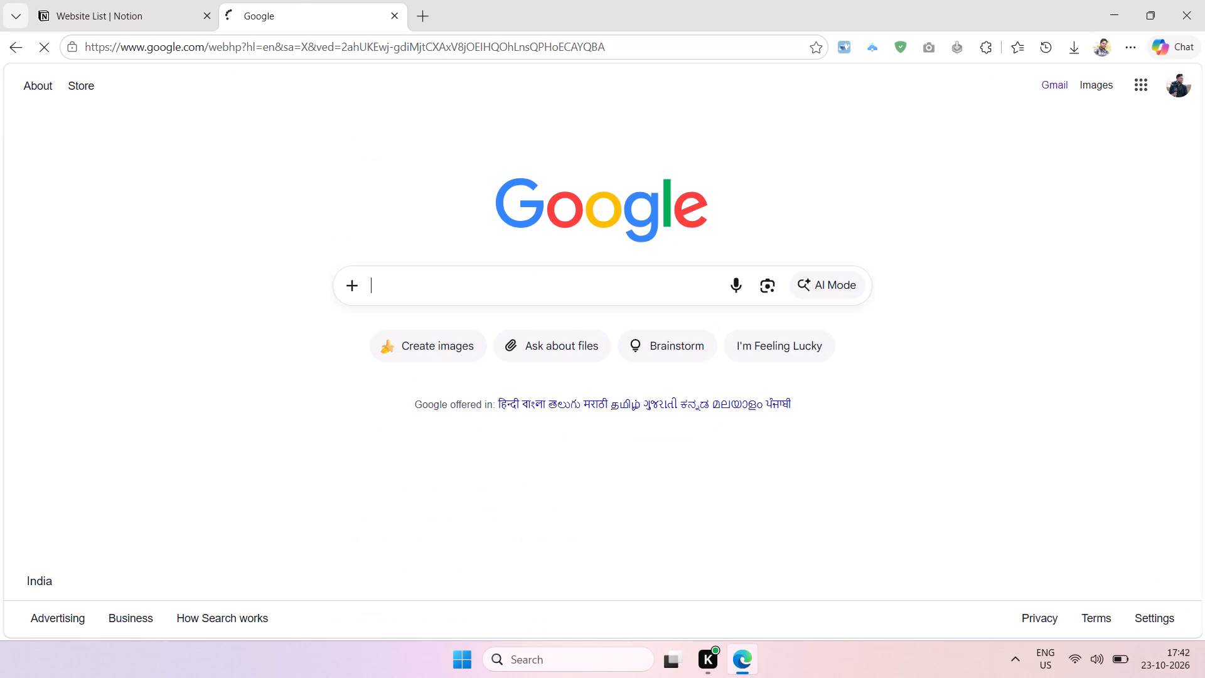
pyautogui.click(468, 289)
pyautogui.hotkey('ctrl', 'a')
pyautogui.hotkey('ctrl', 'v')
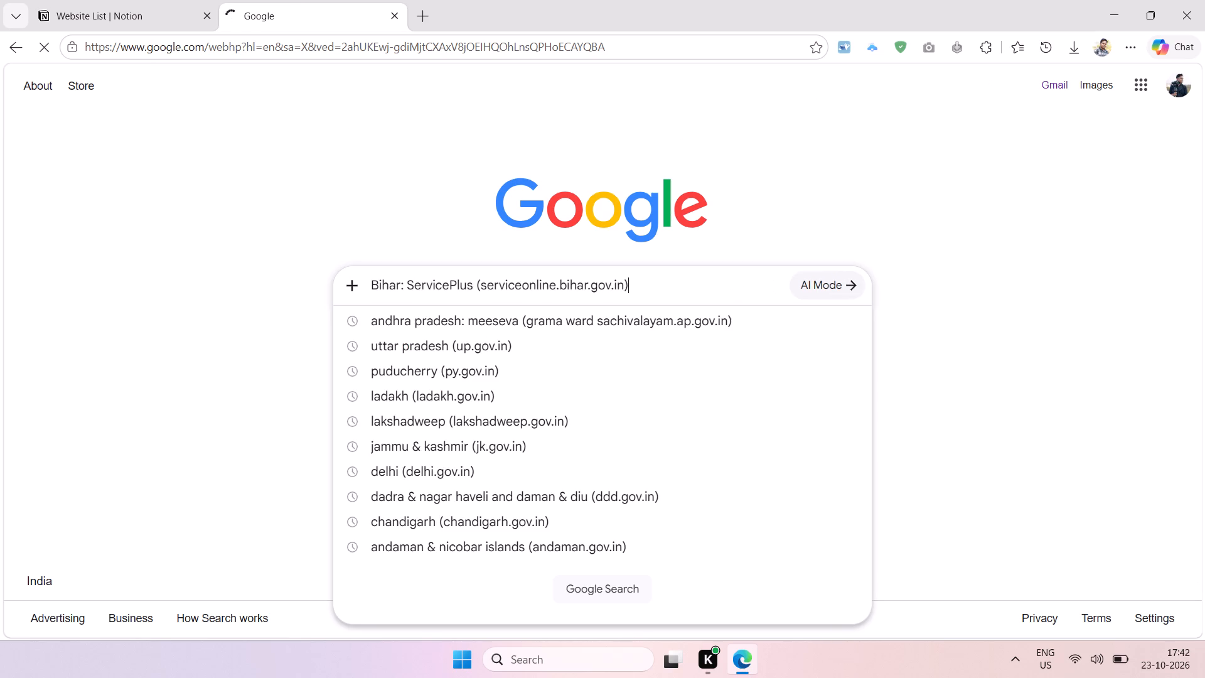
pyautogui.press('Return')
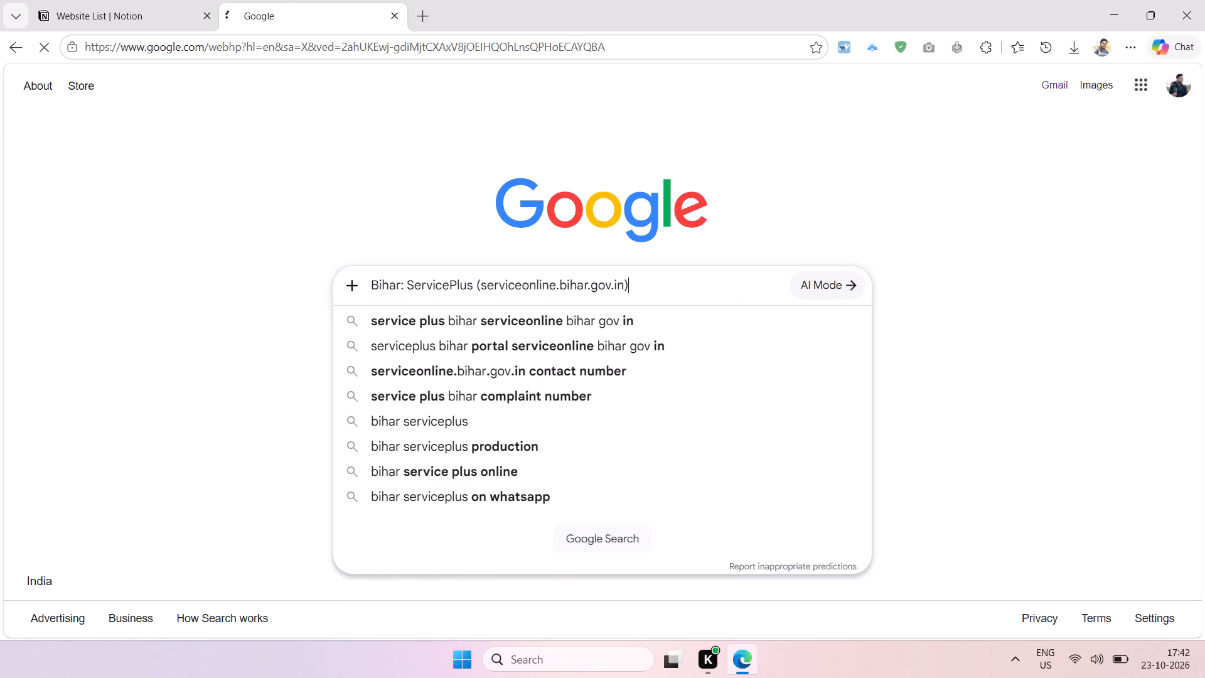
# Open the serviceonline.bihar.gov.in search result "RTPS-2 - bihar.gov.in" in a new tab.
pyautogui.scroll(-1, 401, 268)
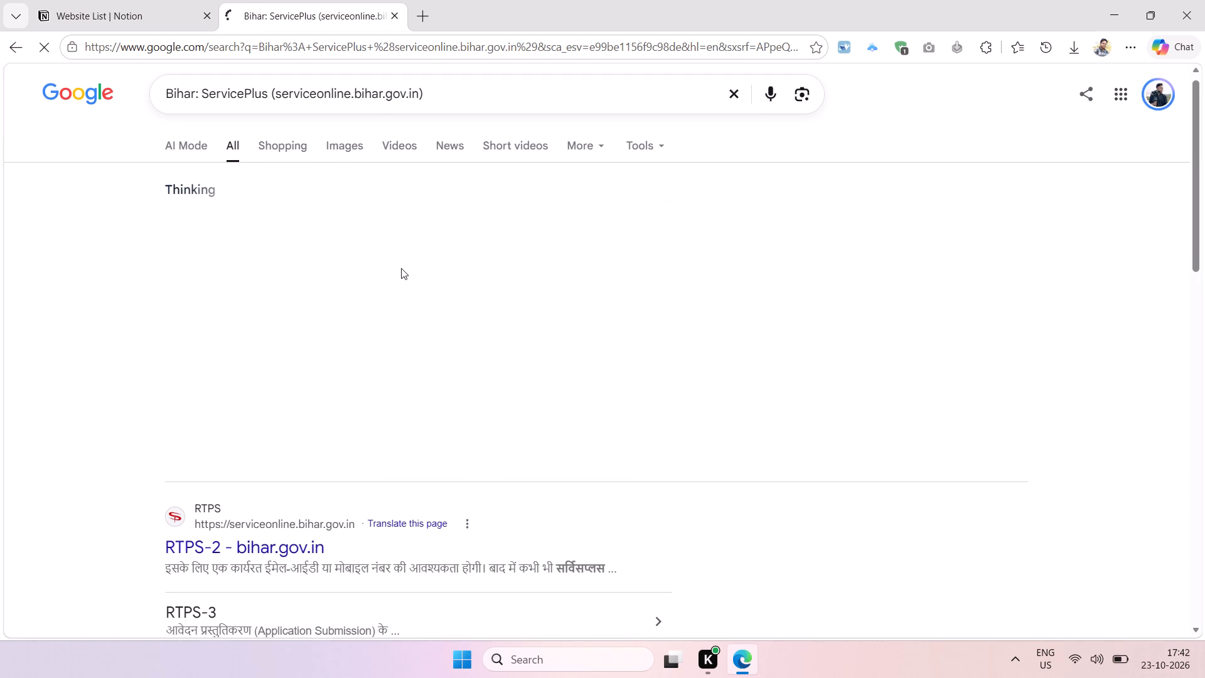
pyautogui.scroll(-2, 401, 268)
pyautogui.rightClick(298, 357)
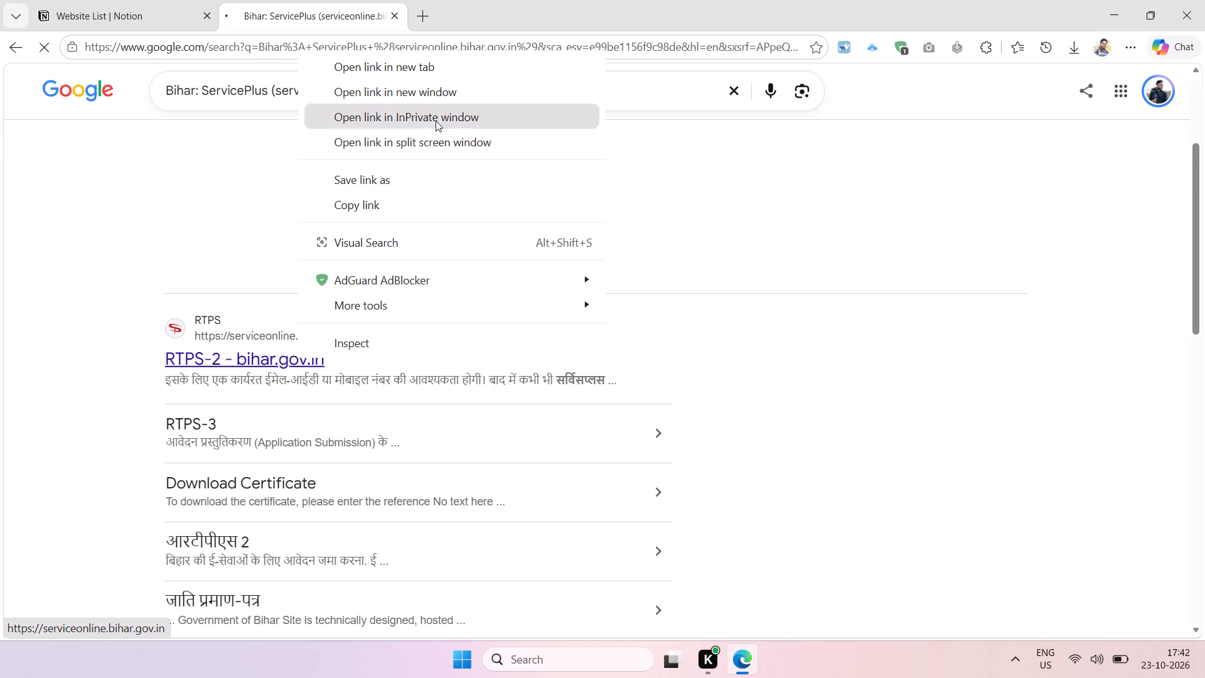
pyautogui.click(436, 72)
pyautogui.scroll(4, 436, 72)
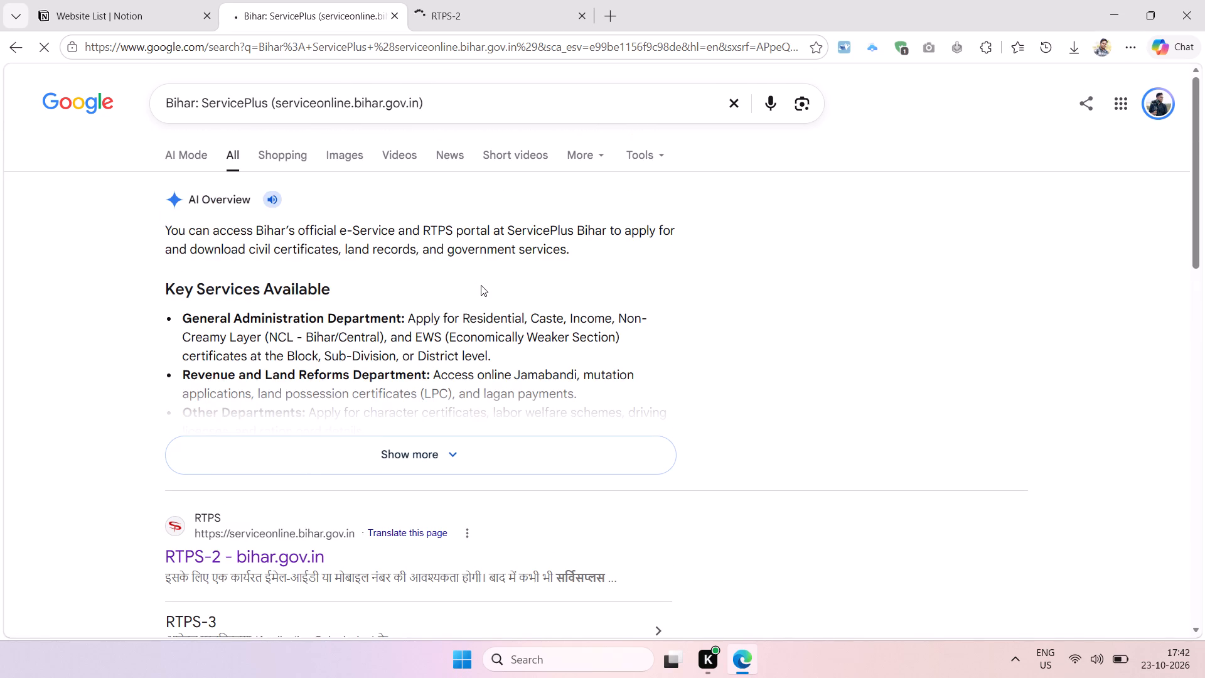
# Back in the Notion table, cut the word "Bihar" from the ServicePlus entry and delete the leftover colon before the name.
pyautogui.click(153, 18)
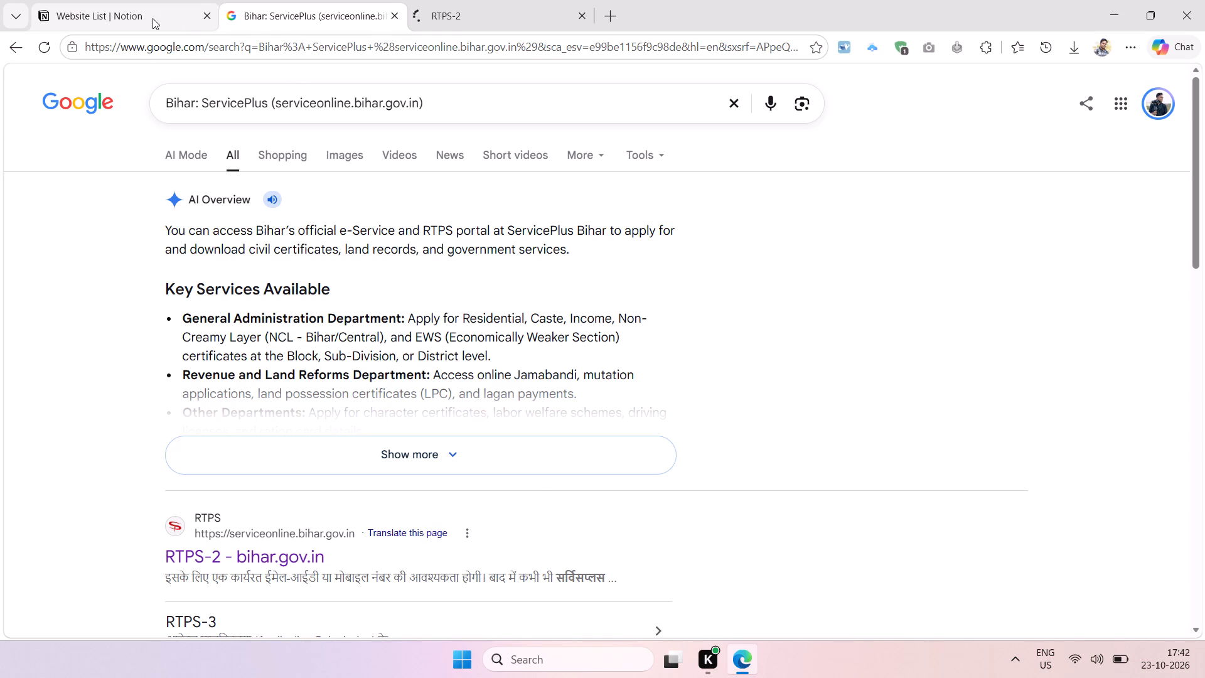
pyautogui.click(433, 295)
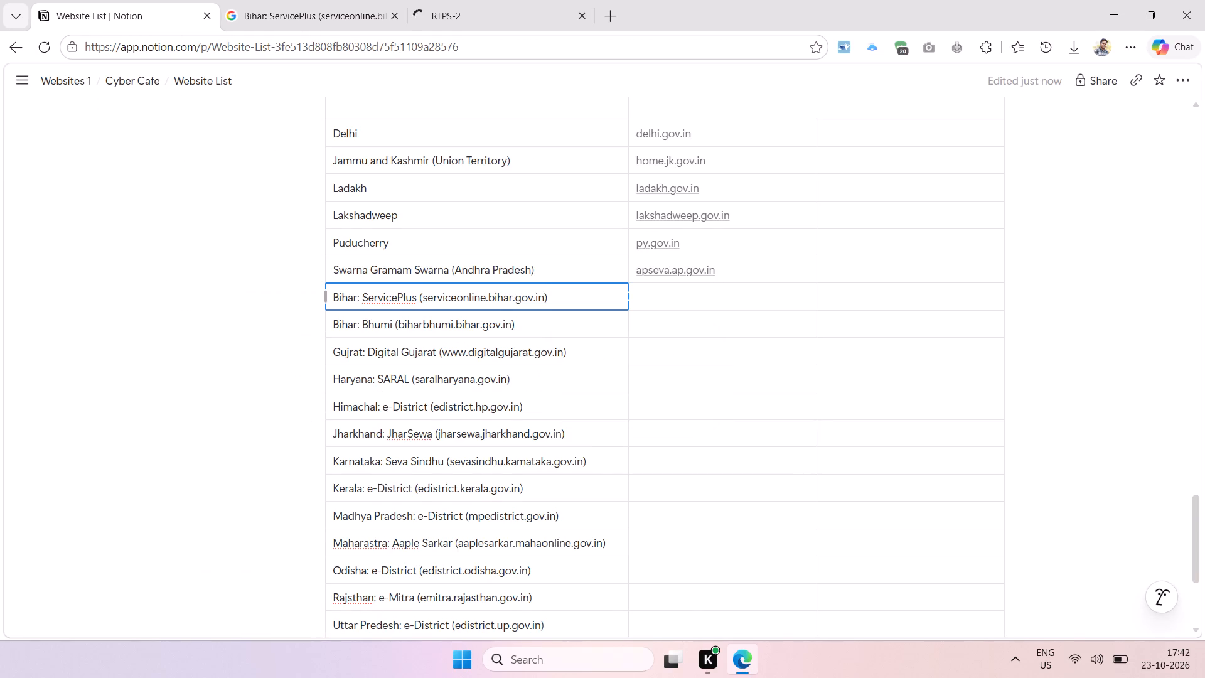
pyautogui.doubleClick(345, 294)
pyautogui.hotkey('ctrl', 'x')
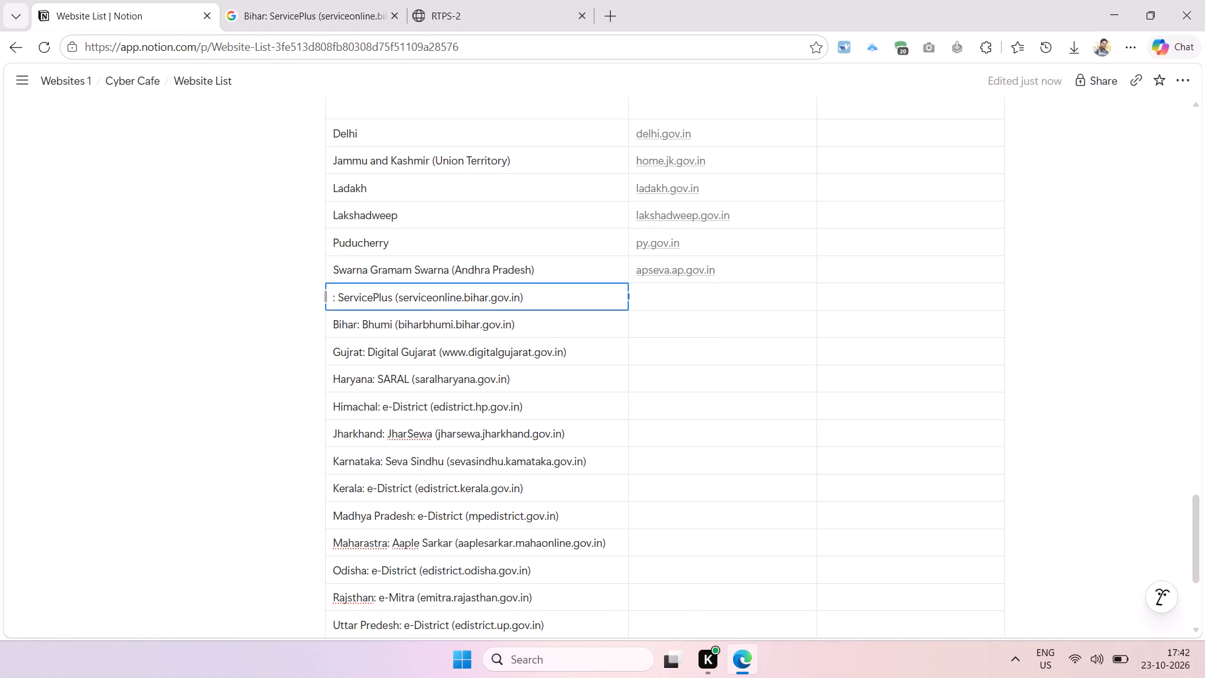
pyautogui.moveTo(340, 297); pyautogui.dragTo(326, 300)
pyautogui.press('BackSpace')
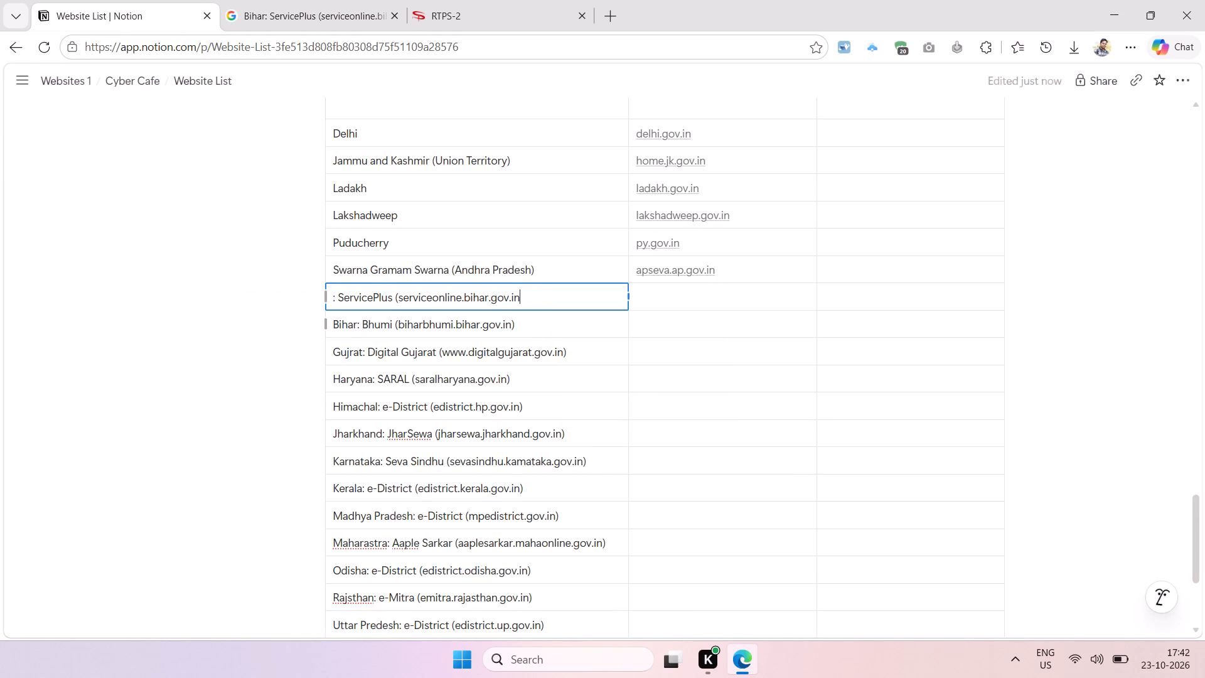
pyautogui.click(339, 296)
pyautogui.press('BackSpace')
pyautogui.press('BackSpace')
pyautogui.press('BackSpace')
# Insert a space in "ServicePlus" so the portal name reads "Service Plus".
pyautogui.click(368, 298)
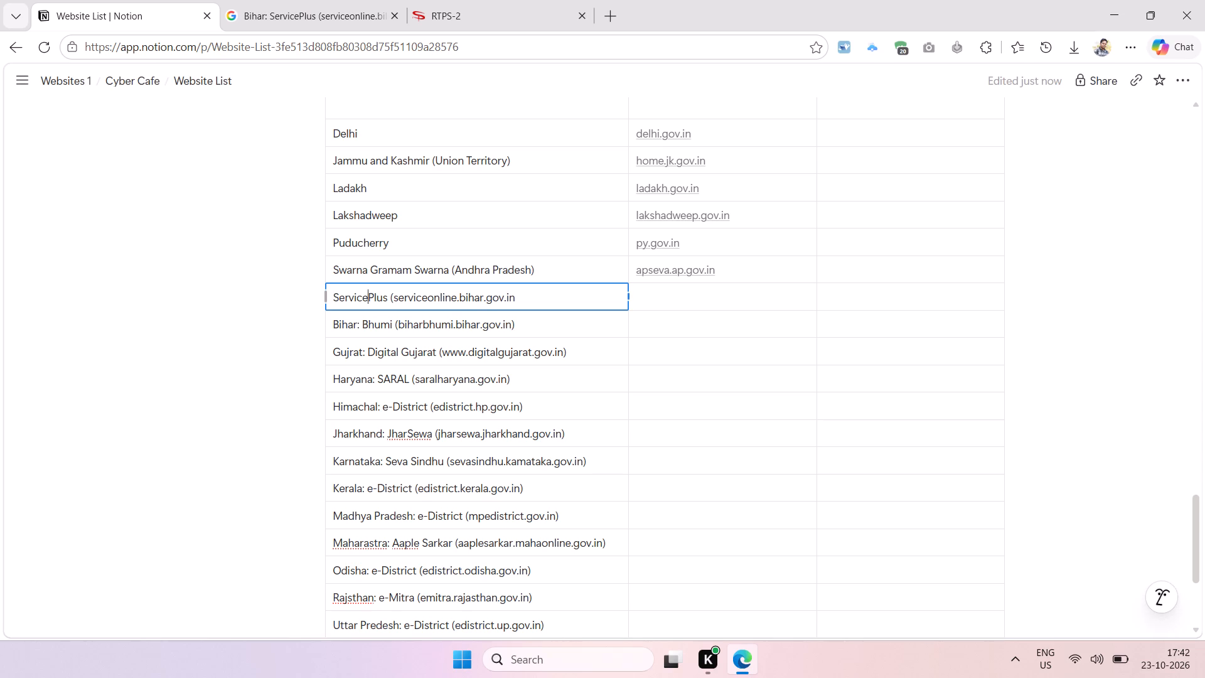
pyautogui.press('space')
pyautogui.press('space')
pyautogui.press('BackSpace')
pyautogui.press('BackSpace')
pyautogui.press('space')
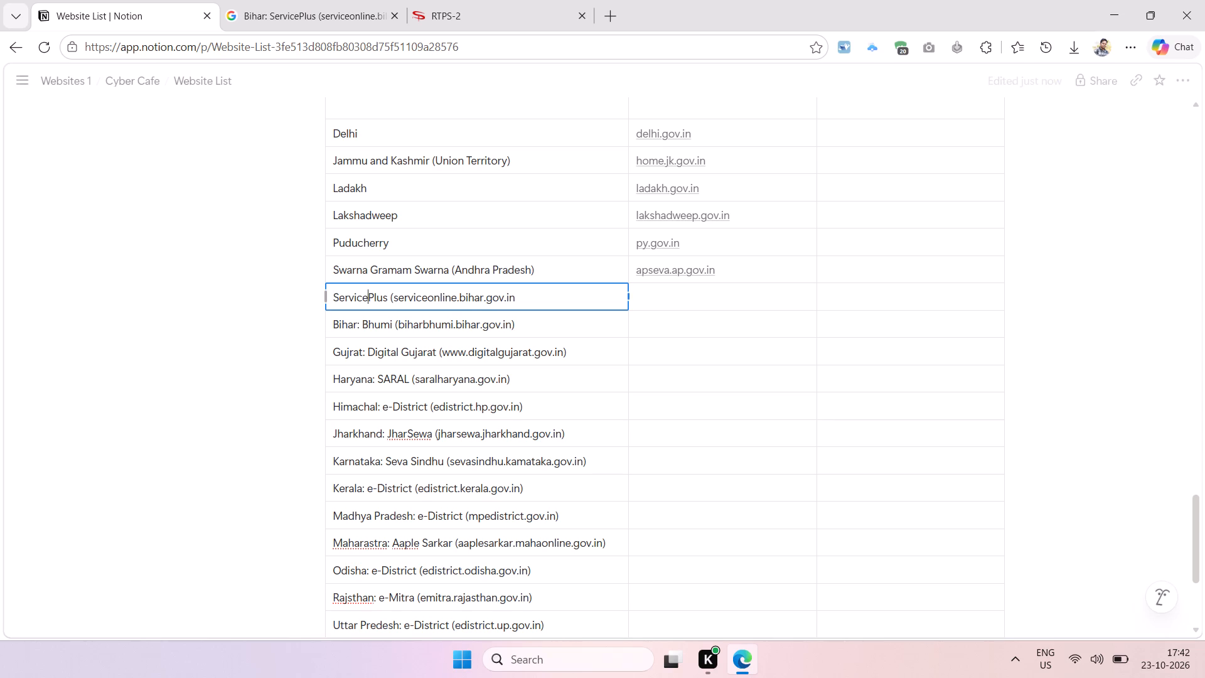
# Replace the entry's bracketed web address with the cut state name and close the parenthesis, making it "Service Plus (Bihar)".
pyautogui.moveTo(533, 299); pyautogui.dragTo(396, 304)
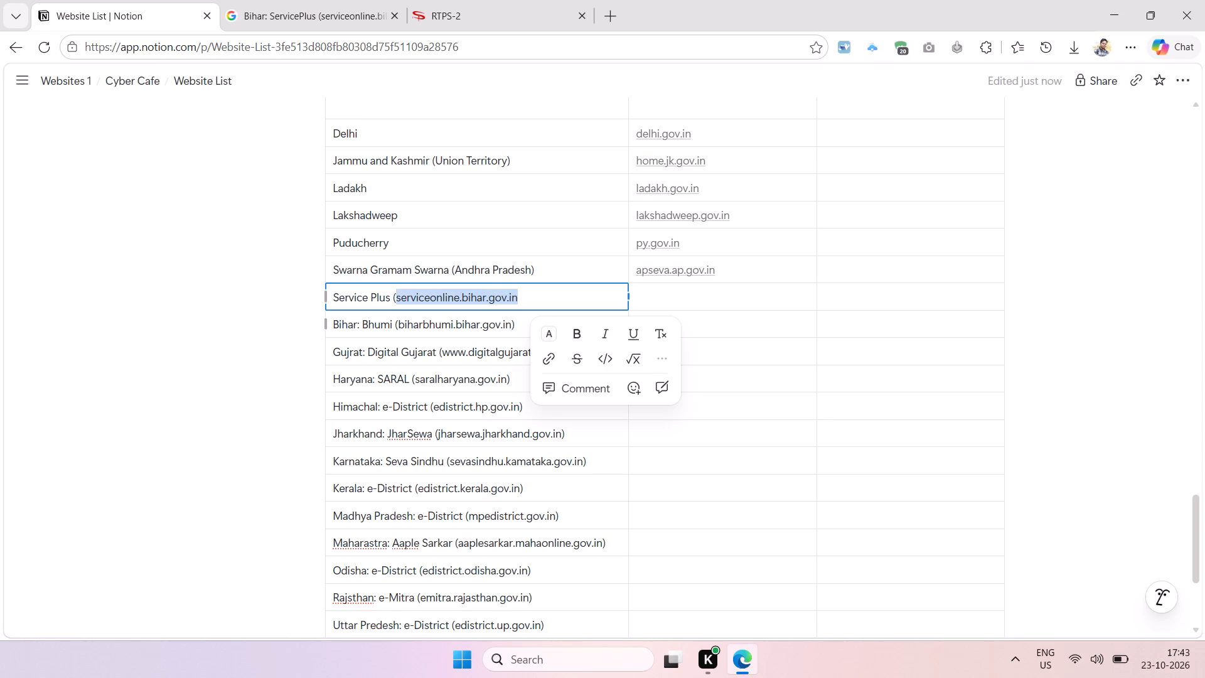
pyautogui.hotkey('ctrl', 'v')
pyautogui.hotkey('shift', ')')
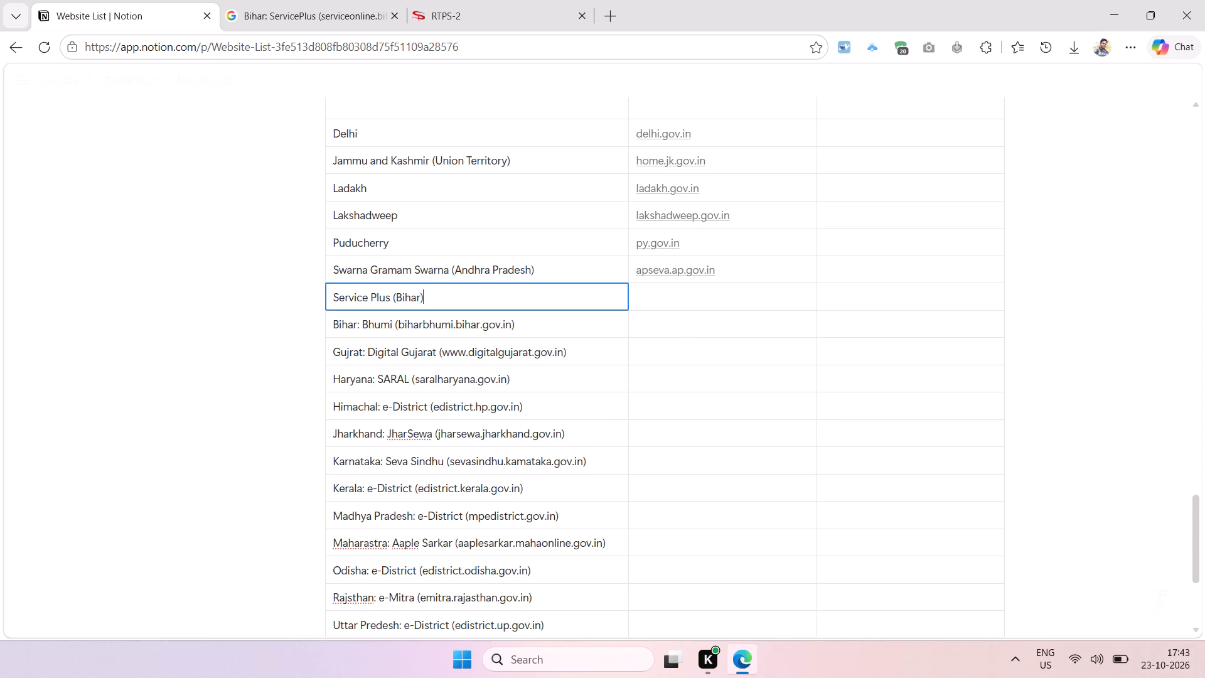
pyautogui.press('Tab')
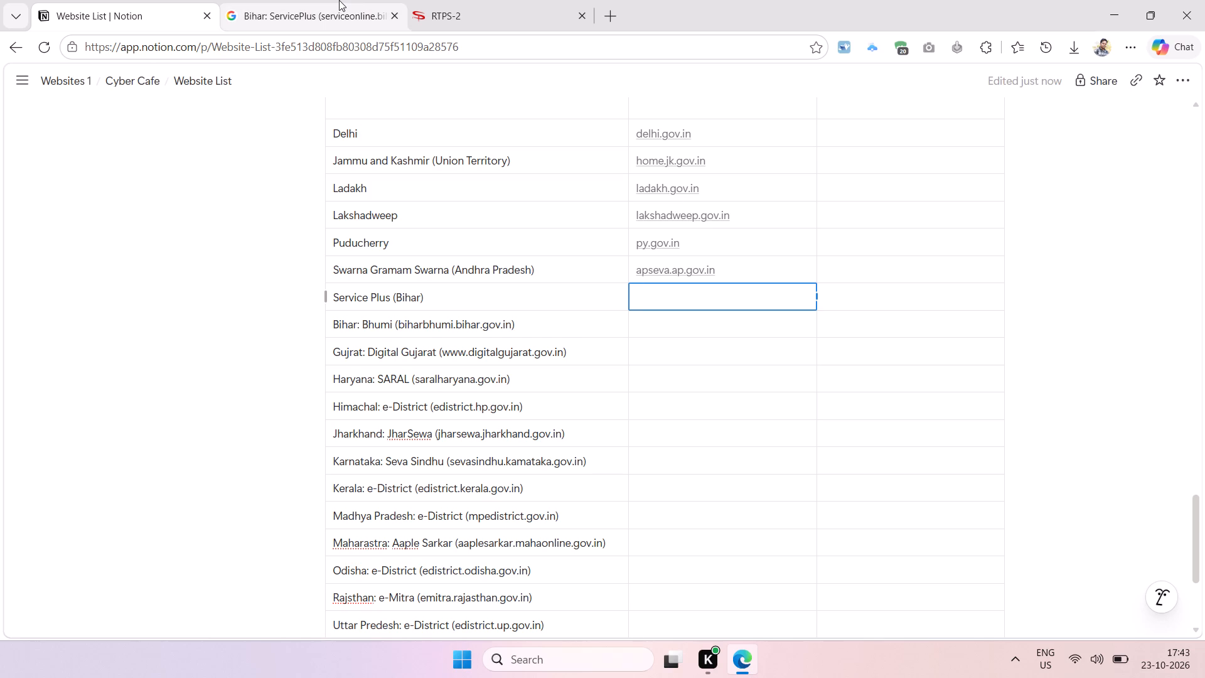
# Copy serviceonline.bihar.gov.in from the RTPS-2 tab's address into the Service Plus (Bihar) row's website cell in the Notion table.
pyautogui.click(339, 0)
pyautogui.click(493, 0)
pyautogui.click(247, 46)
pyautogui.click(263, 45)
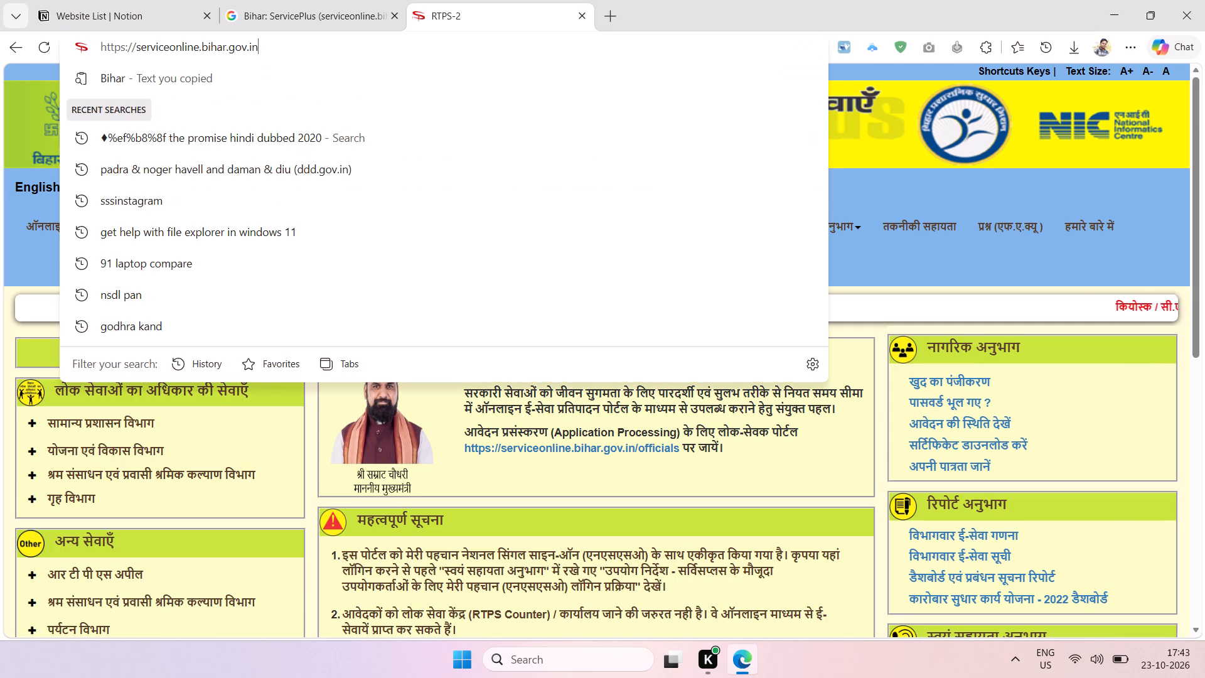
pyautogui.moveTo(281, 48); pyautogui.dragTo(136, 58)
pyautogui.hotkey('ctrl', 'x')
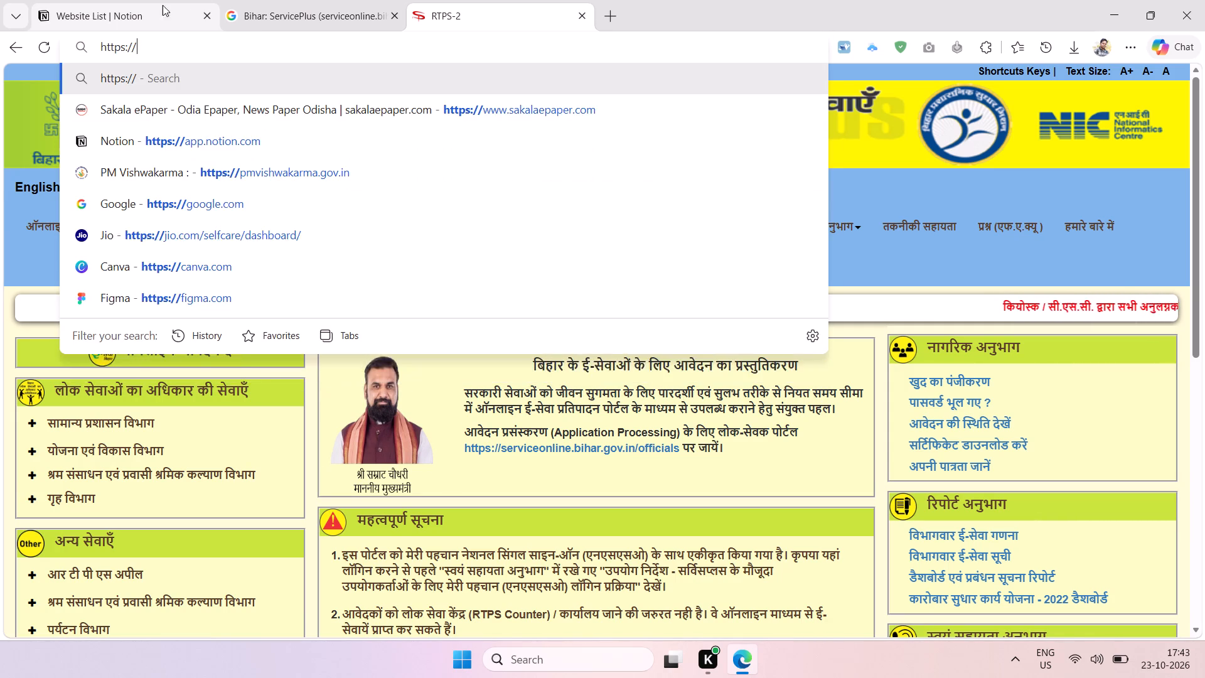
pyautogui.click(151, 6)
pyautogui.click(724, 307)
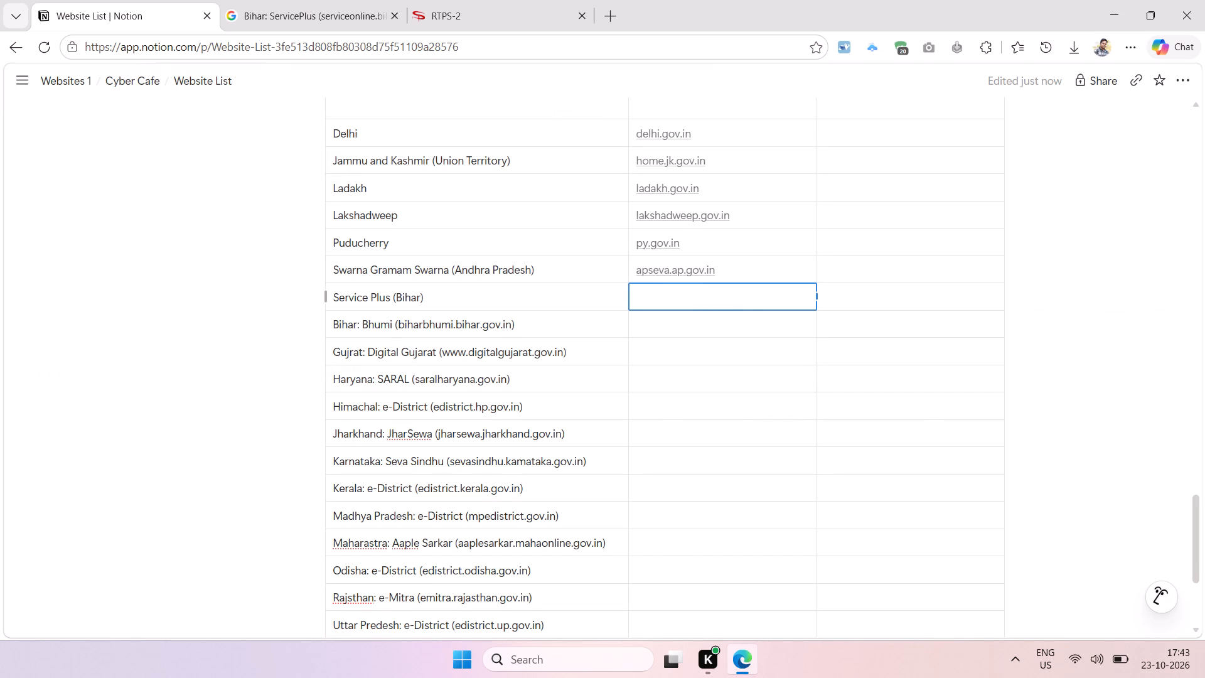
pyautogui.hotkey('ctrl', 'v')
pyautogui.press('Tab')
# Search Google for the next table entry, "Bihar: Bhumi (biharbhumi.bihar.gov.in)", and close the RTPS-2 tab.
pyautogui.click(531, 326)
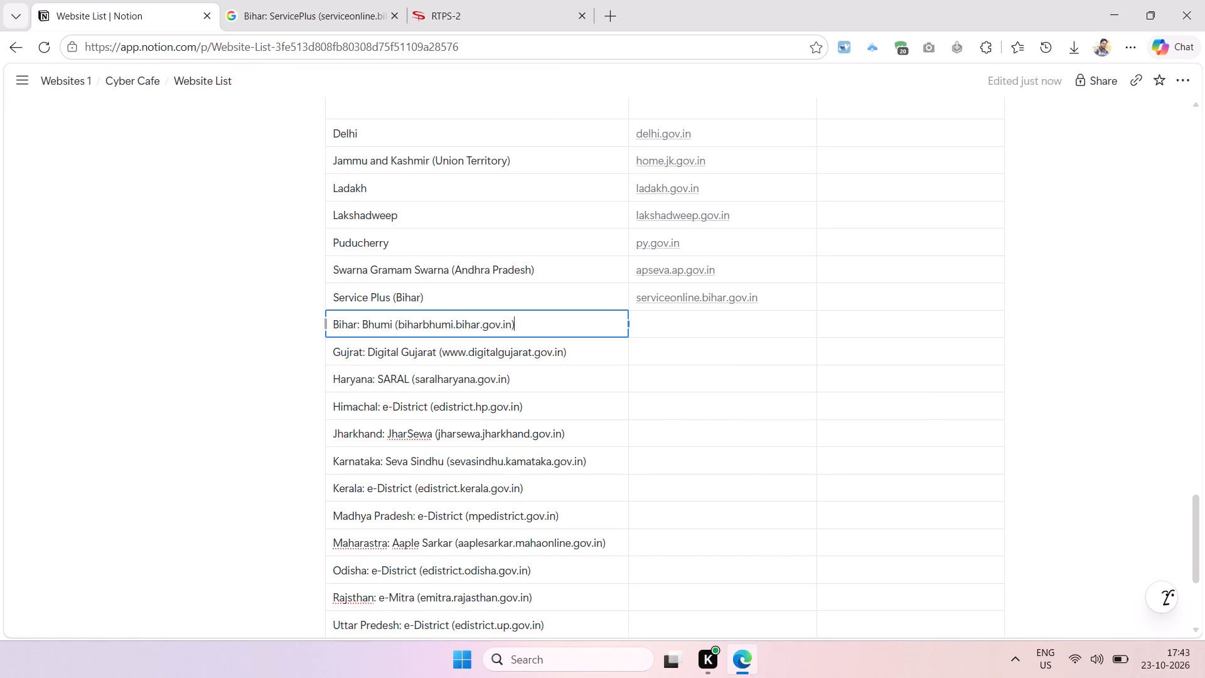
pyautogui.hotkey('ctrl', 'a')
pyautogui.hotkey('ctrl', 'c')
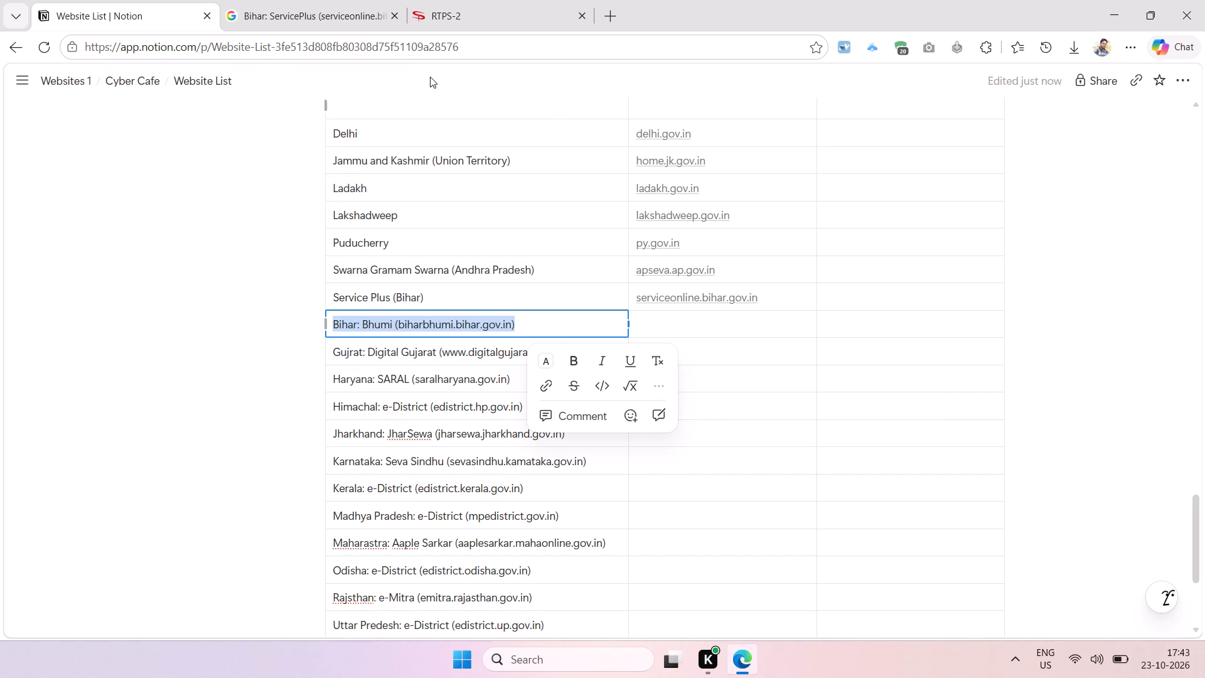
pyautogui.click(319, 26)
pyautogui.click(449, 98)
pyautogui.hotkey('ctrl', 'a')
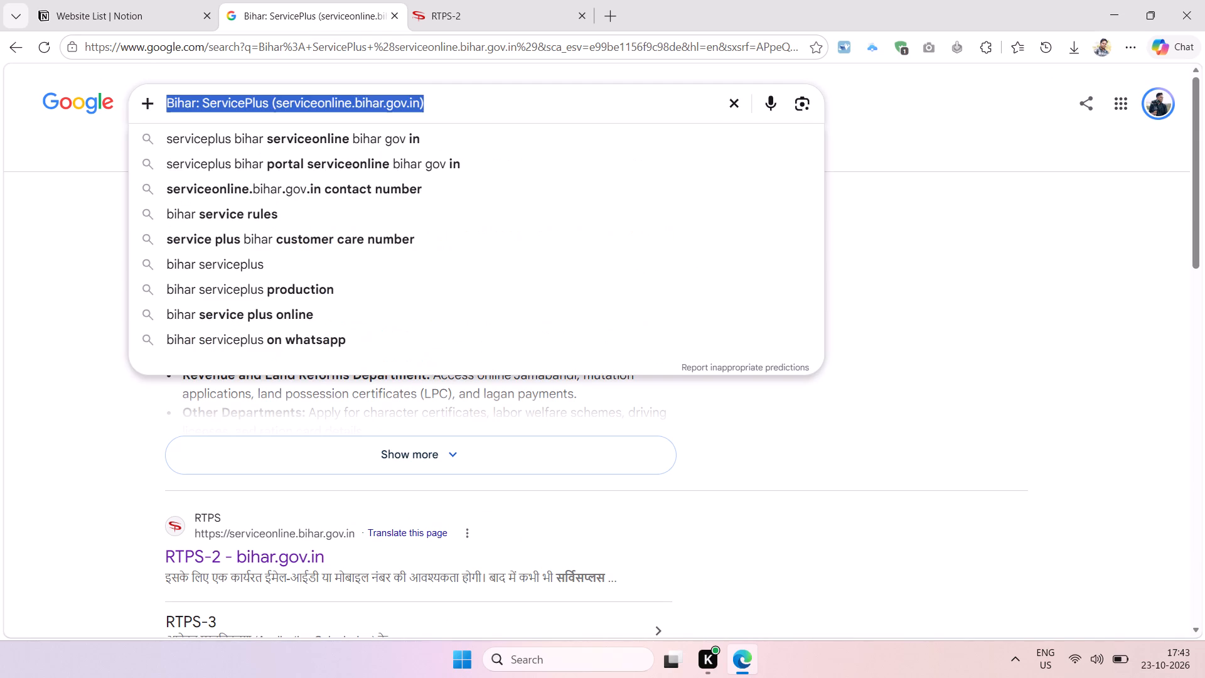
pyautogui.hotkey('ctrl', 'v')
pyautogui.press('Return')
pyautogui.click(582, 17)
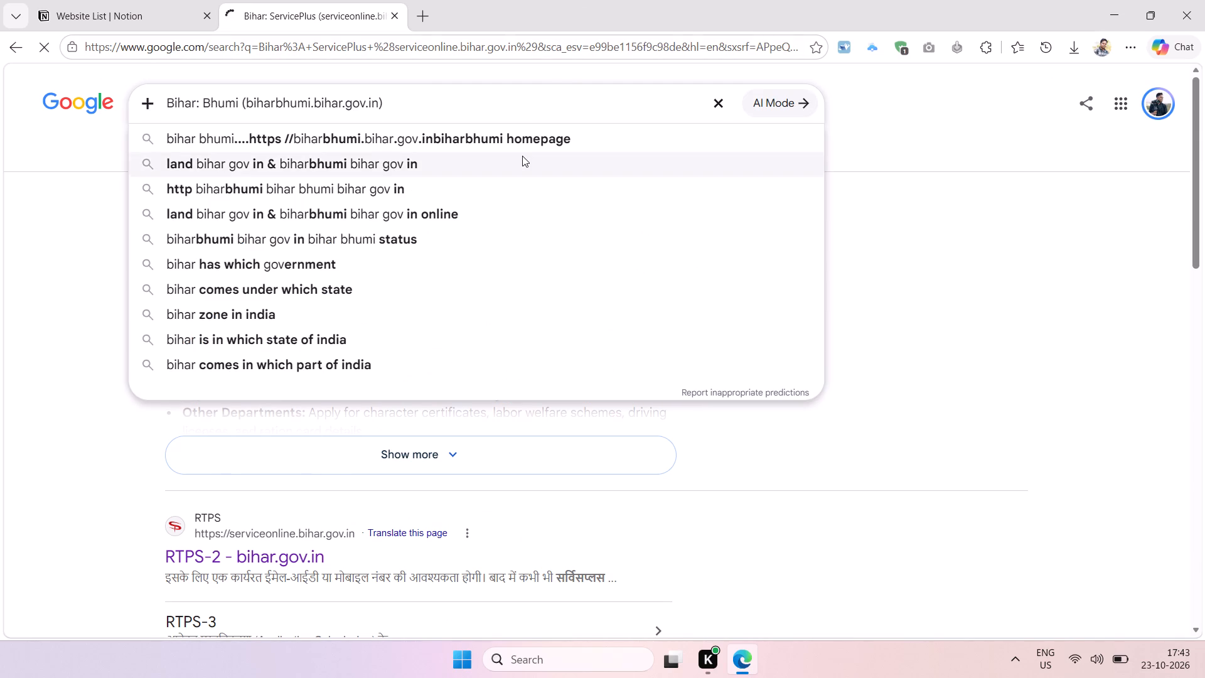
# Open the biharbhumi.bihar.gov.in search result "Bihar Bhumi" in a new tab.
pyautogui.rightClick(234, 235)
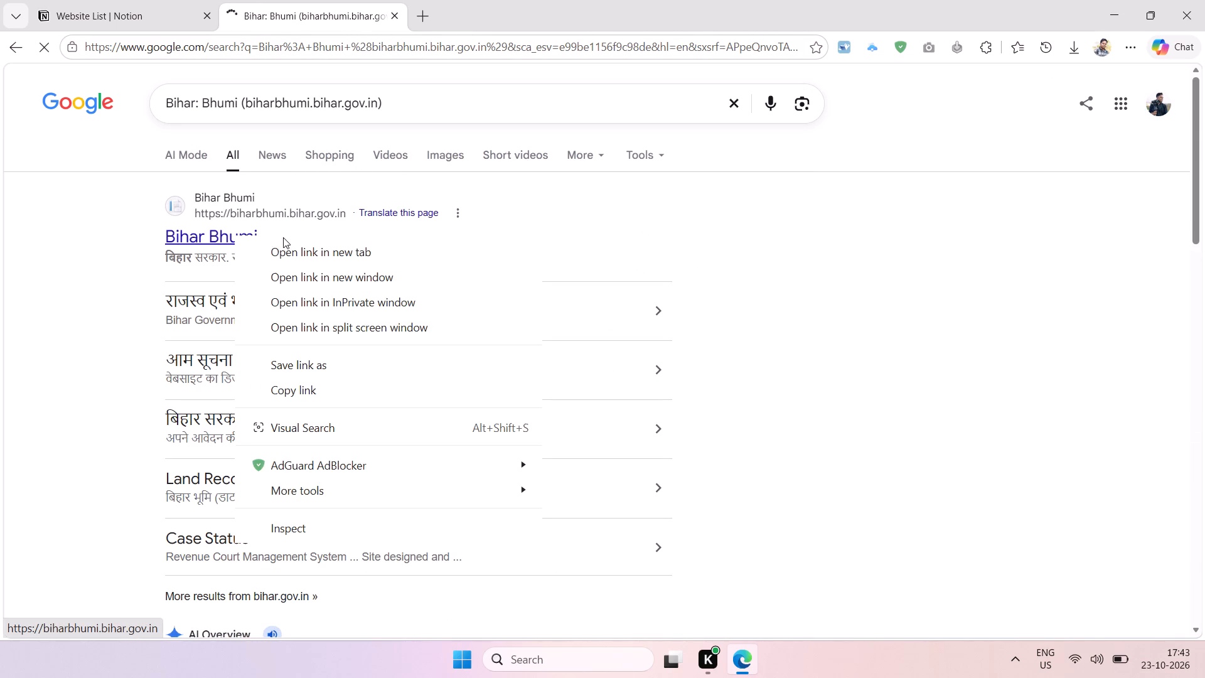
pyautogui.click(296, 256)
pyautogui.scroll(-1, 296, 256)
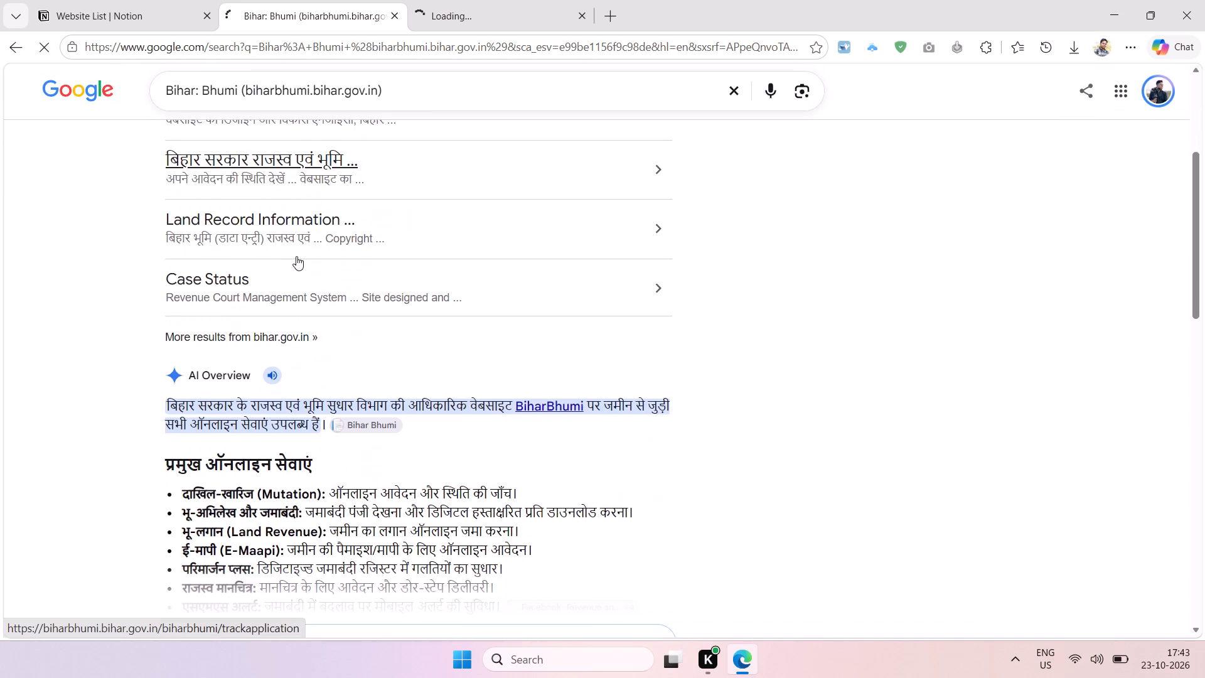
pyautogui.scroll(-1, 296, 256)
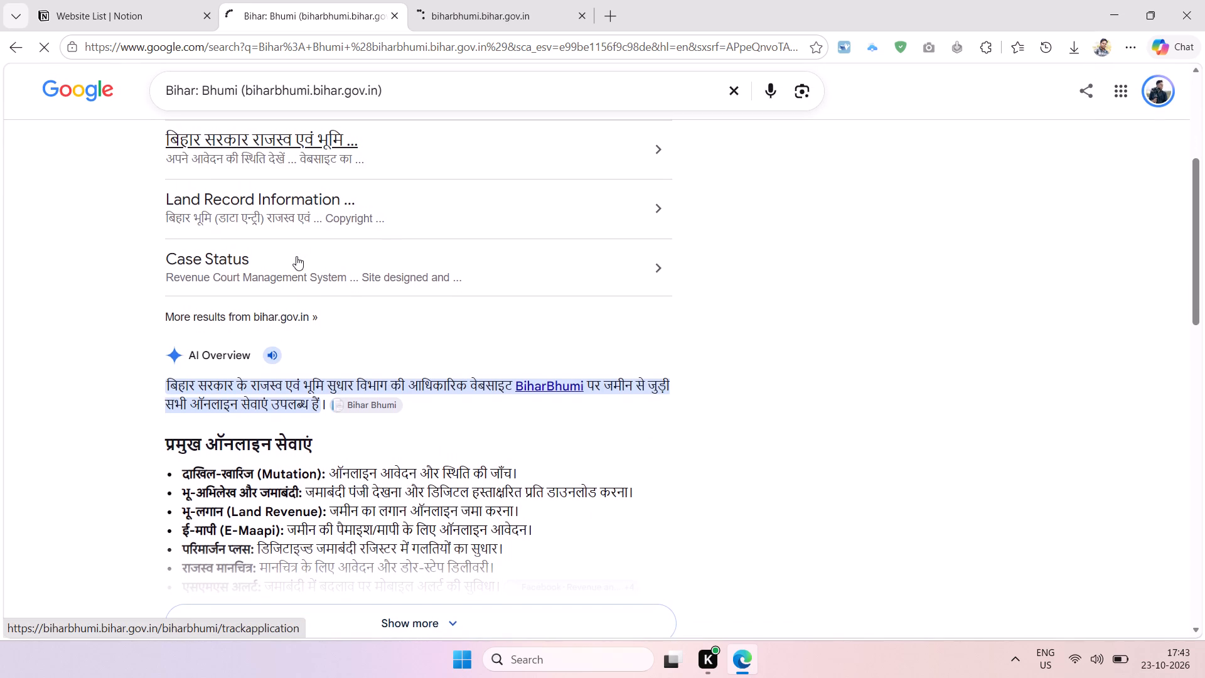
pyautogui.scroll(-2, 296, 256)
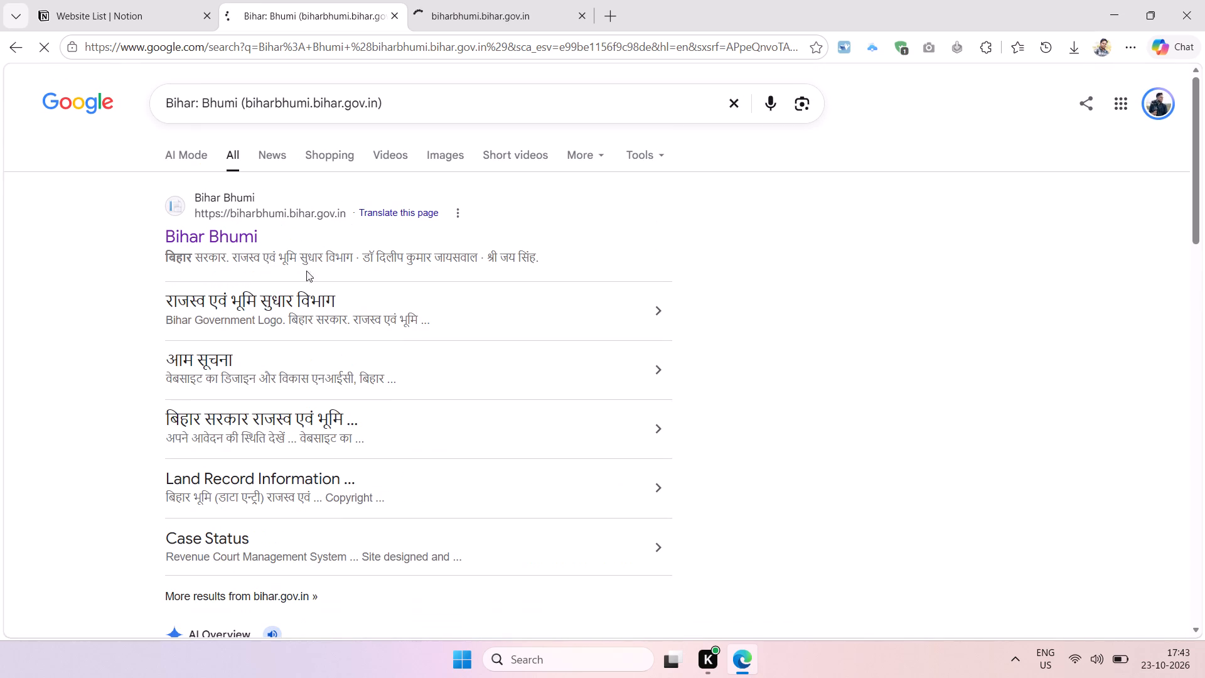
# Back in the Notion table, remove the colon from the "Bihar: Bhumi" entry so the name reads "Bihar Bhumi".
pyautogui.click(129, 13)
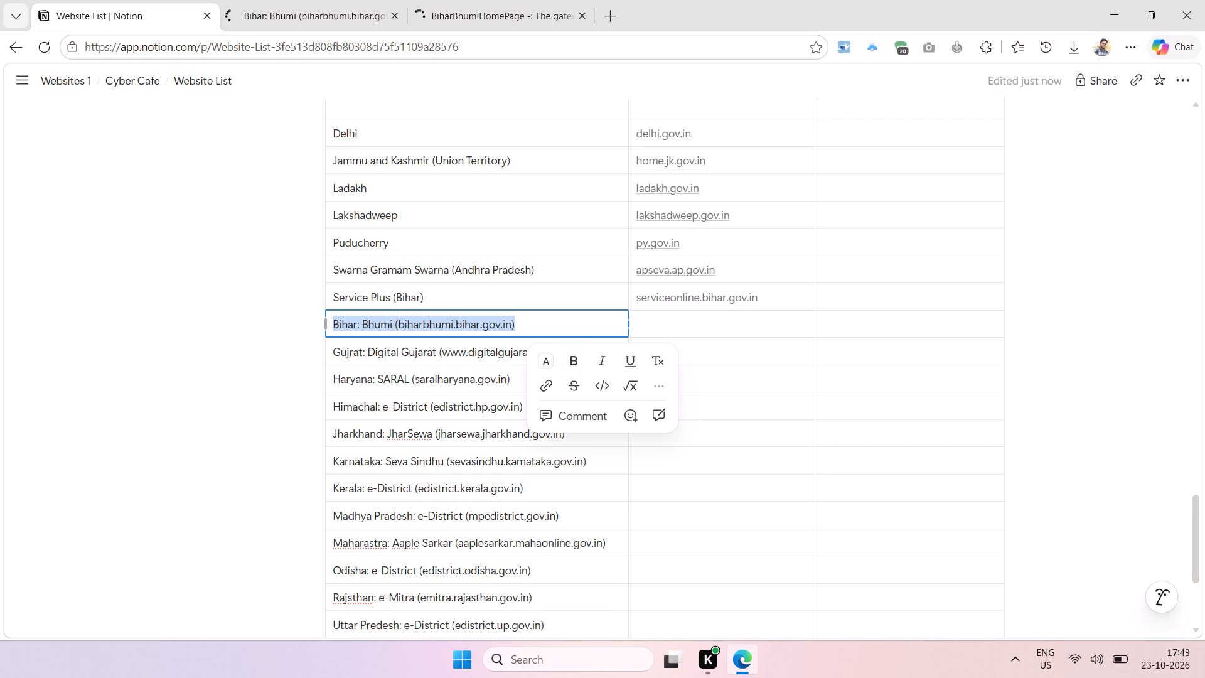
pyautogui.click(461, 325)
pyautogui.click(363, 326)
pyautogui.press('BackSpace')
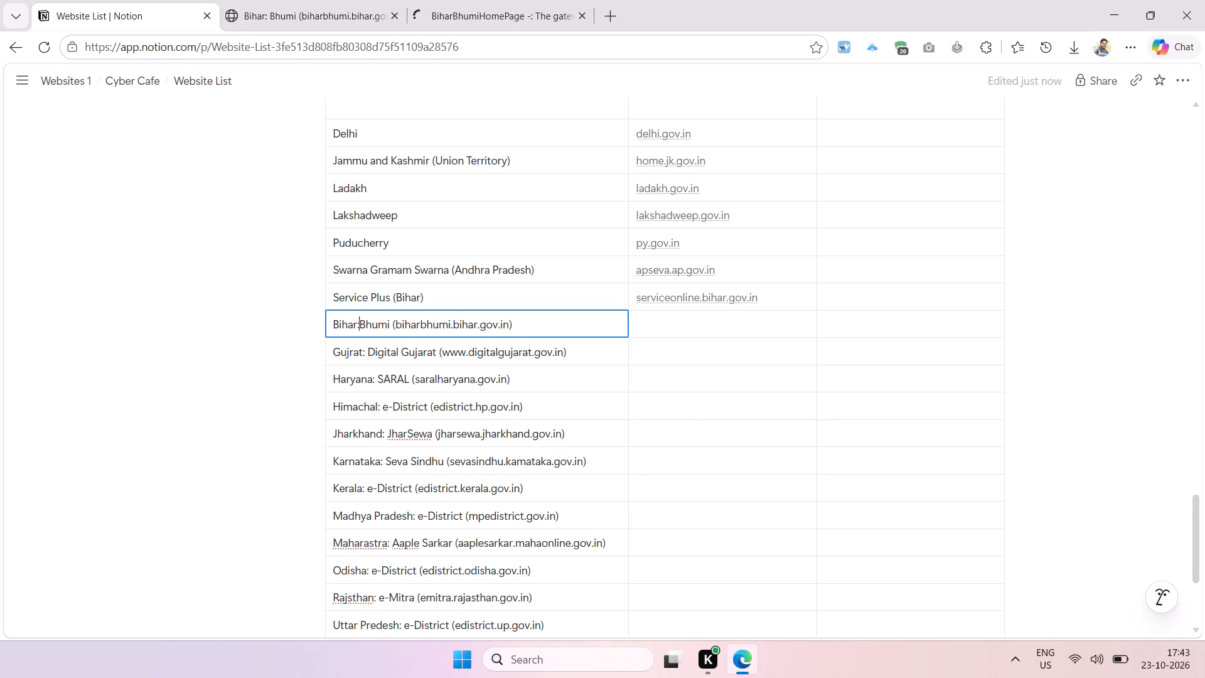
pyautogui.press('BackSpace')
pyautogui.press('space')
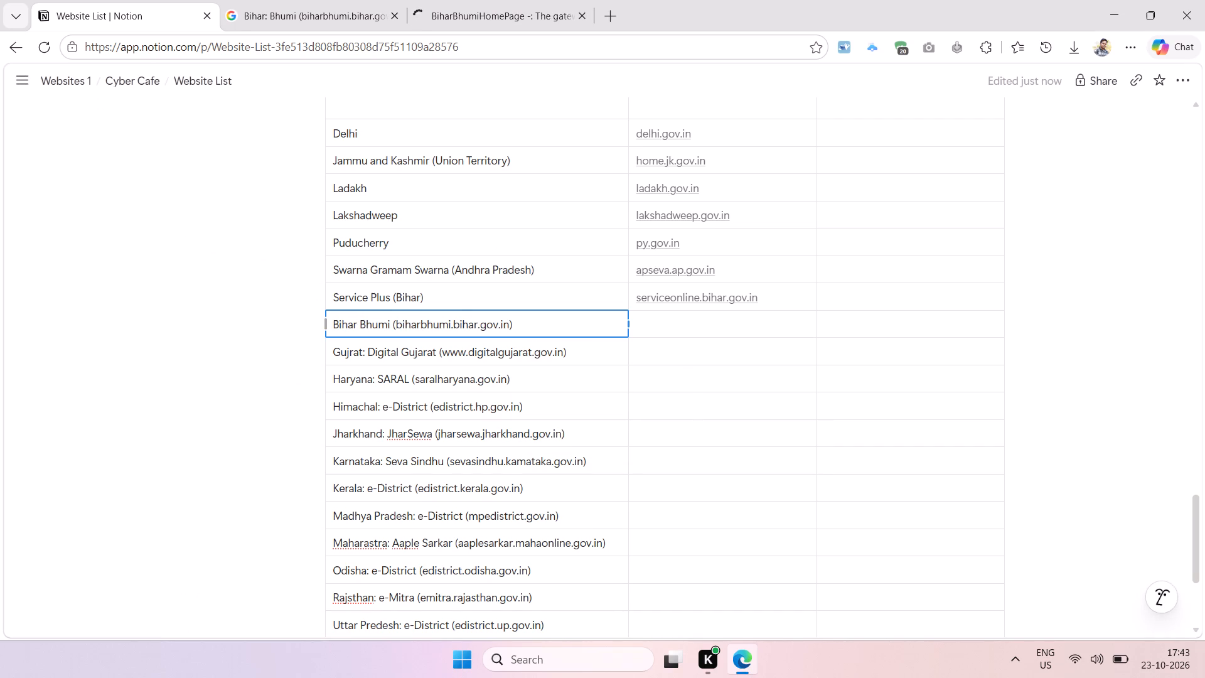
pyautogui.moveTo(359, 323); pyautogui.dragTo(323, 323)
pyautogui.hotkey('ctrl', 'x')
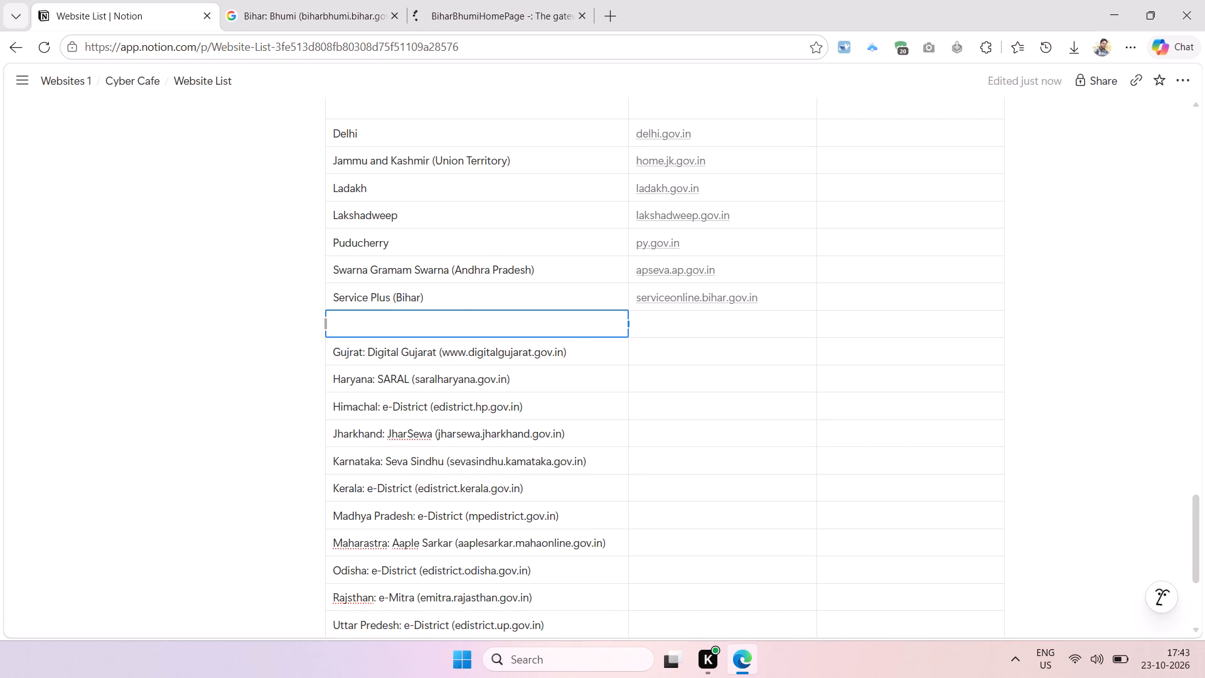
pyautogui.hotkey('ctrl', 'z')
# Move the word "Bhumi" in front of "Bihar" in the same entry.
pyautogui.doubleClick(375, 327)
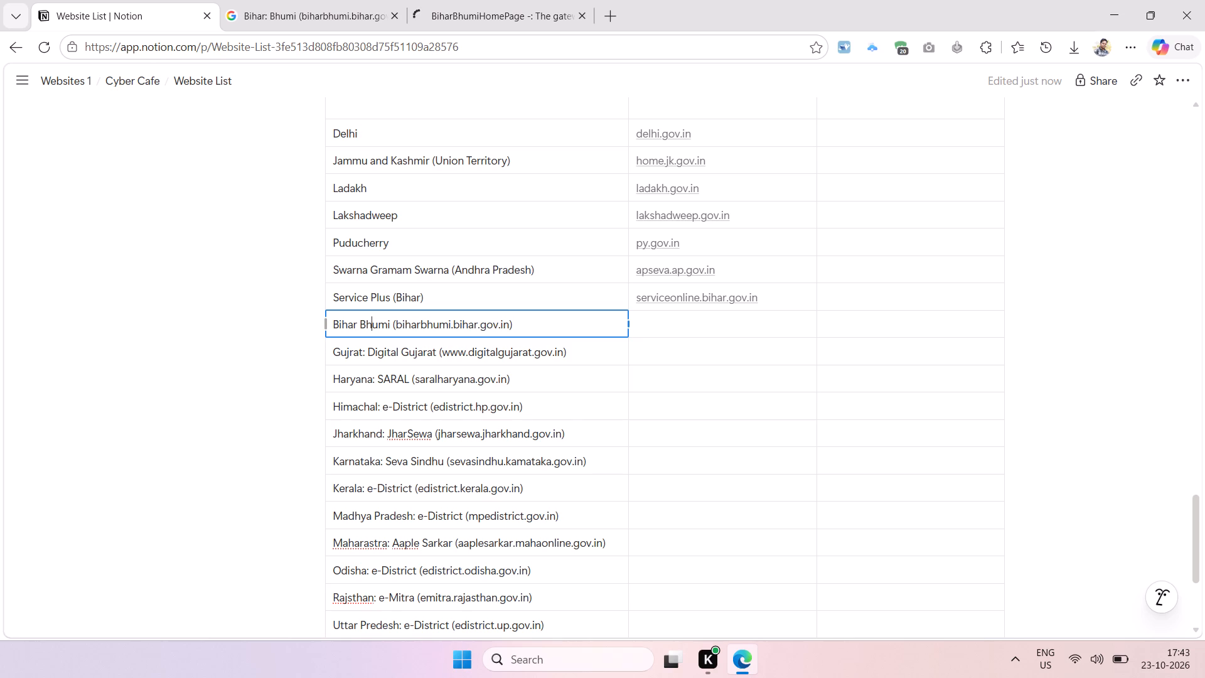
pyautogui.hotkey('ctrl', 'x')
pyautogui.press('Home')
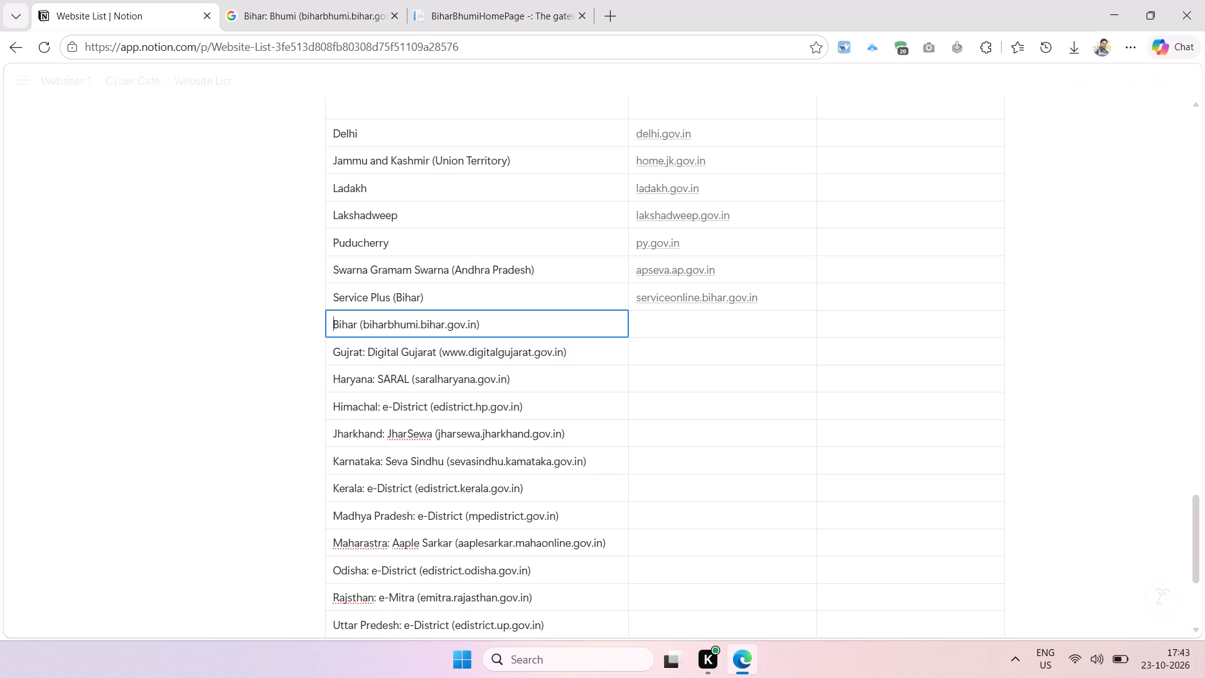
pyautogui.press('Home')
pyautogui.hotkey('ctrl', 'v')
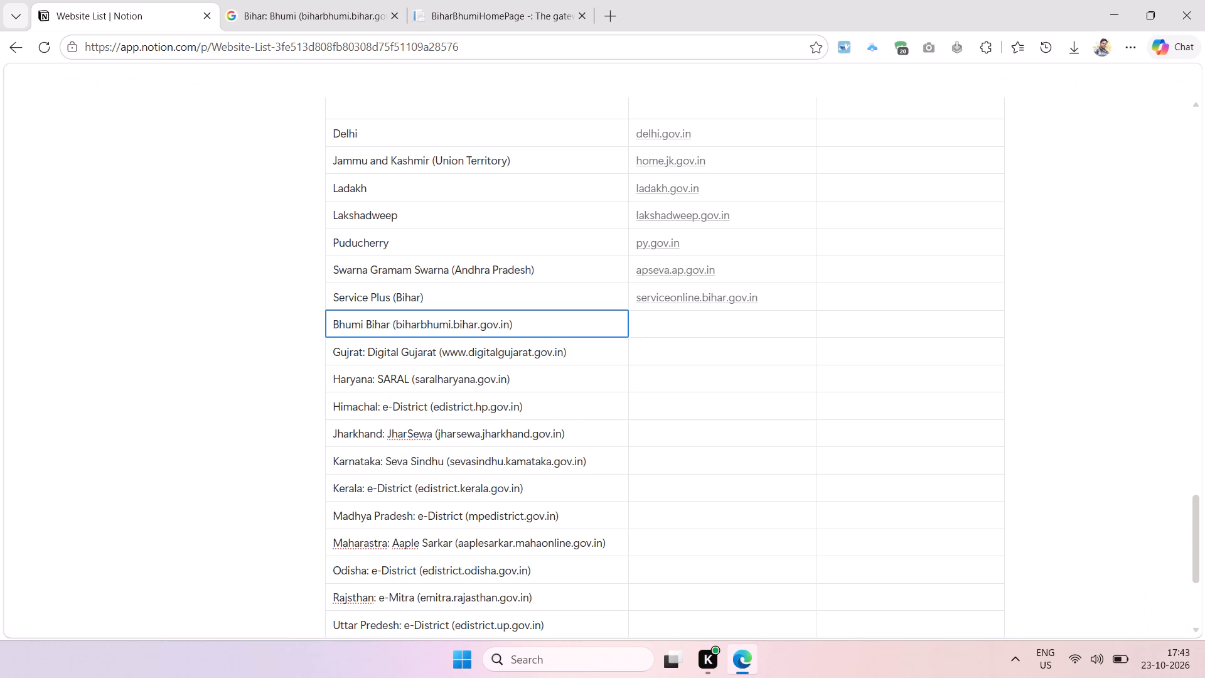
# Enclose "Bihar" in parentheses and delete the bracketed web address, making the entry "Bhumi (Bihar)".
pyautogui.hotkey('shift', '(')
pyautogui.press('Right')
pyautogui.press('Right')
pyautogui.press('Right')
pyautogui.press('Right')
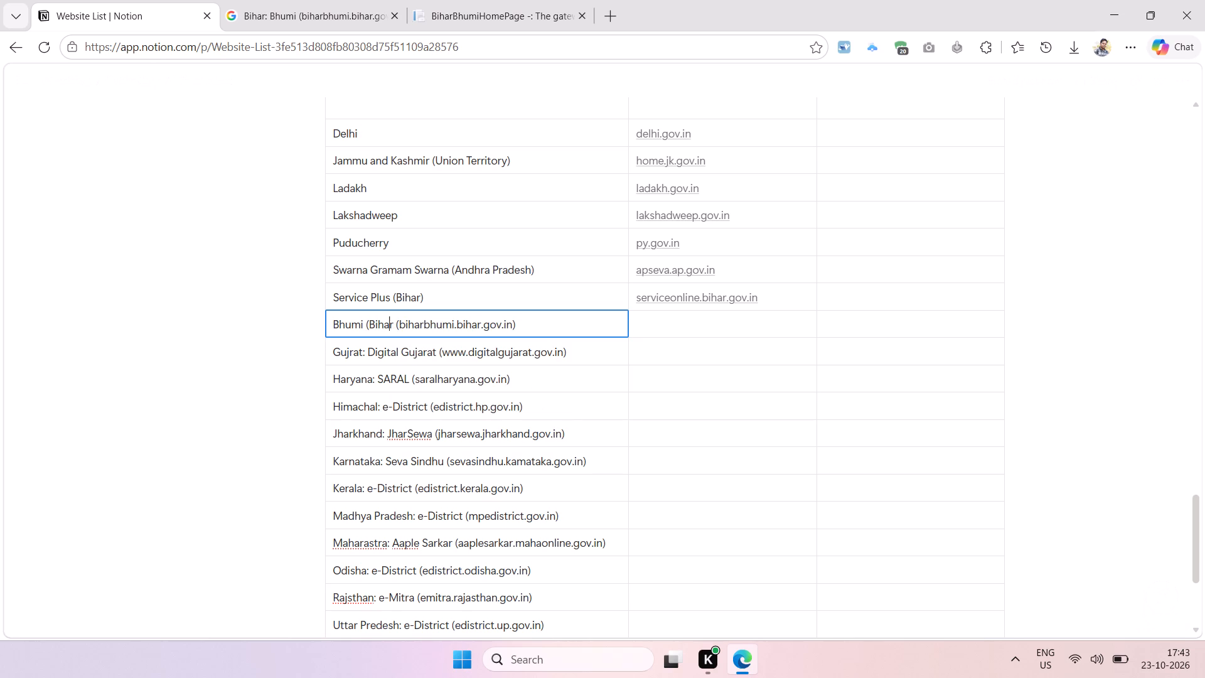
pyautogui.press('Right')
pyautogui.hotkey('shift', ')')
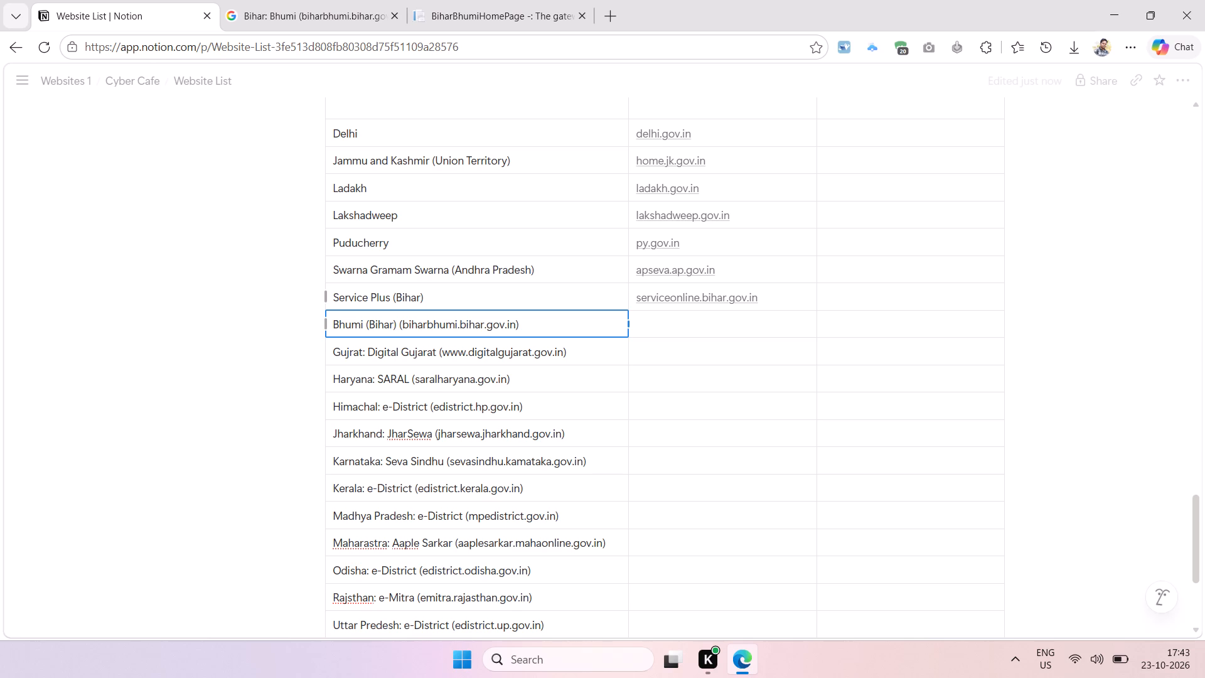
pyautogui.moveTo(533, 316); pyautogui.dragTo(397, 333)
pyautogui.press('BackSpace')
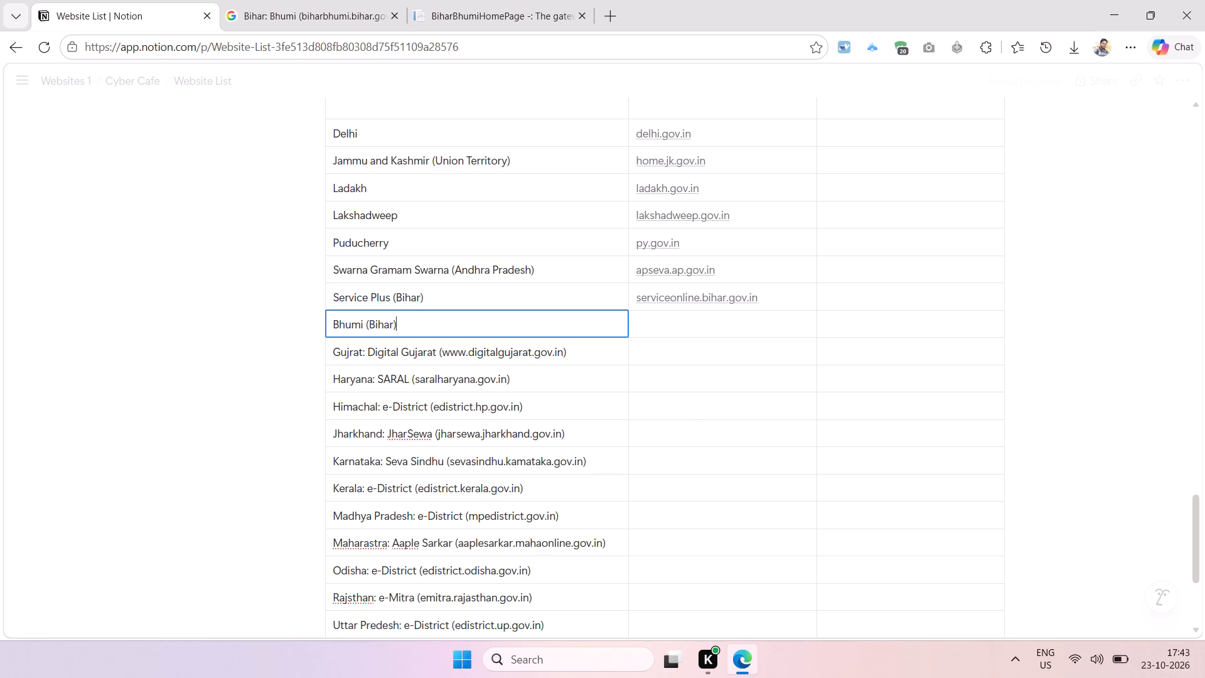
# Copy the Bihar Bhumi site's address into the Bhumi (Bihar) row's website cell without the trailing slash, as biharbhumi.bihar.gov.in/Biharbhumi.
pyautogui.click(450, 11)
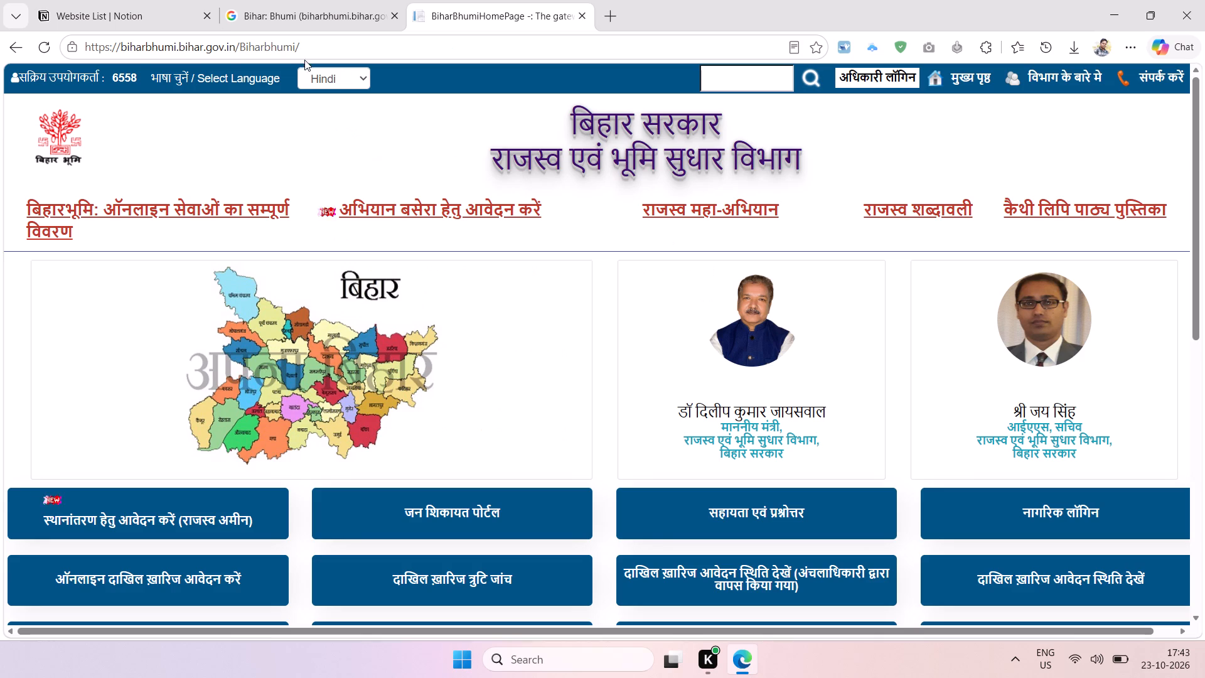
pyautogui.click(309, 49)
pyautogui.click(313, 49)
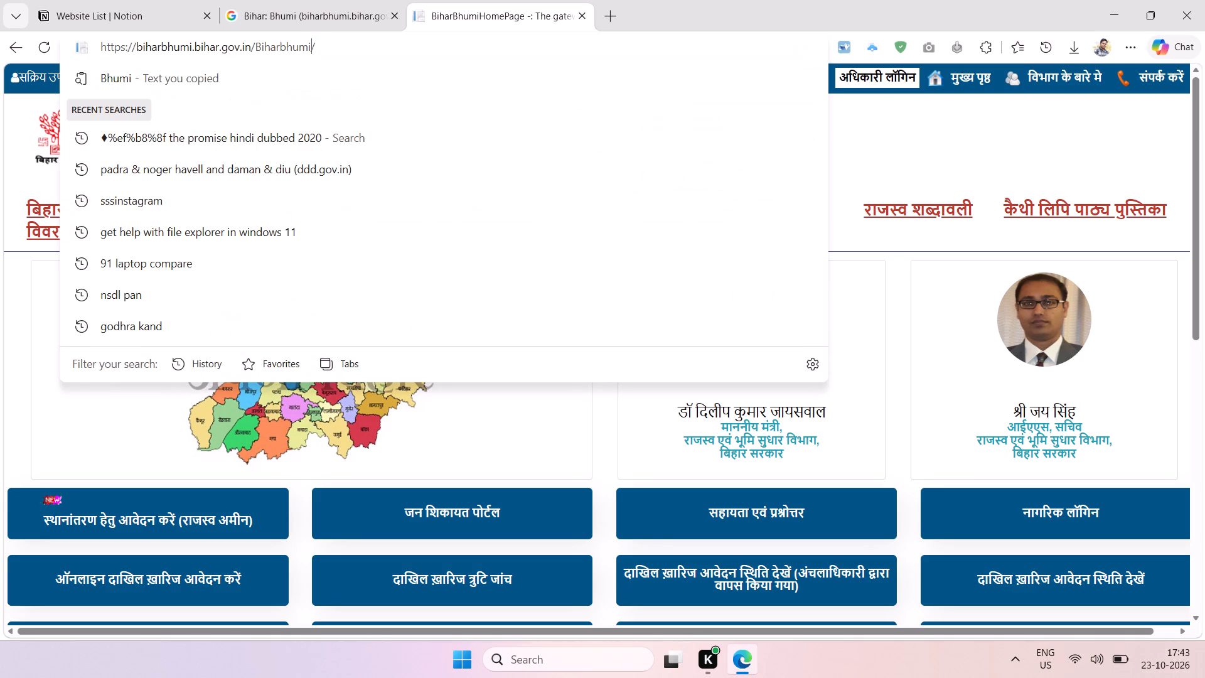
pyautogui.moveTo(329, 48); pyautogui.dragTo(163, 53)
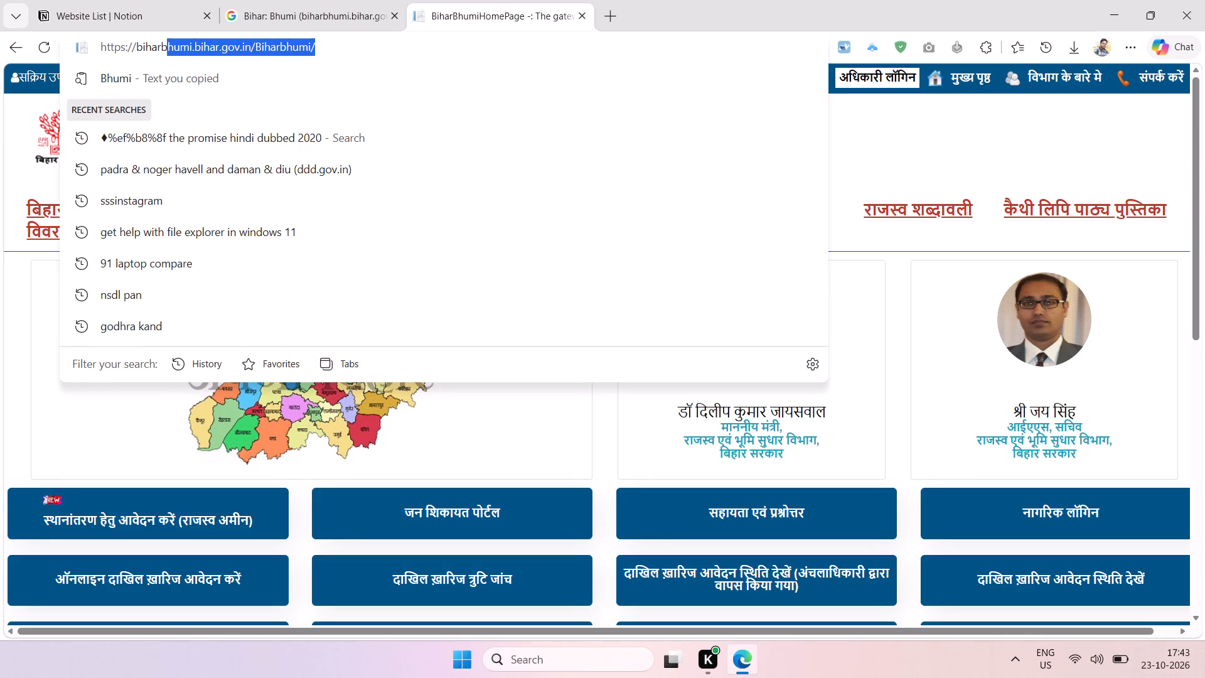
pyautogui.moveTo(163, 53); pyautogui.dragTo(136, 54)
pyautogui.hotkey('ctrl', 'x')
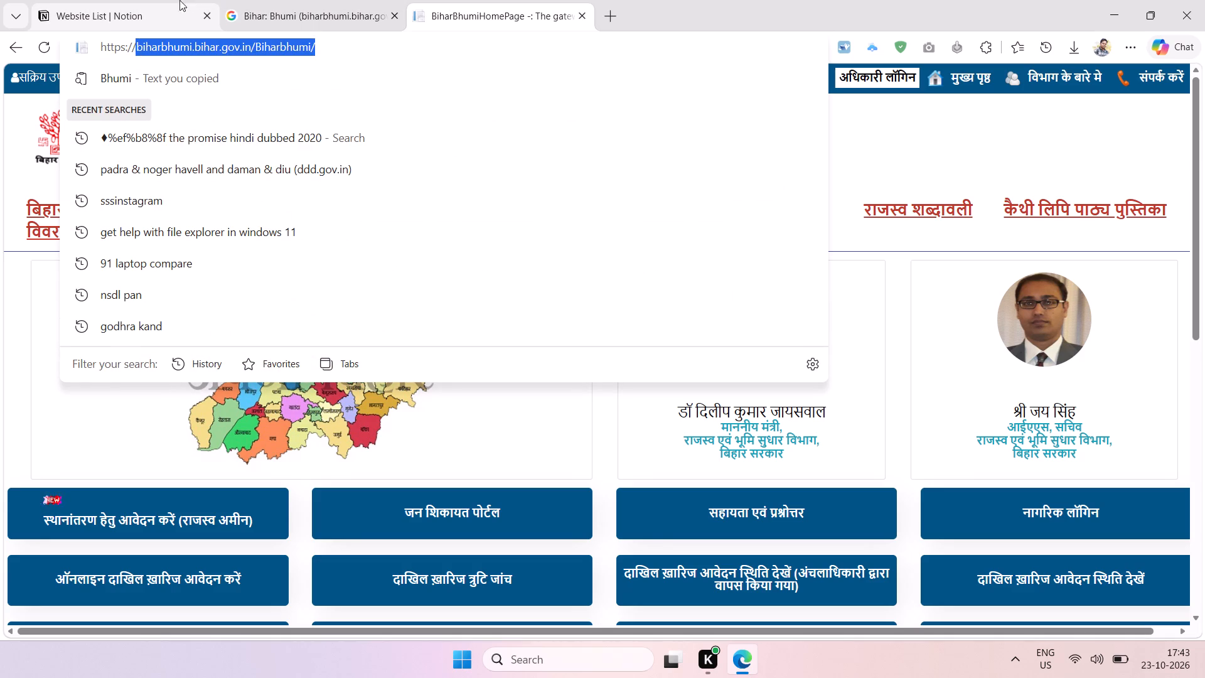
pyautogui.click(151, 15)
pyautogui.click(662, 328)
pyautogui.hotkey('ctrl', 'v')
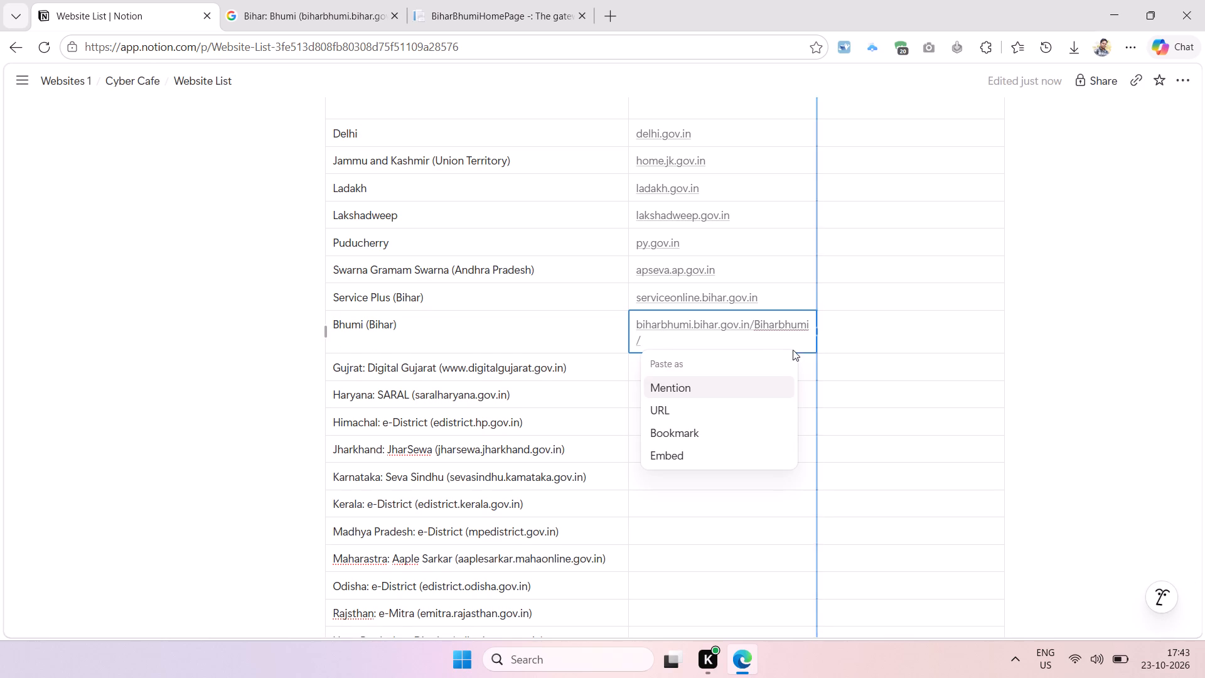
pyautogui.press('BackSpace')
# Widen the table's website address column slightly.
pyautogui.moveTo(816, 264); pyautogui.dragTo(821, 262)
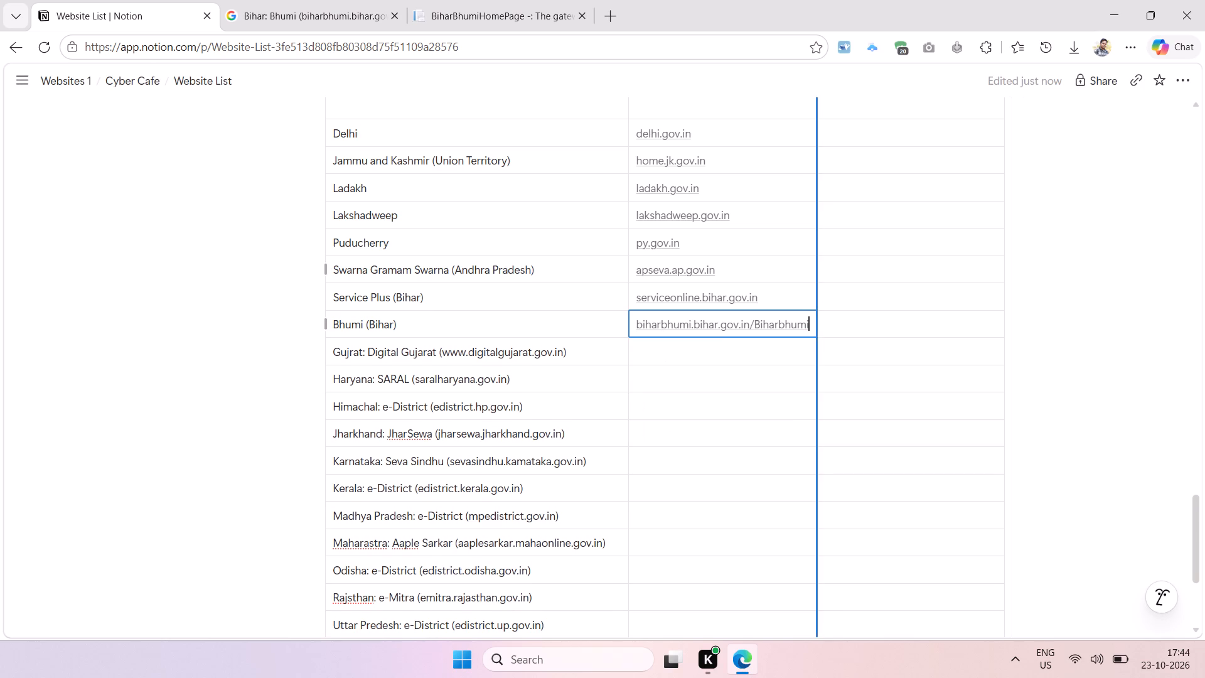
pyautogui.moveTo(821, 262); pyautogui.dragTo(836, 257)
pyautogui.click(806, 390)
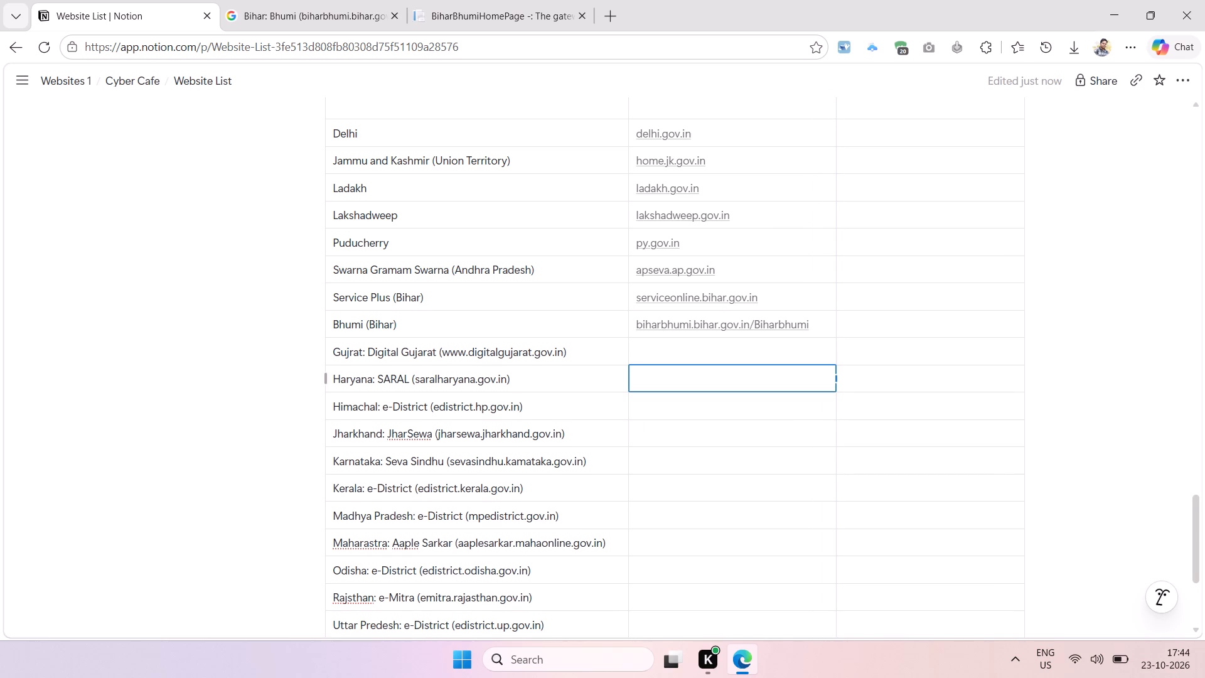
pyautogui.hotkey('ctrl', 's')
pyautogui.click(593, 353)
pyautogui.hotkey('ctrl', 'a')
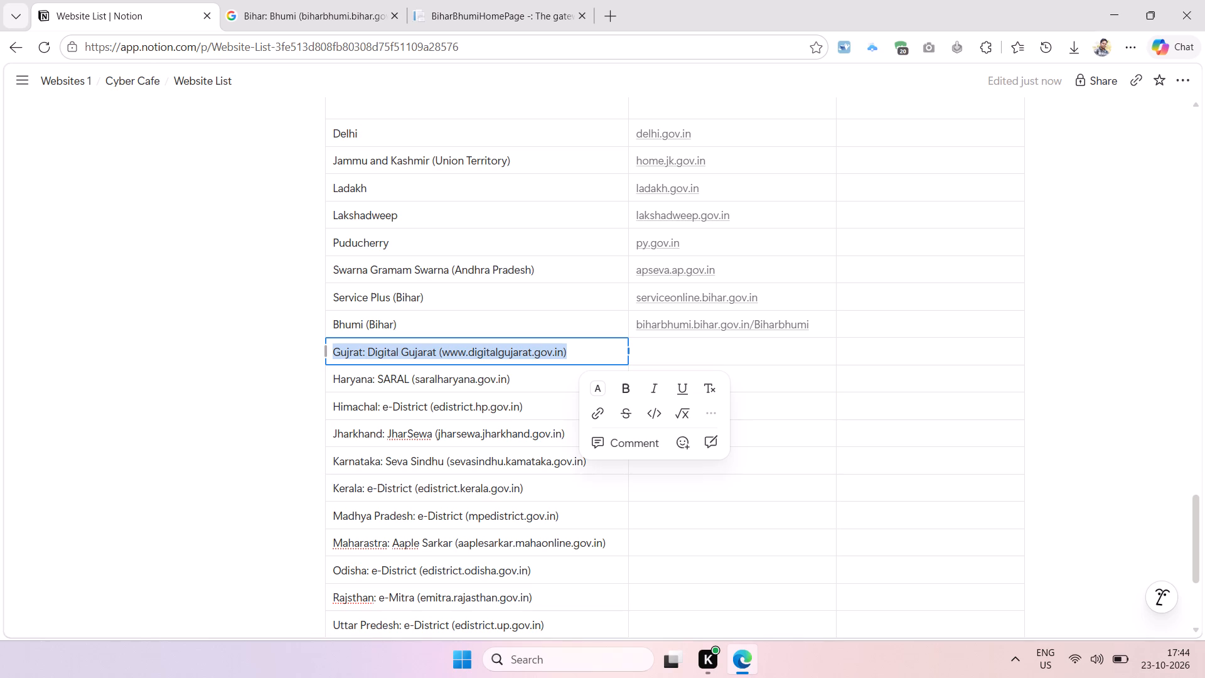
pyautogui.hotkey('ctrl', 'c')
pyautogui.click(576, 15)
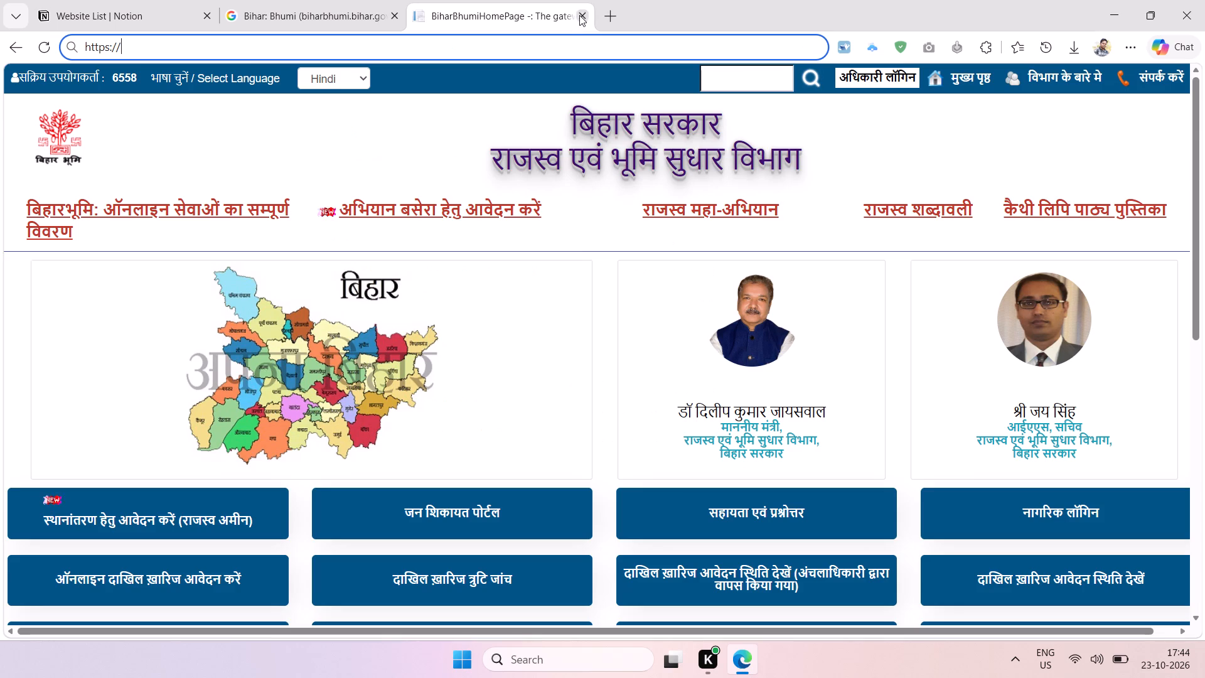
pyautogui.click(579, 15)
pyautogui.click(311, 16)
pyautogui.click(405, 107)
pyautogui.hotkey('ctrl', 'a')
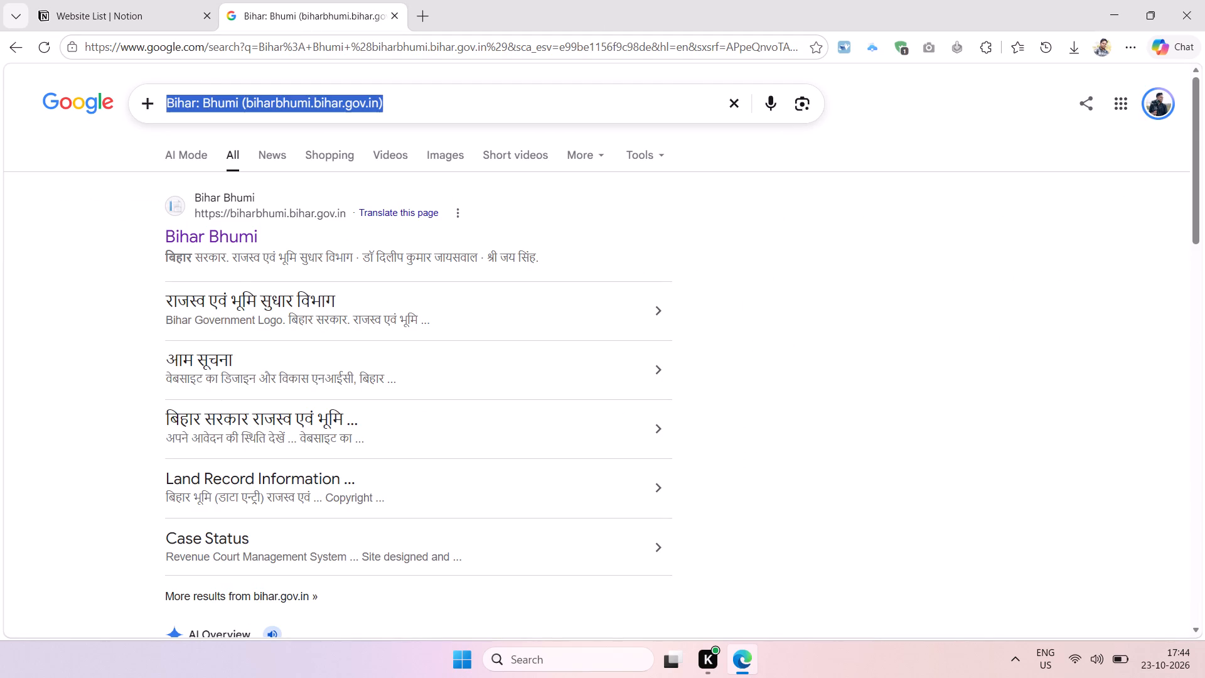
pyautogui.hotkey('ctrl', 'v')
pyautogui.press('Return')
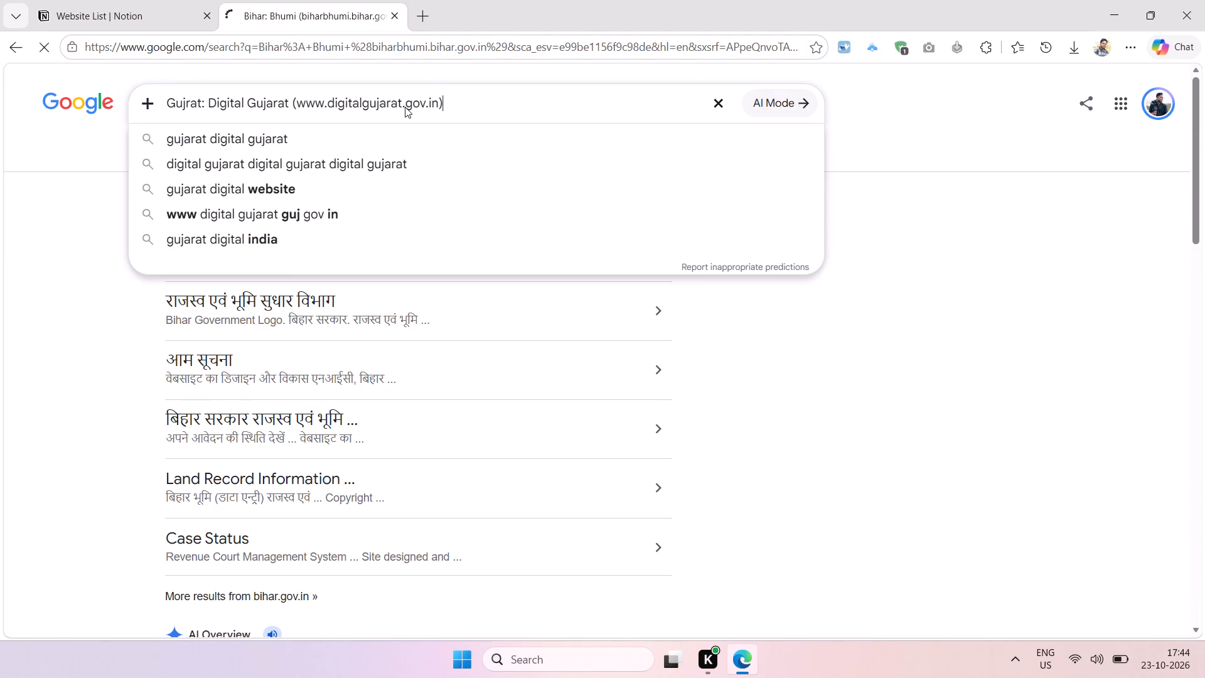
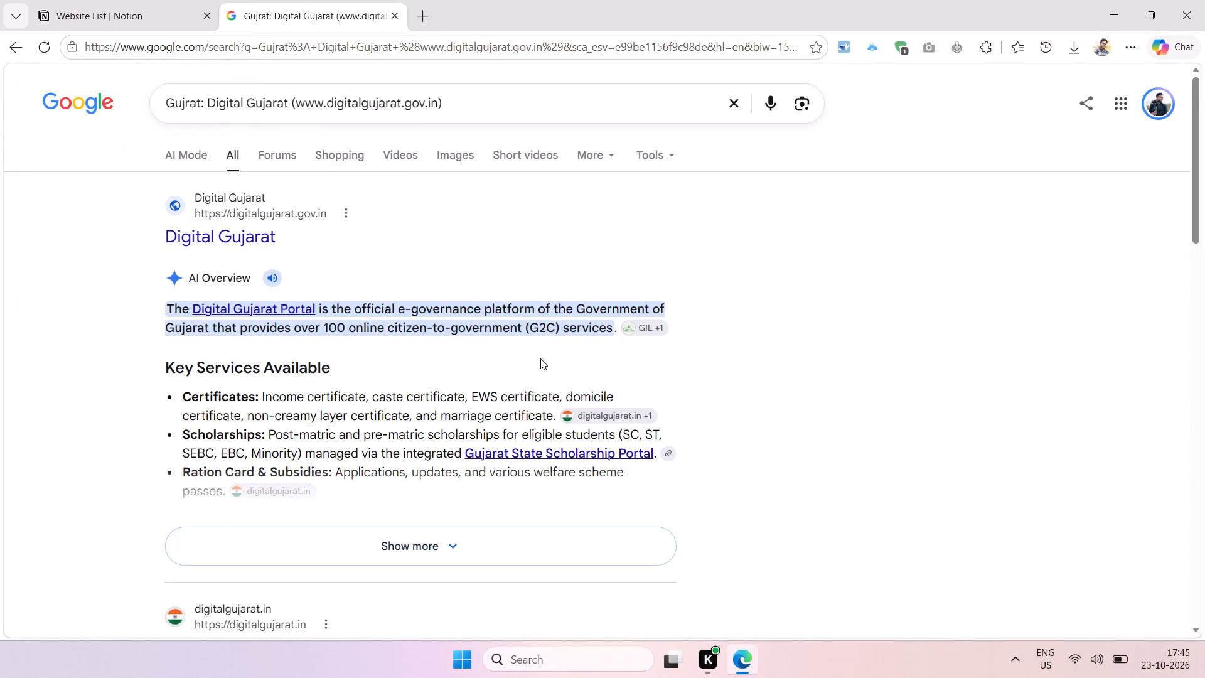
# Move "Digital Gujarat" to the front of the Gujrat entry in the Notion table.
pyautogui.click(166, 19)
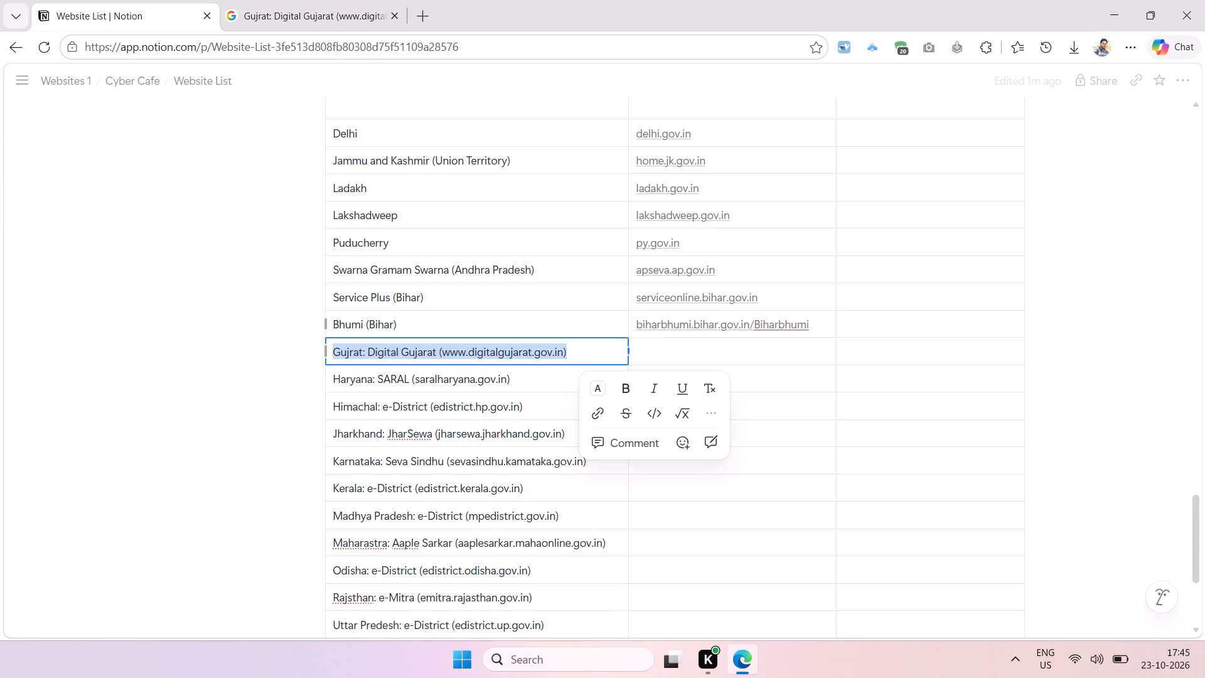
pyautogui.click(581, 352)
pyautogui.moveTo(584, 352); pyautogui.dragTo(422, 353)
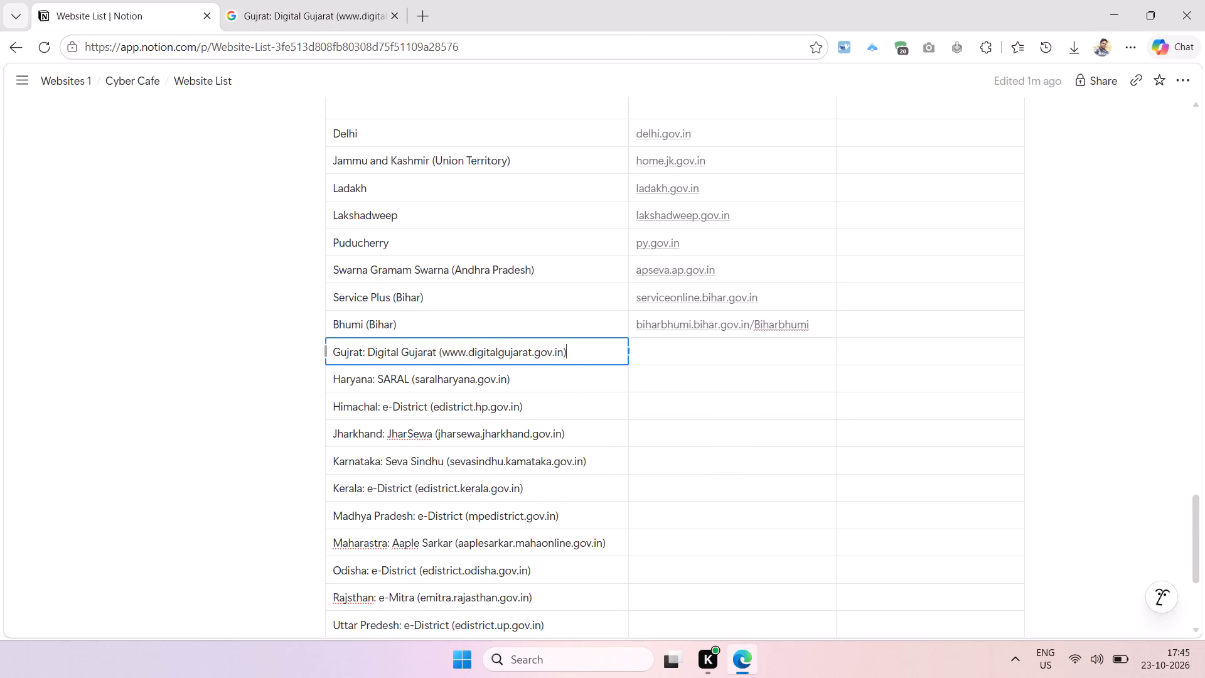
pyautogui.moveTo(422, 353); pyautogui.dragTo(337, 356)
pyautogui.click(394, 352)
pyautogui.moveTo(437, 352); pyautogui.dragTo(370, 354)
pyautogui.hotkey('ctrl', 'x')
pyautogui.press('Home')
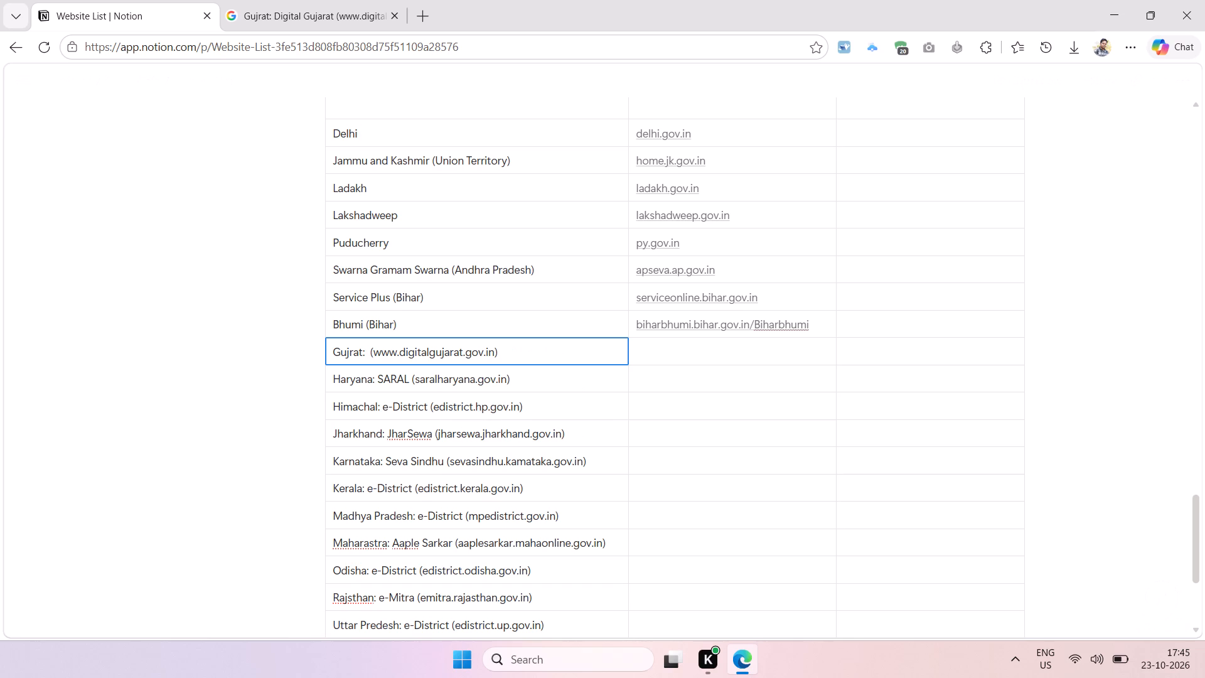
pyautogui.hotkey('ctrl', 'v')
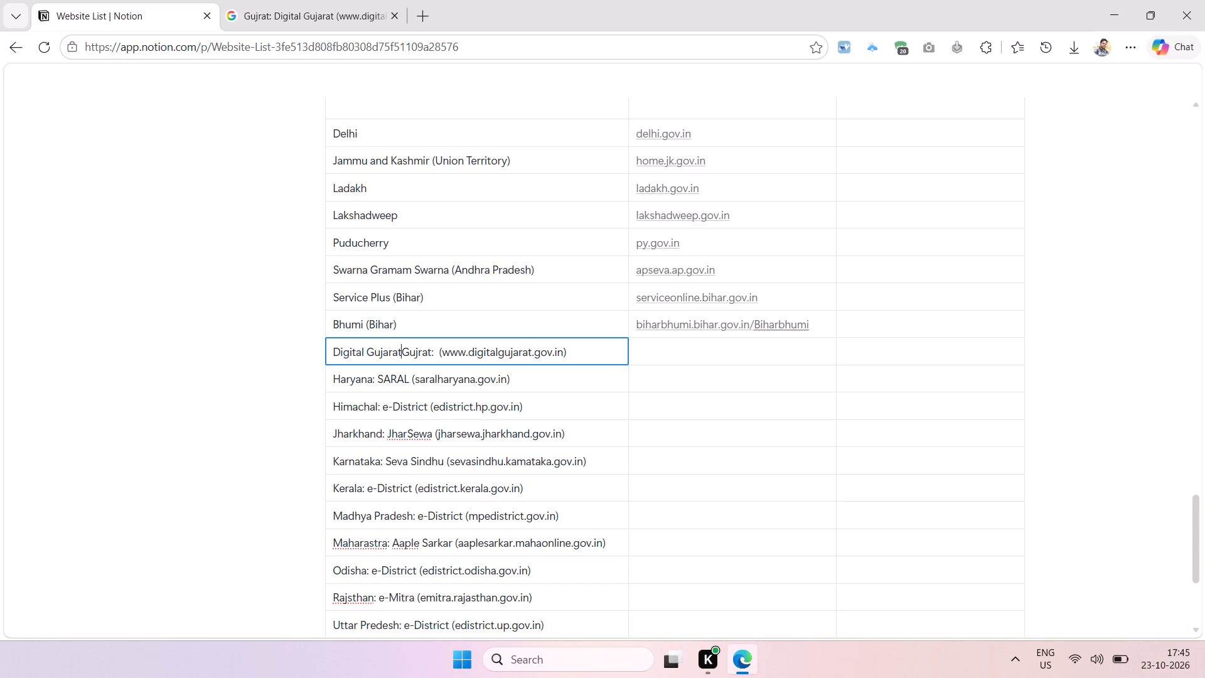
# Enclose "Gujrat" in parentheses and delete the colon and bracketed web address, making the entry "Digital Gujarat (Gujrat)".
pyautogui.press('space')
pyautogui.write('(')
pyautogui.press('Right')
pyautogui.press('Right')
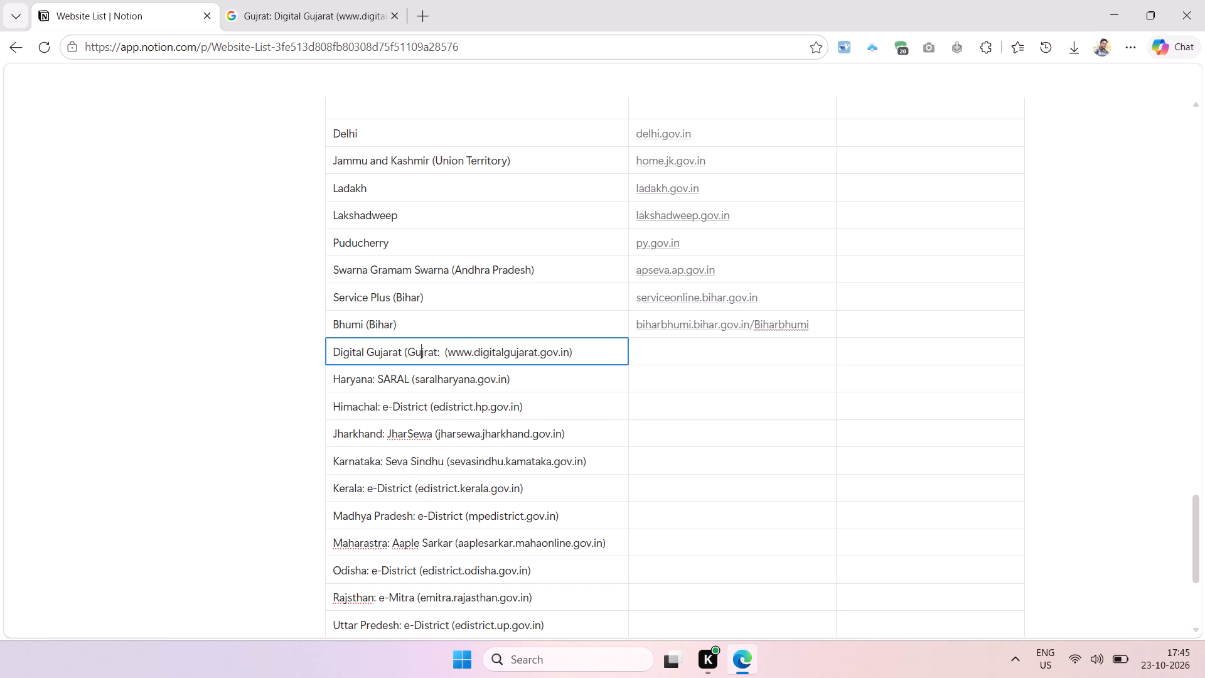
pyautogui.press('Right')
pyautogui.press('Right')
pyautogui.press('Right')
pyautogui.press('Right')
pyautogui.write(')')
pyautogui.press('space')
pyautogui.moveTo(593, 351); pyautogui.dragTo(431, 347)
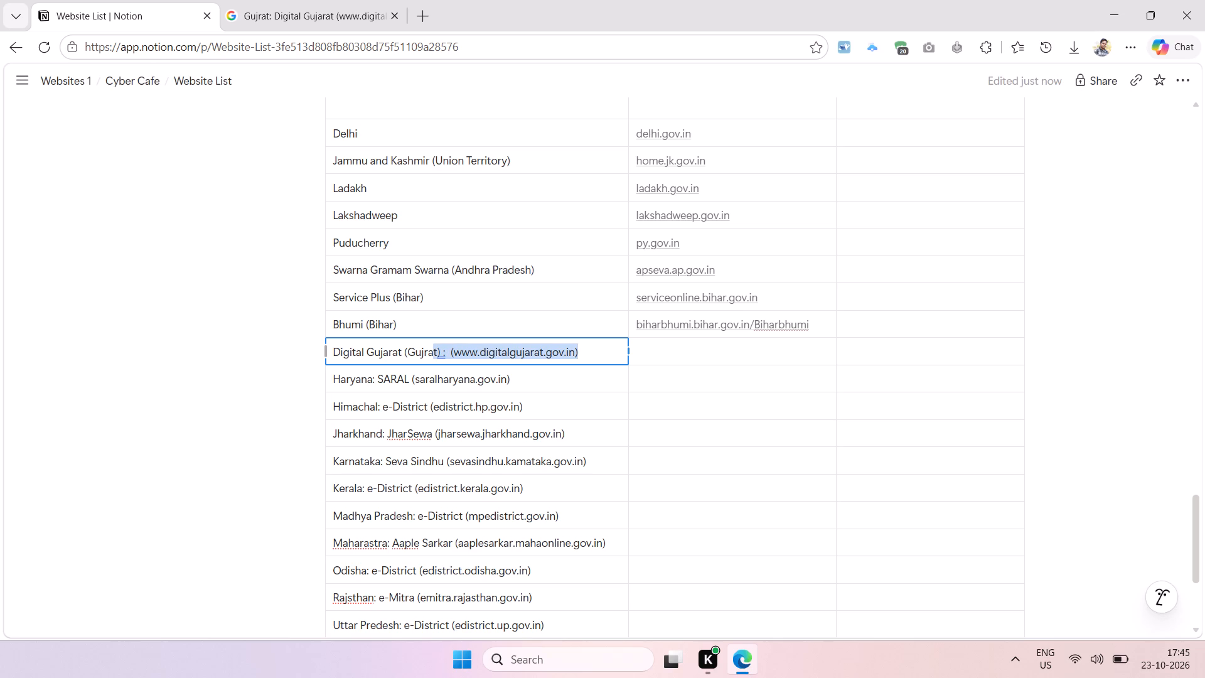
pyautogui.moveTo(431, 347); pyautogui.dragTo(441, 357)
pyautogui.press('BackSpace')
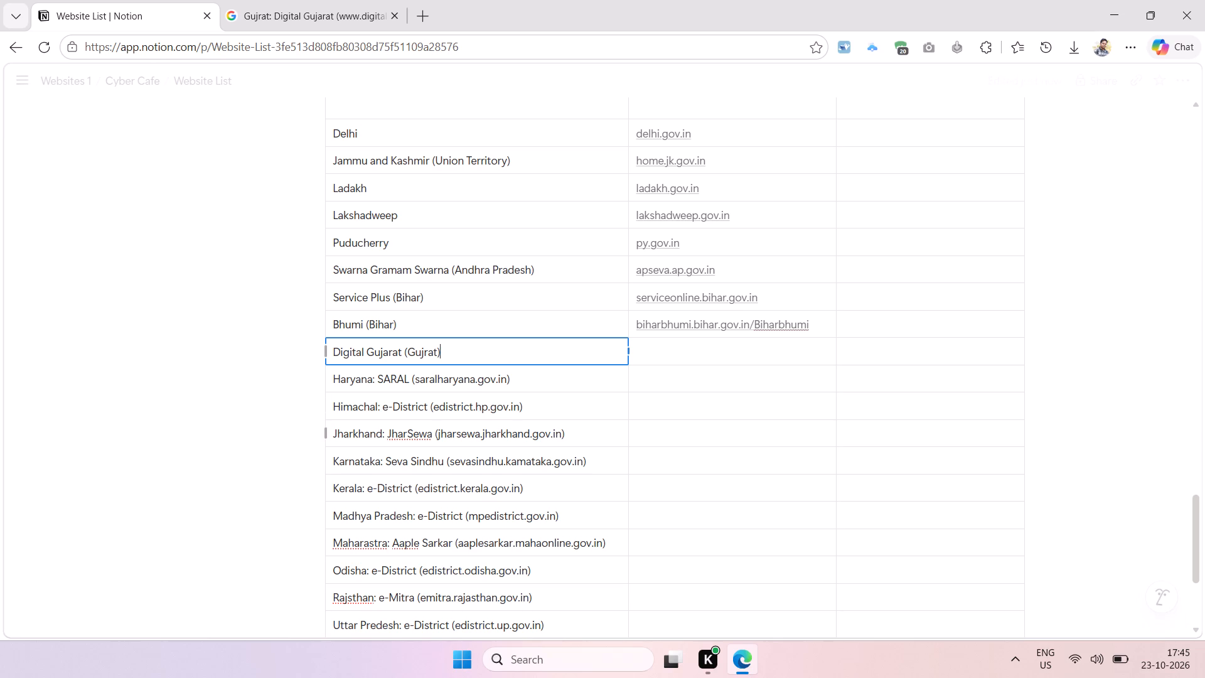
# Open the Digital Gujarat search result in a new browser tab.
pyautogui.click(531, 375)
pyautogui.hotkey('ctrl', 'a')
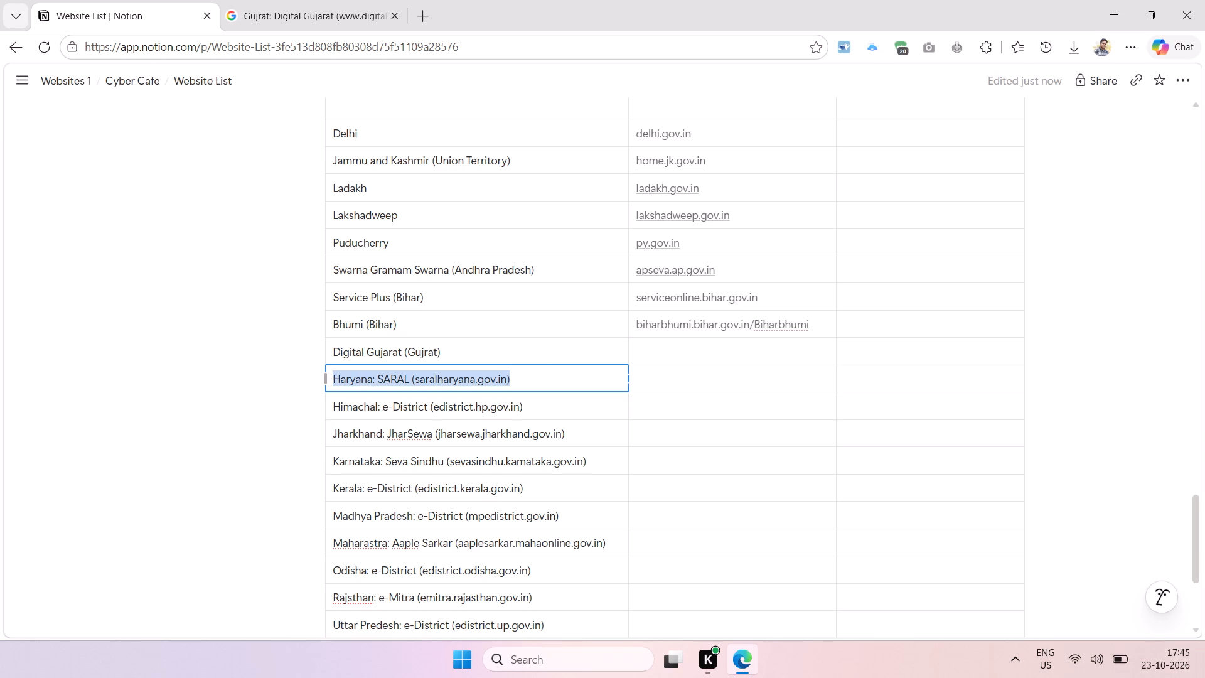
pyautogui.click(345, 7)
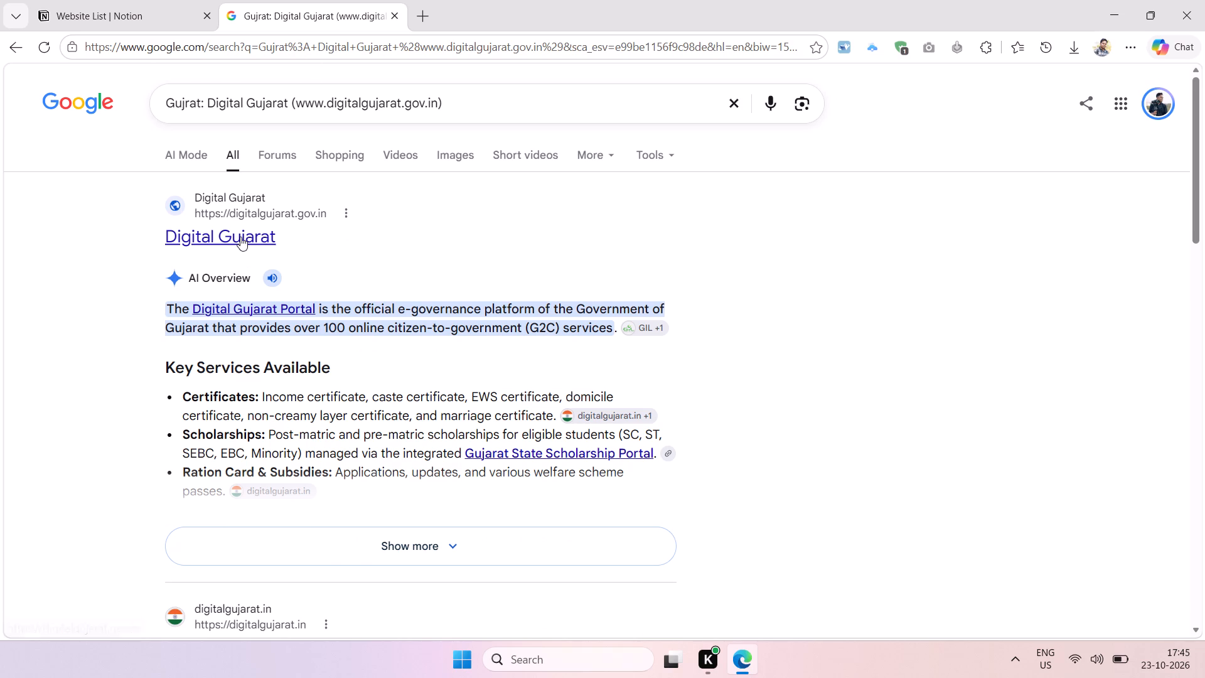
pyautogui.rightClick(240, 236)
pyautogui.click(294, 250)
# Search Google for the table entry "Haryana: SARAL (saralharyana.gov.in)" and check the opened Digital Gujarat page.
pyautogui.click(81, 100)
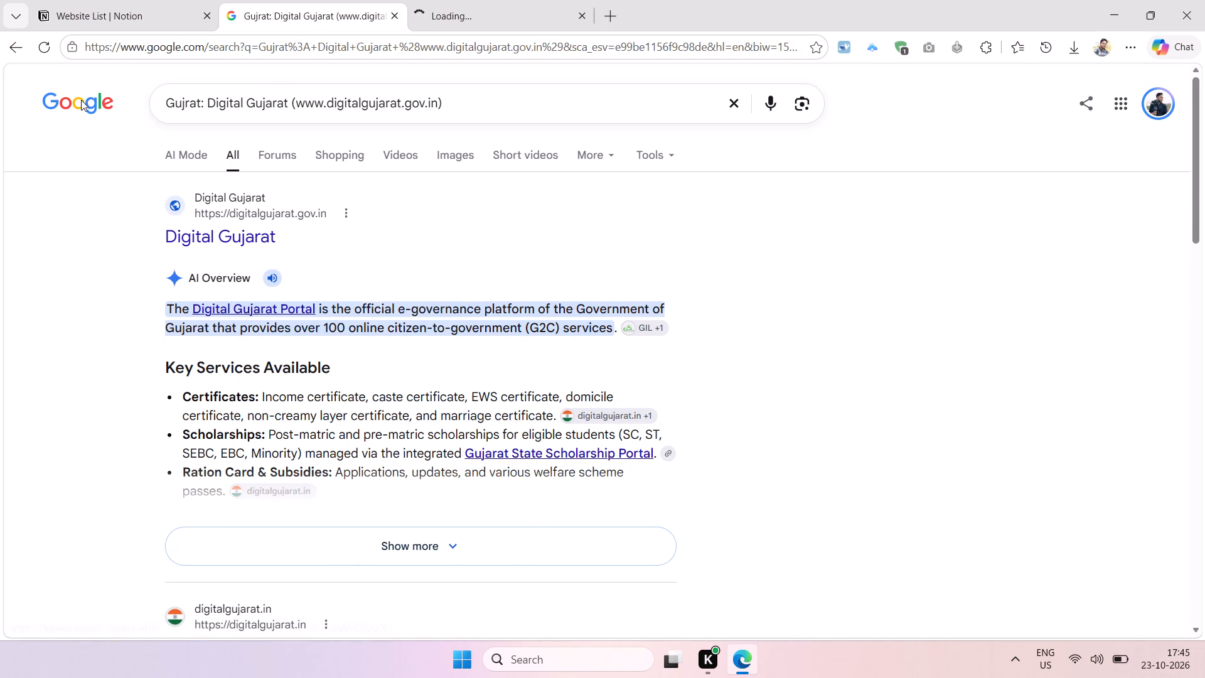
pyautogui.click(126, 18)
pyautogui.click(522, 382)
pyautogui.hotkey('ctrl', 'a')
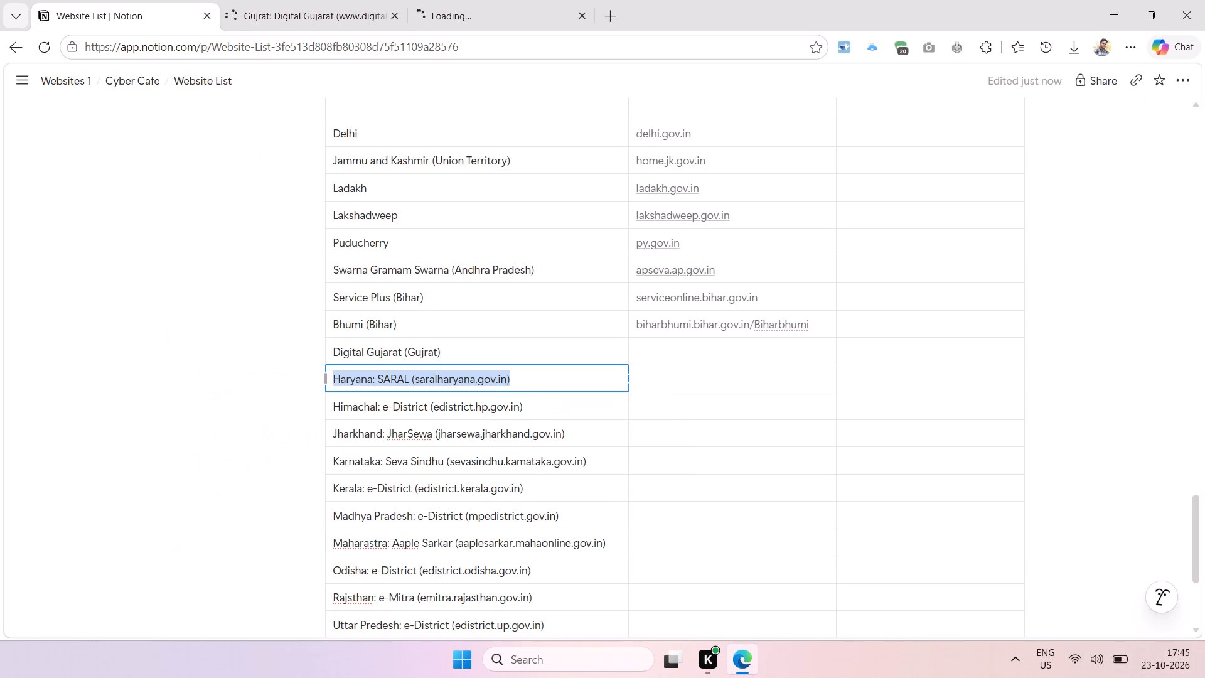
pyautogui.hotkey('ctrl', 'c')
pyautogui.click(338, 3)
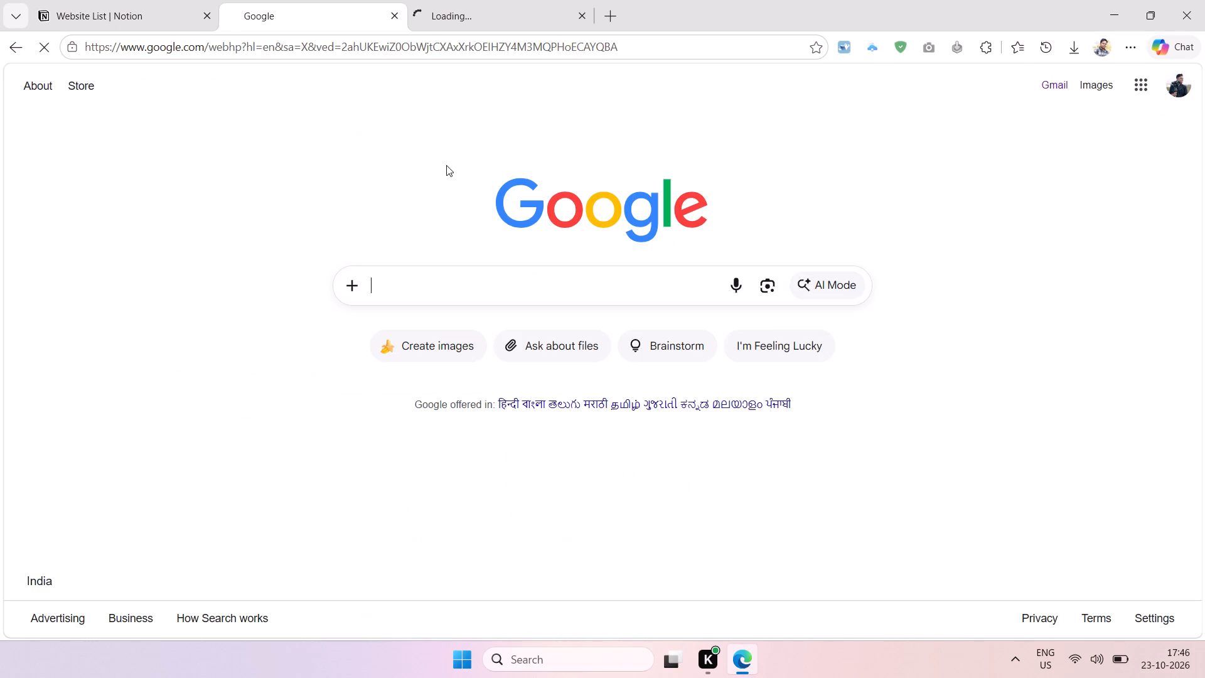
pyautogui.click(464, 281)
pyautogui.hotkey('ctrl', 'v')
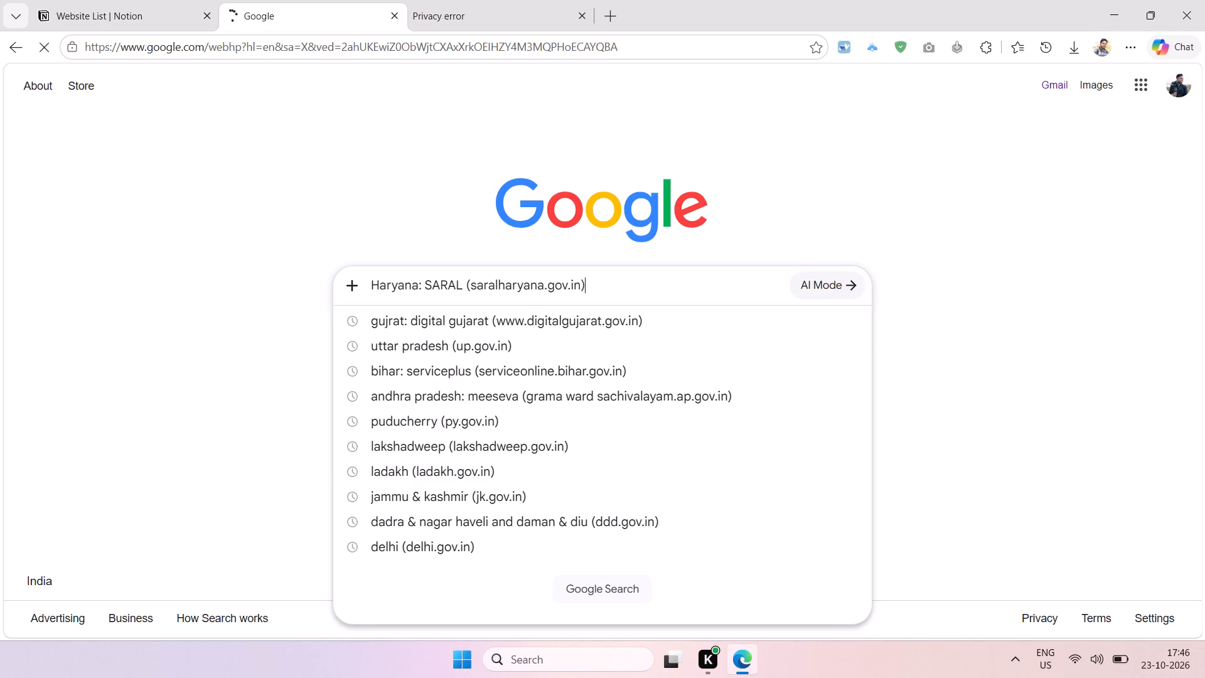
pyautogui.press('Return')
pyautogui.click(554, 4)
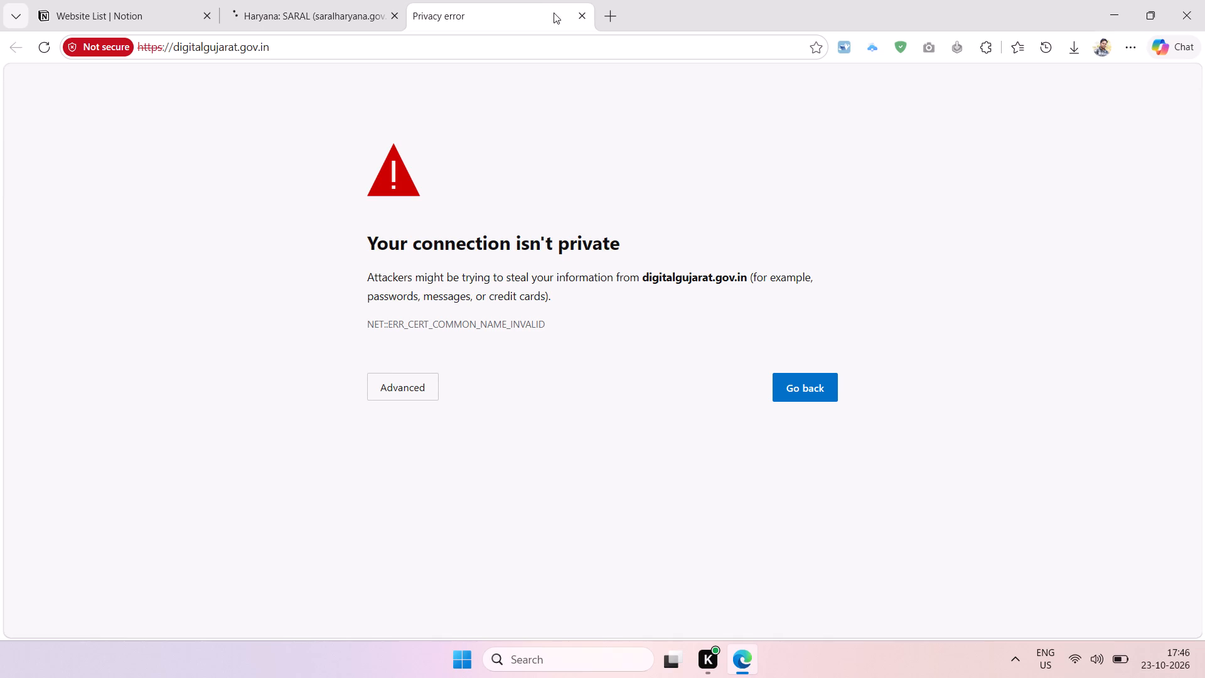
pyautogui.click(313, 0)
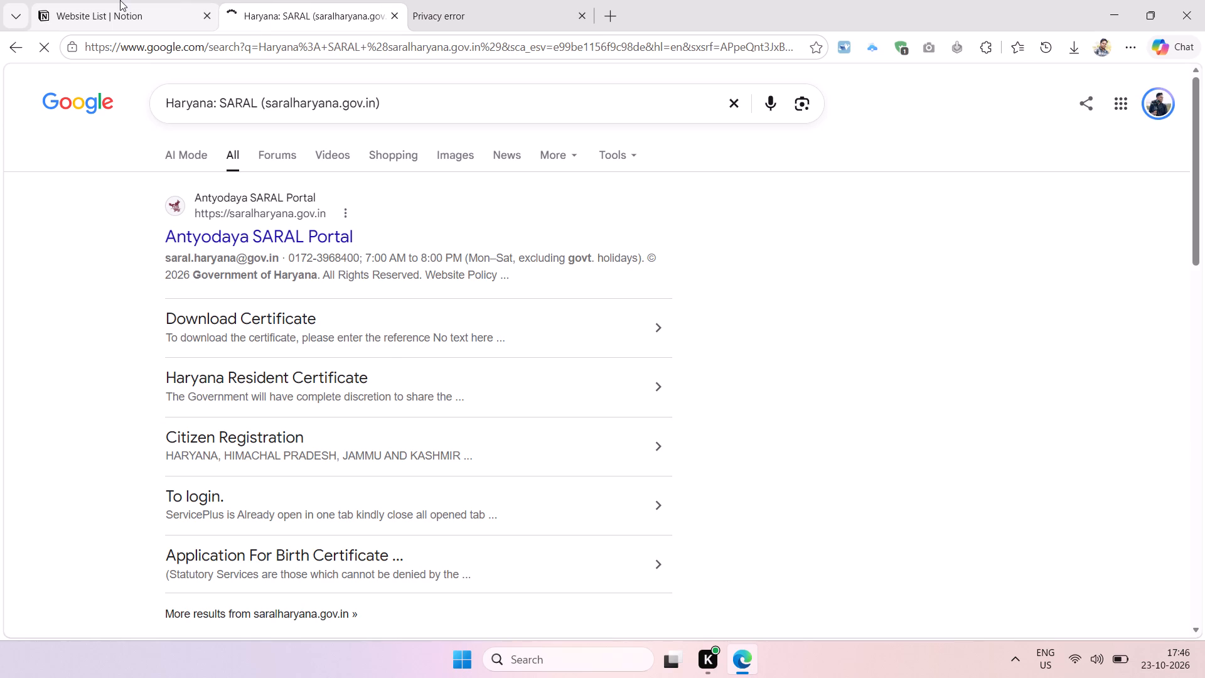
# Delete the eight Notion table rows from Digital Gujarat (Gujrat) through the Maharastra Aaple Sarkar entry.
pyautogui.click(120, 0)
pyautogui.click(426, 396)
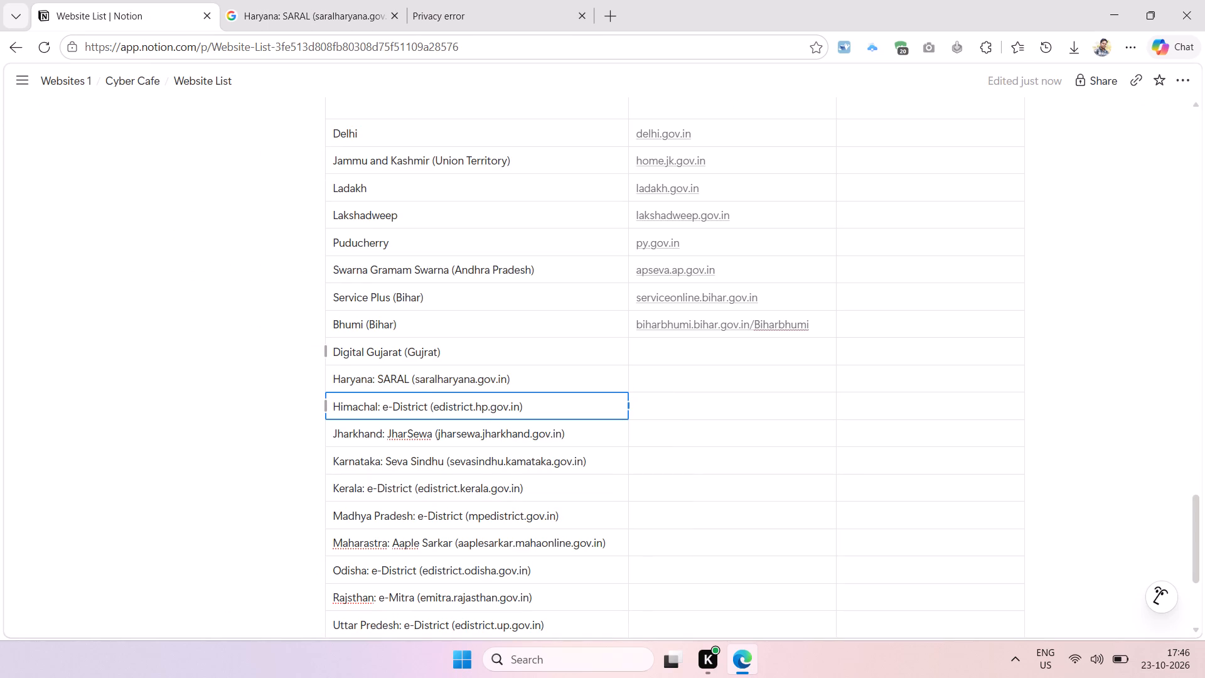
pyautogui.click(323, 351)
pyautogui.click(323, 351)
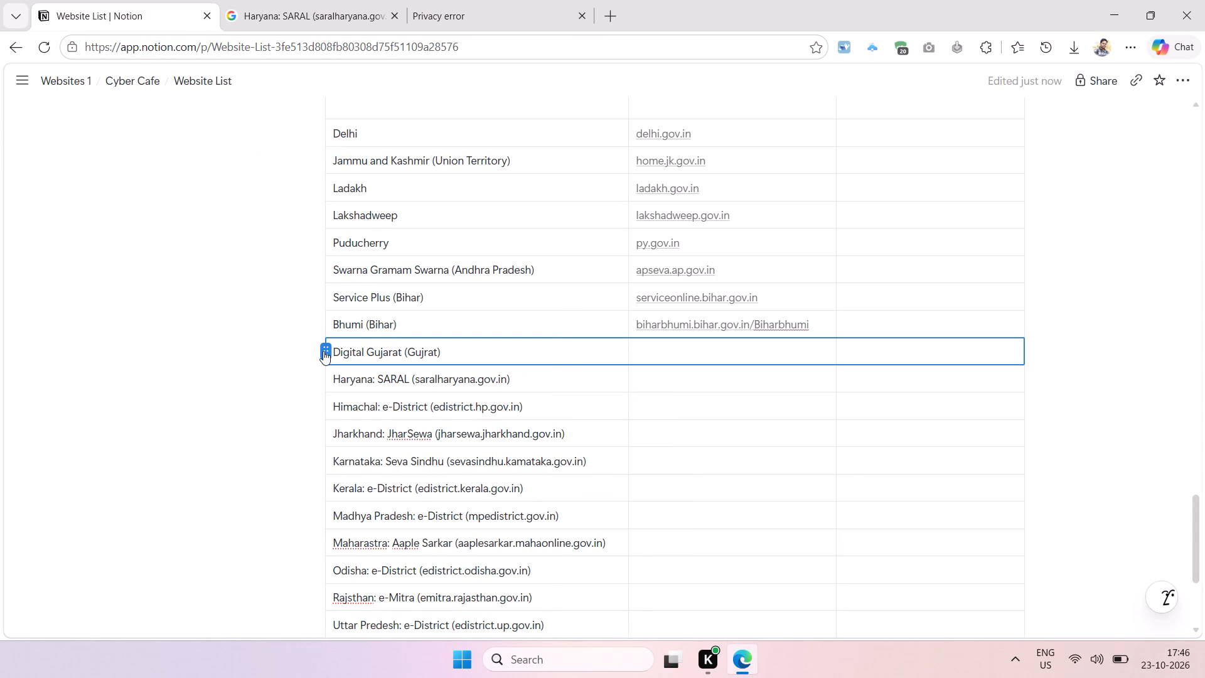
pyautogui.press('Delete')
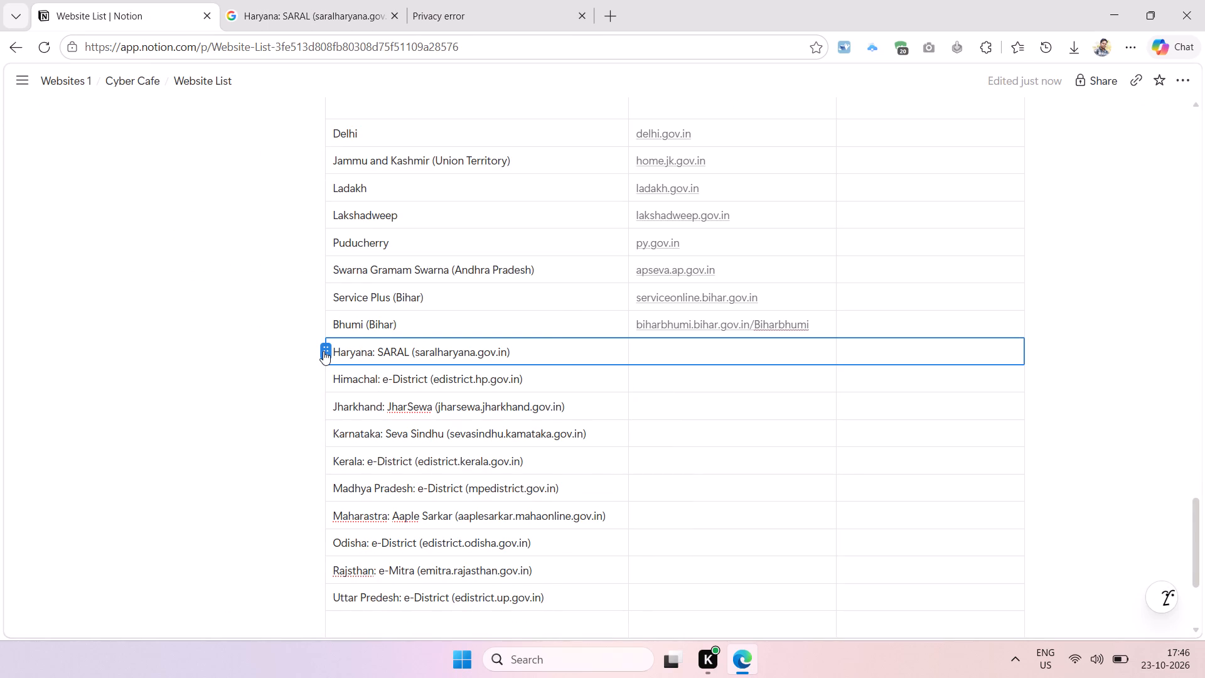
pyautogui.press('Delete')
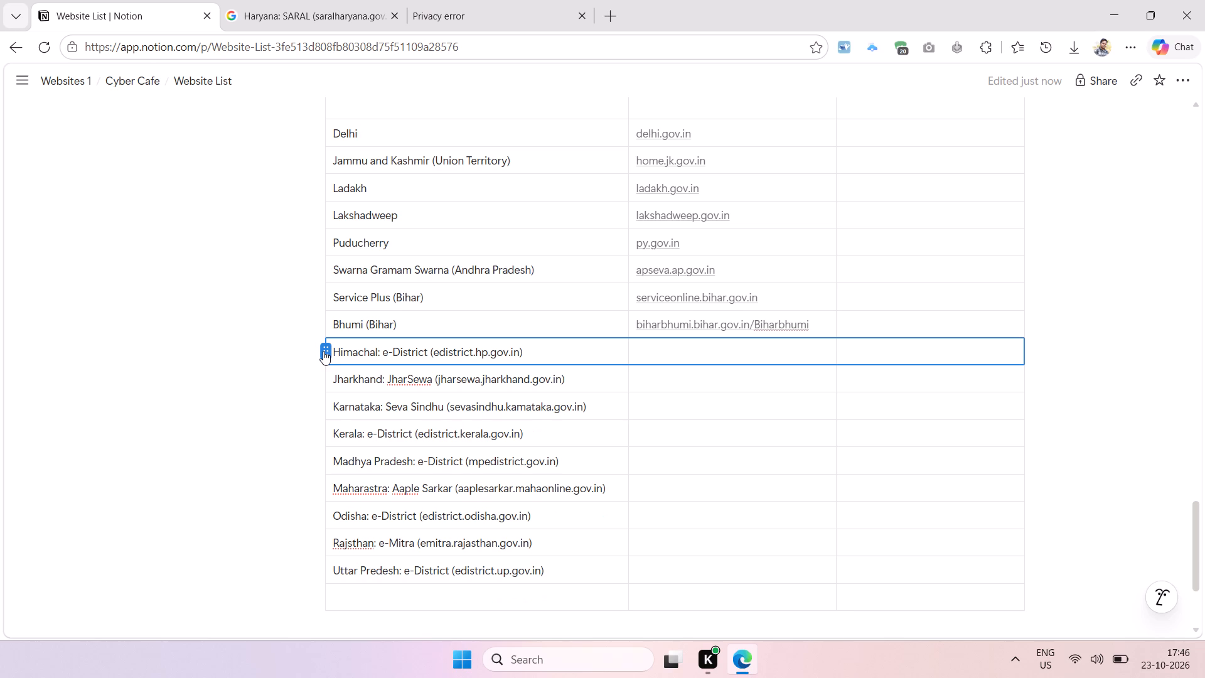
pyautogui.press('Delete')
pyautogui.press('Delete')
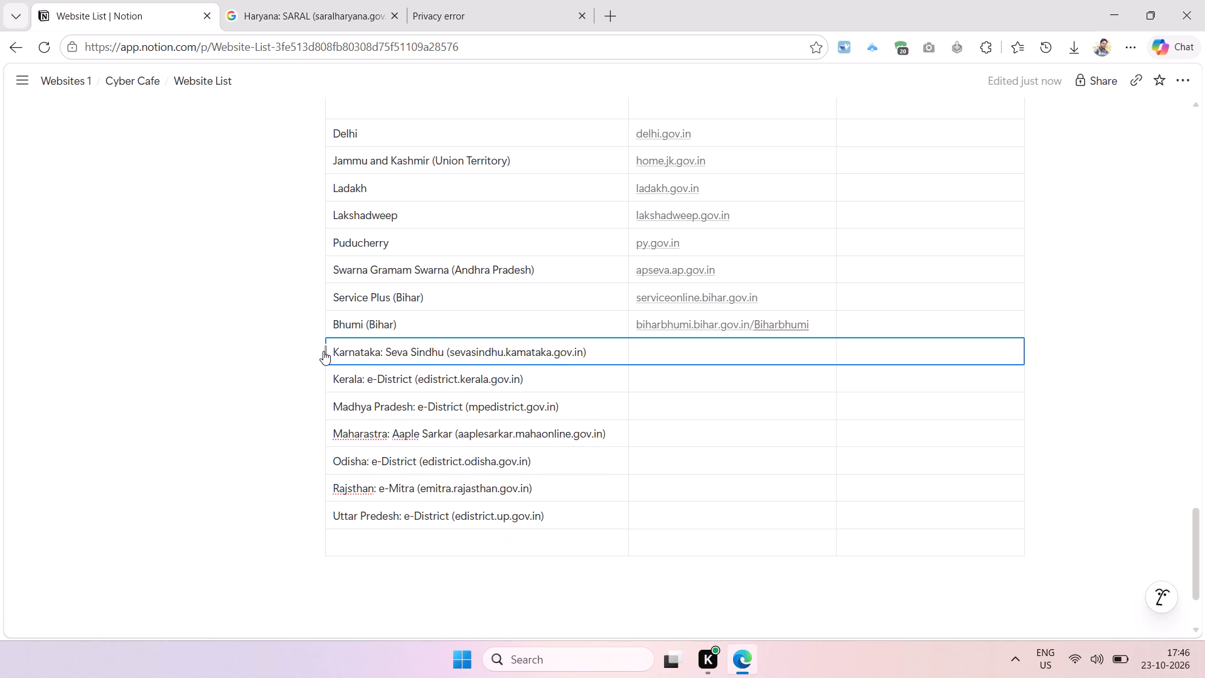
pyautogui.press('Delete')
pyautogui.press('Delete')
pyautogui.press('Delete')
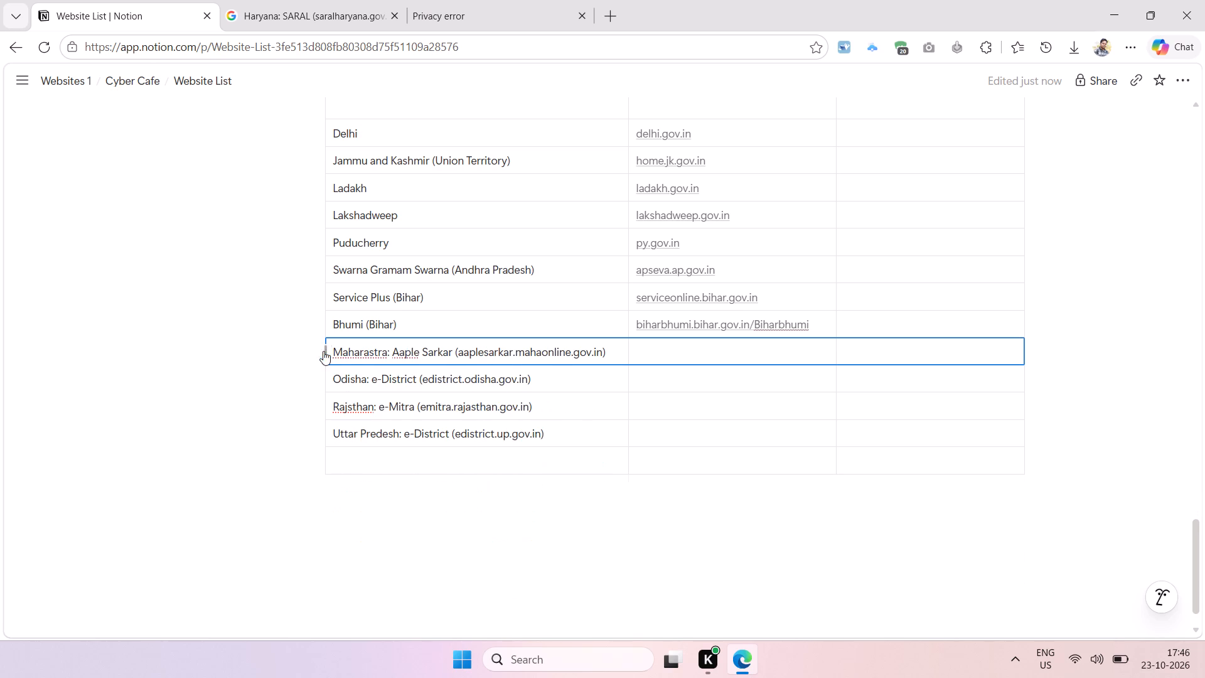
pyautogui.press('Delete')
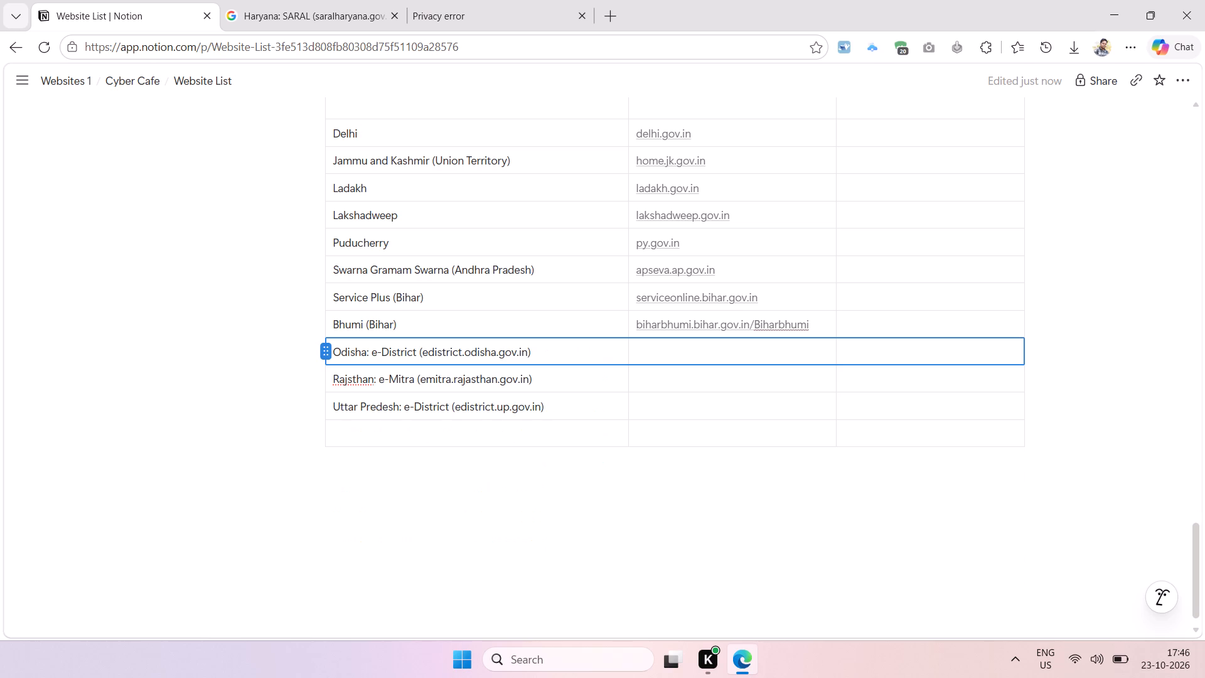
# Delete the Rajsthan e-Mitra row, the Uttar Predesh e-District row and the empty last row.
pyautogui.click(324, 378)
pyautogui.click(324, 377)
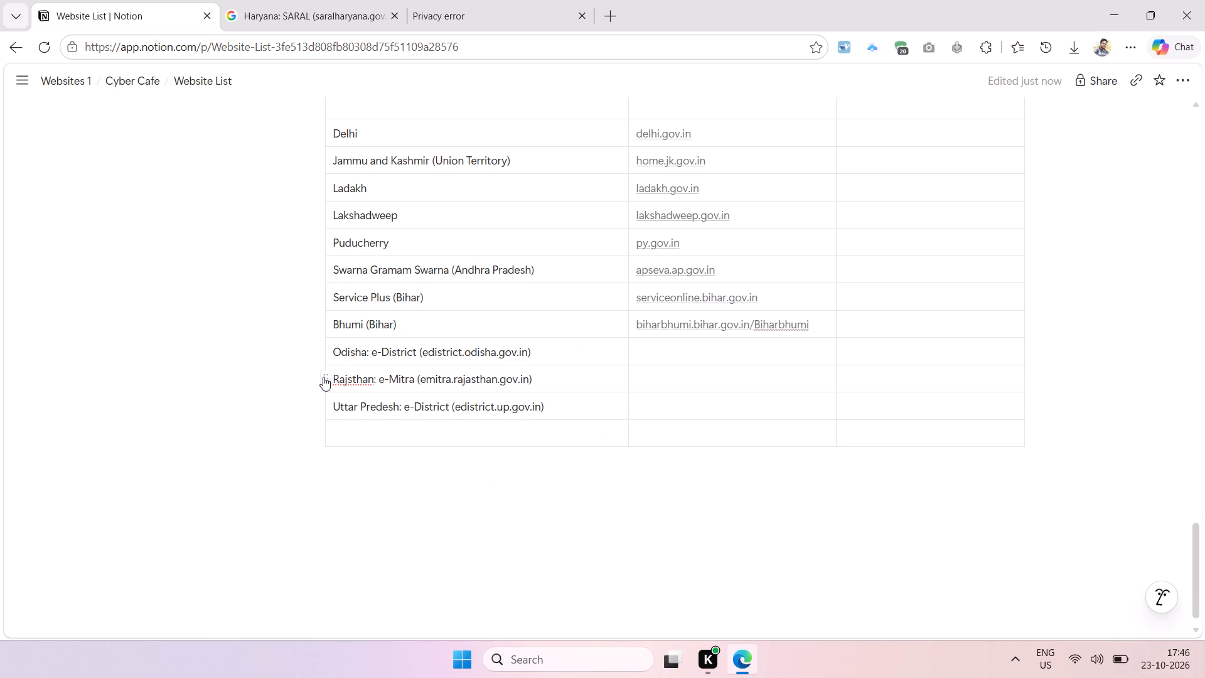
pyautogui.click(323, 377)
pyautogui.press('Delete')
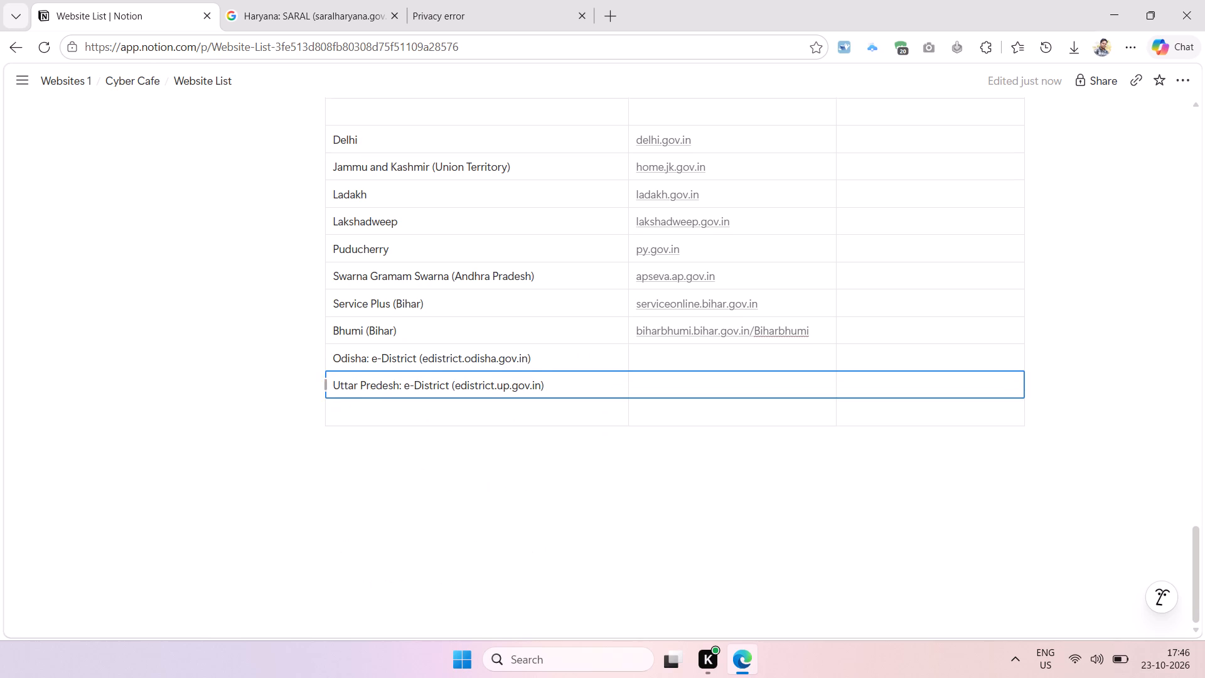
pyautogui.press('Delete')
pyautogui.press('Delete')
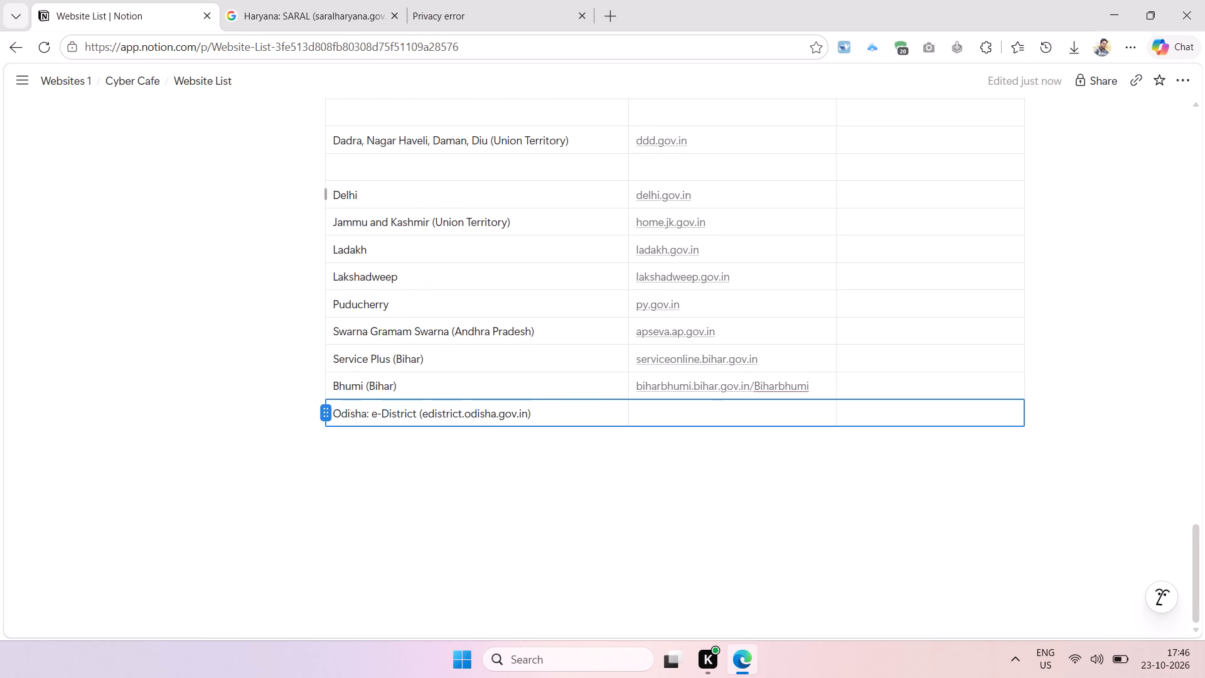
# Close the Digital Gujarat site's tab and return to the Notion Website List.
pyautogui.click(547, 419)
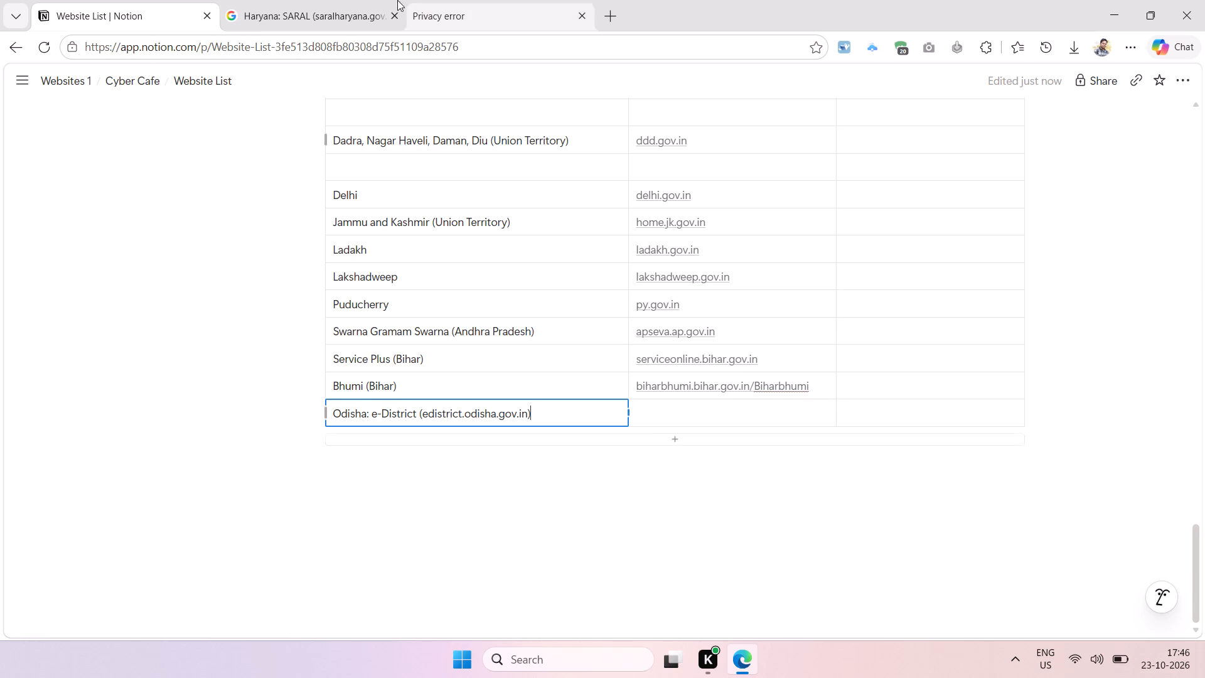
pyautogui.click(346, 3)
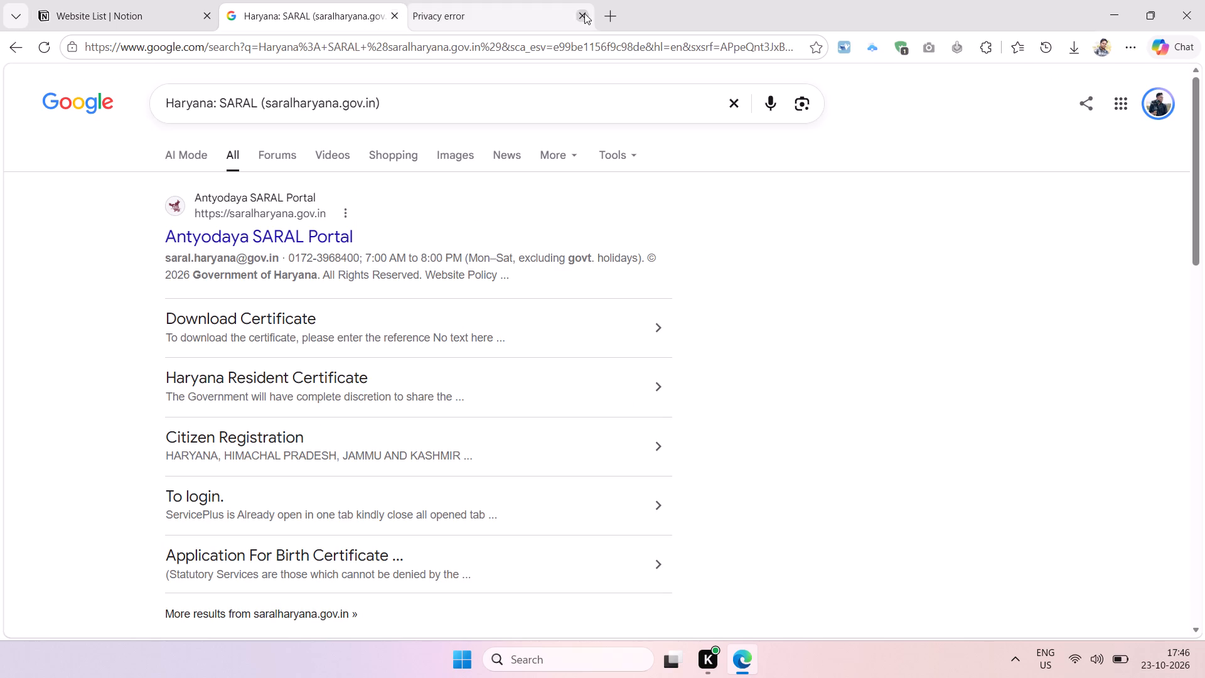
pyautogui.click(584, 13)
pyautogui.click(144, 4)
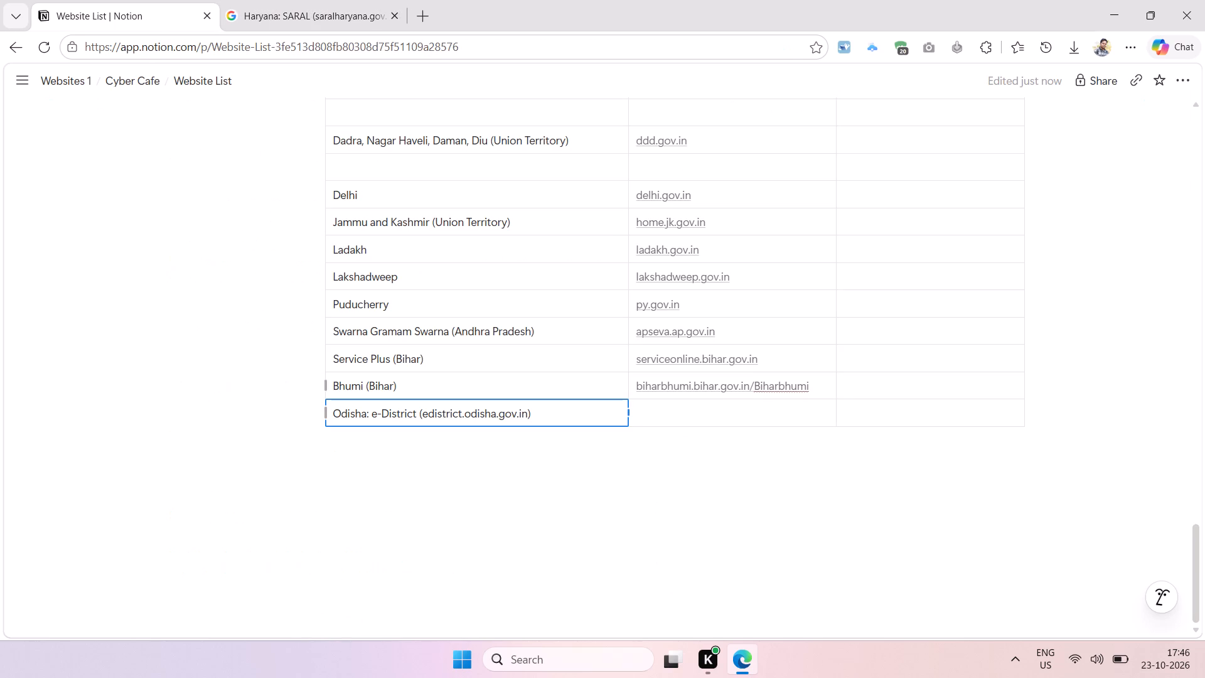
# Rename the table's last entry, Odisha: e-District (edistrict.odisha.gov.in), as "e-District Odisha".
pyautogui.click(547, 420)
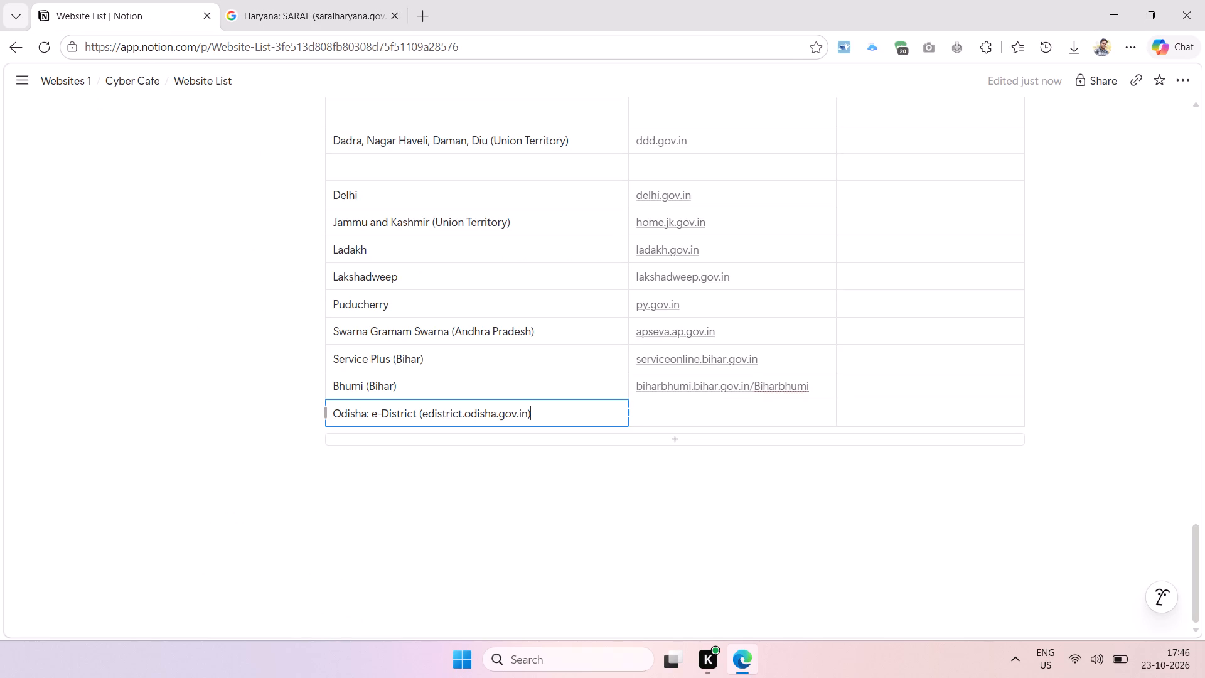
pyautogui.doubleClick(357, 412)
pyautogui.hotkey('ctrl', 'x')
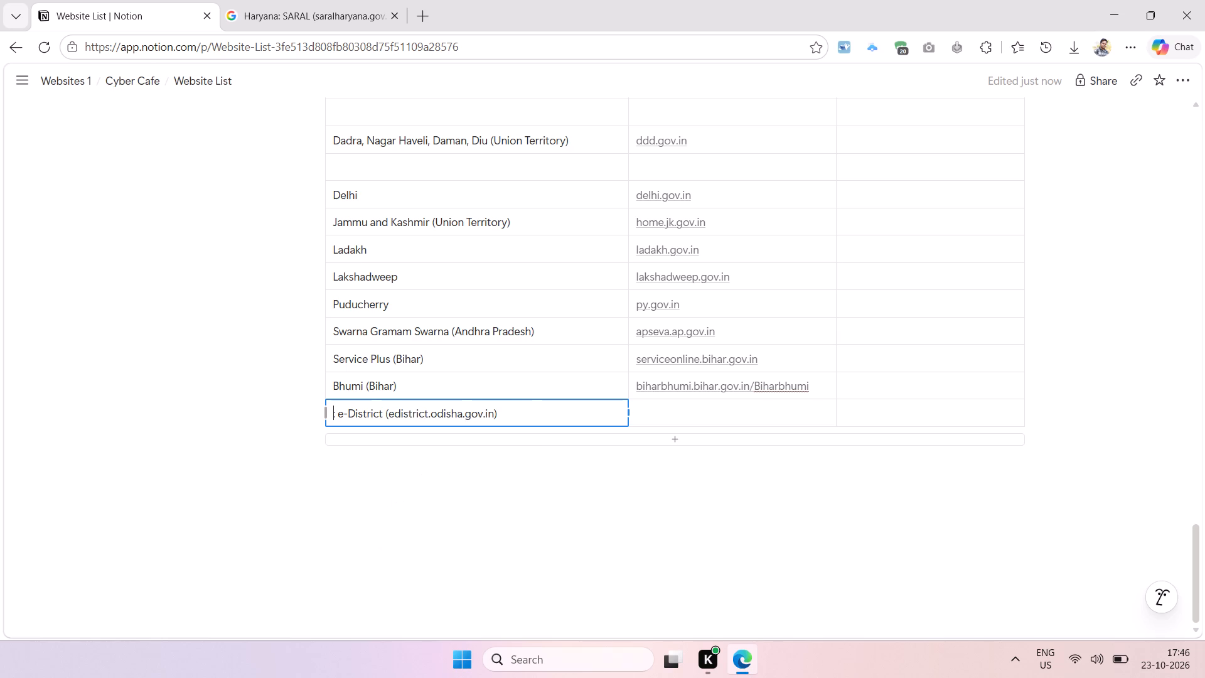
pyautogui.moveTo(340, 414); pyautogui.dragTo(305, 417)
pyautogui.press('BackSpace')
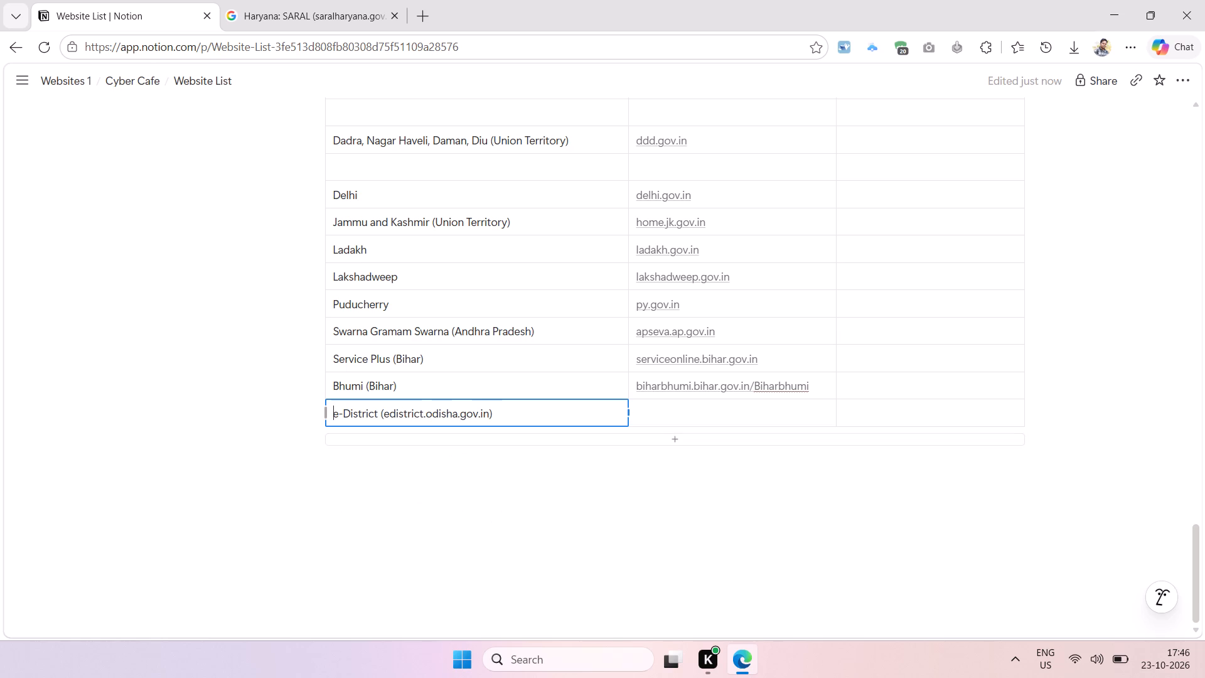
pyautogui.moveTo(507, 414); pyautogui.dragTo(378, 418)
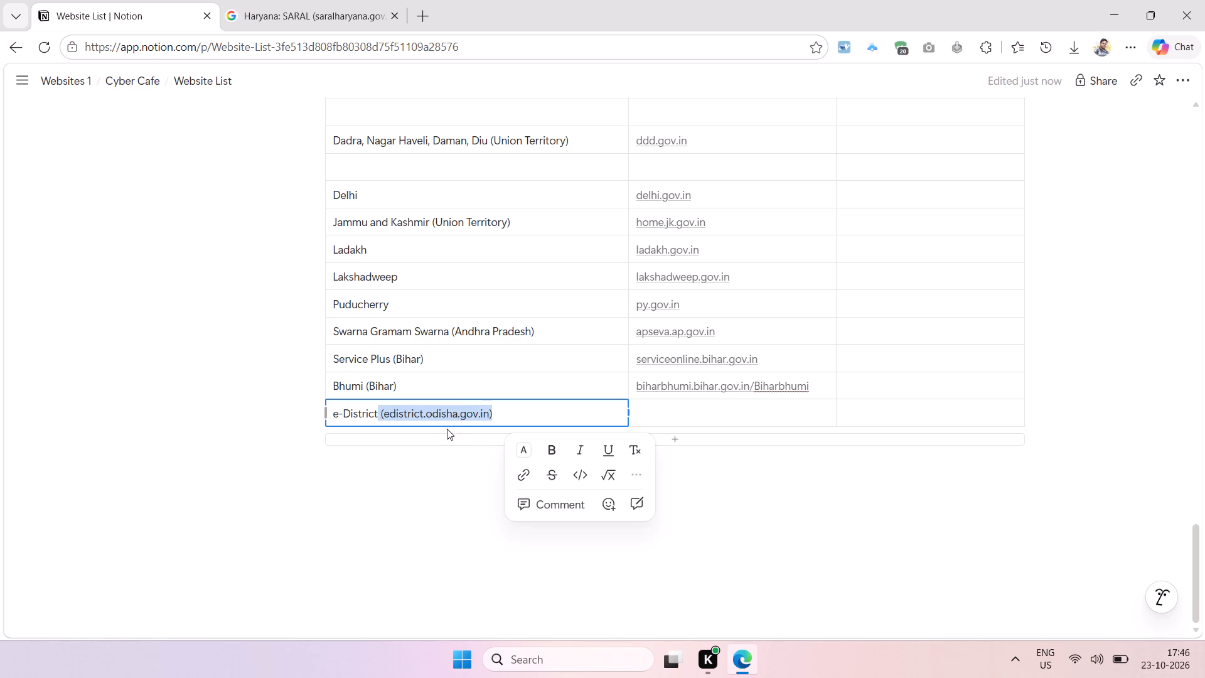
pyautogui.hotkey('ctrl', 'v')
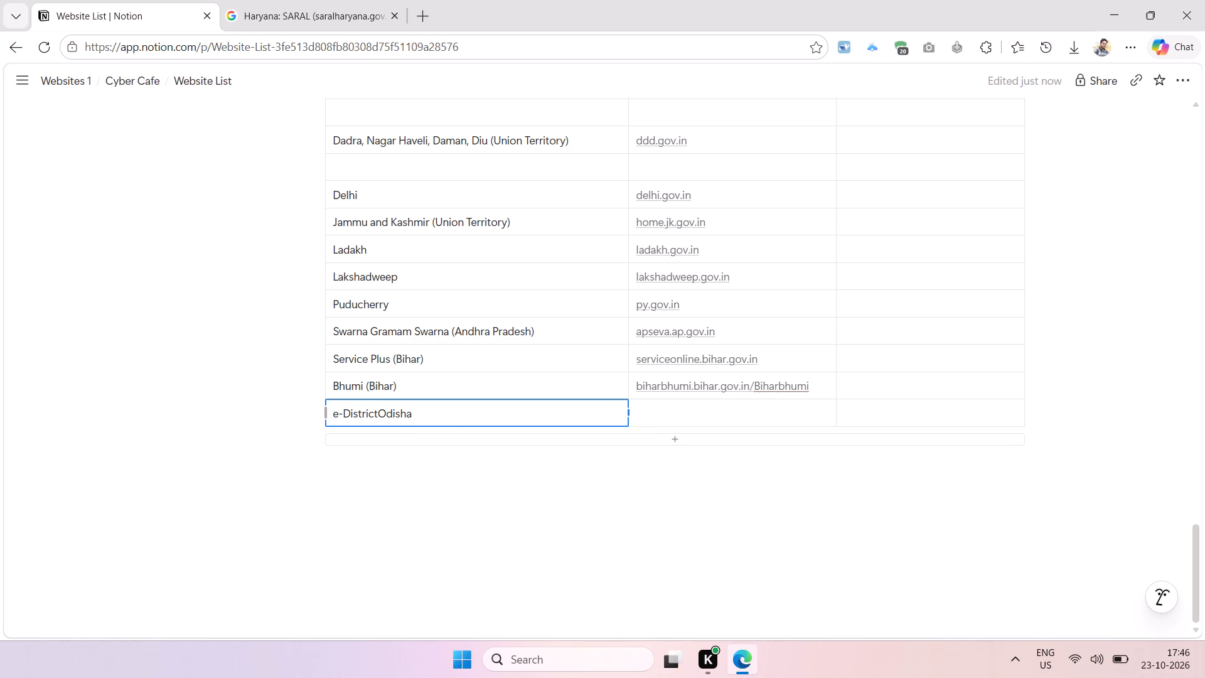
pyautogui.click(377, 414)
pyautogui.press('space')
# Search Google for the copied entry name "e-District Odisha" and open the official eDistrict Odisha website.
pyautogui.click(422, 415)
pyautogui.hotkey('ctrl', 'a')
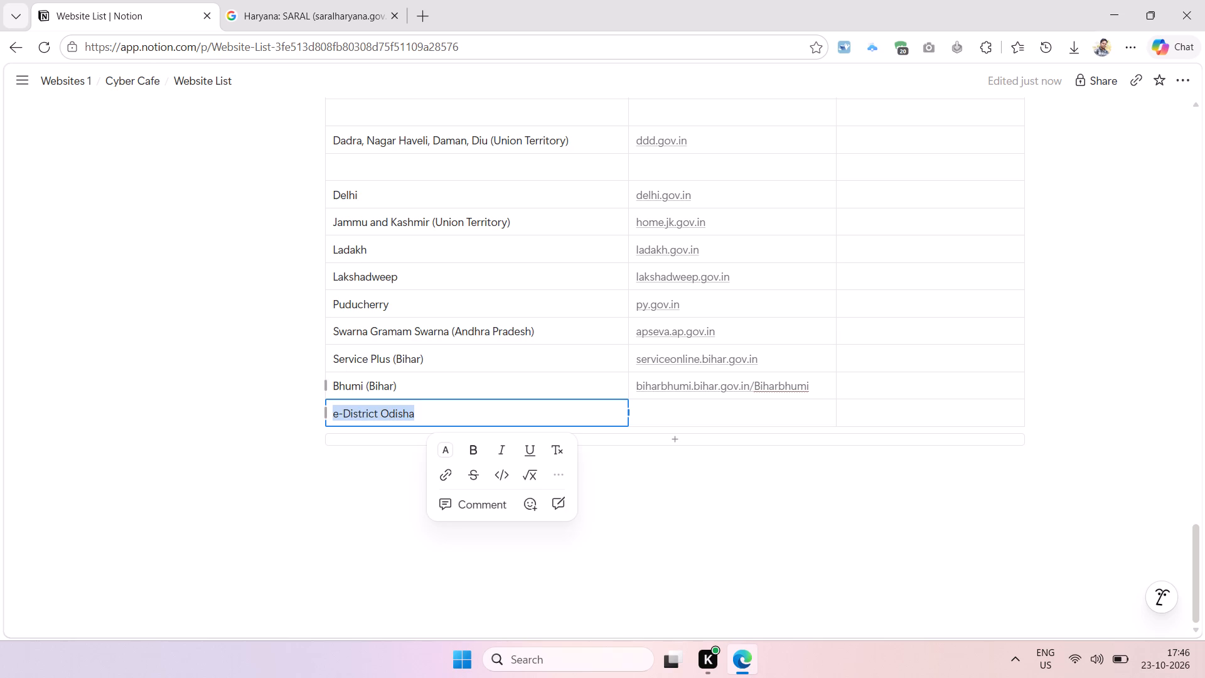
pyautogui.hotkey('ctrl', 'c')
pyautogui.click(322, 2)
pyautogui.click(398, 100)
pyautogui.hotkey('ctrl', 'a')
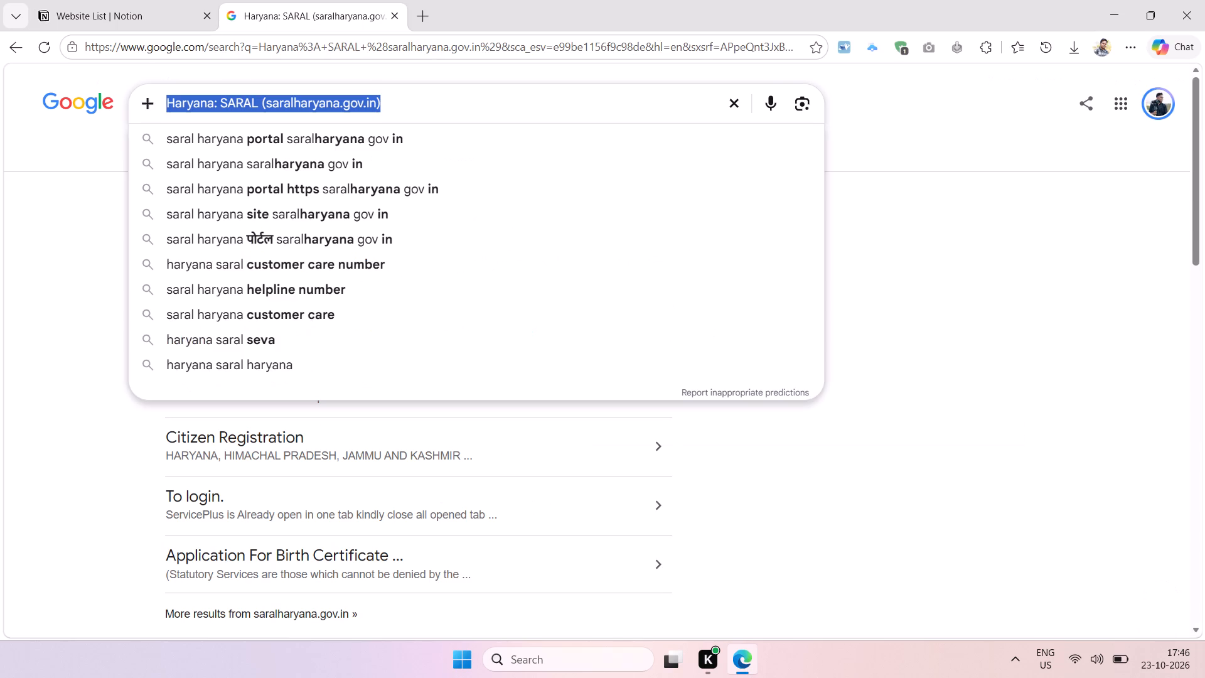
pyautogui.hotkey('ctrl', 'v')
pyautogui.press('Return')
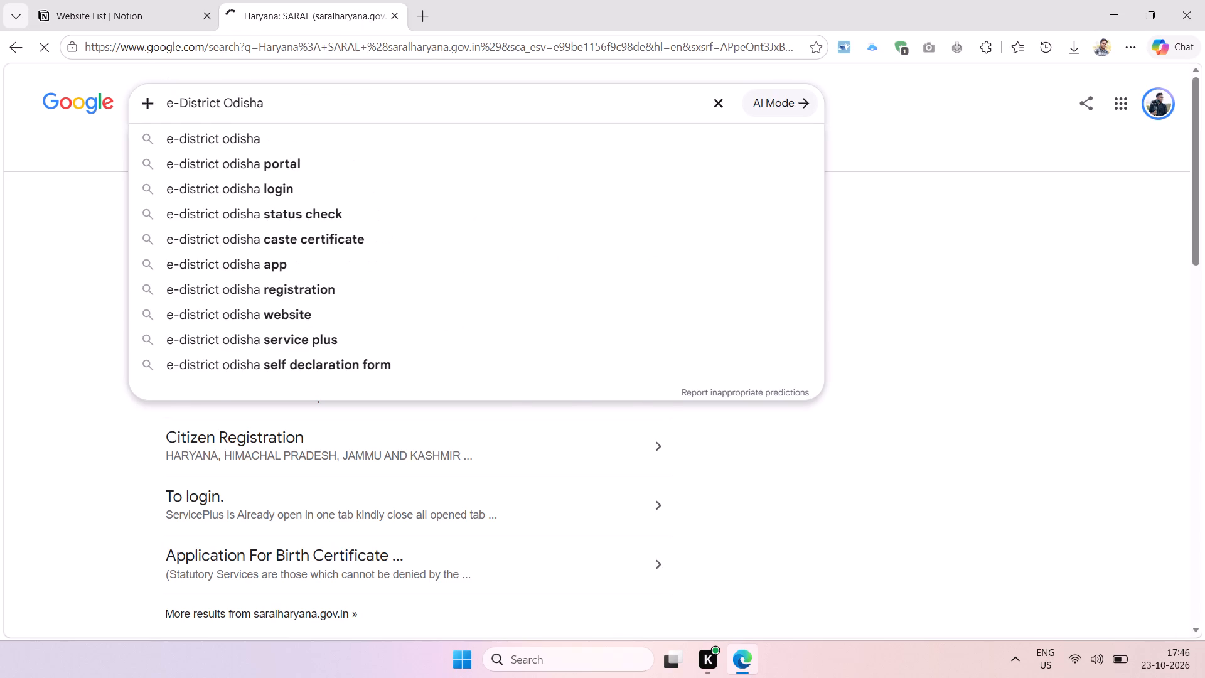
pyautogui.click(275, 234)
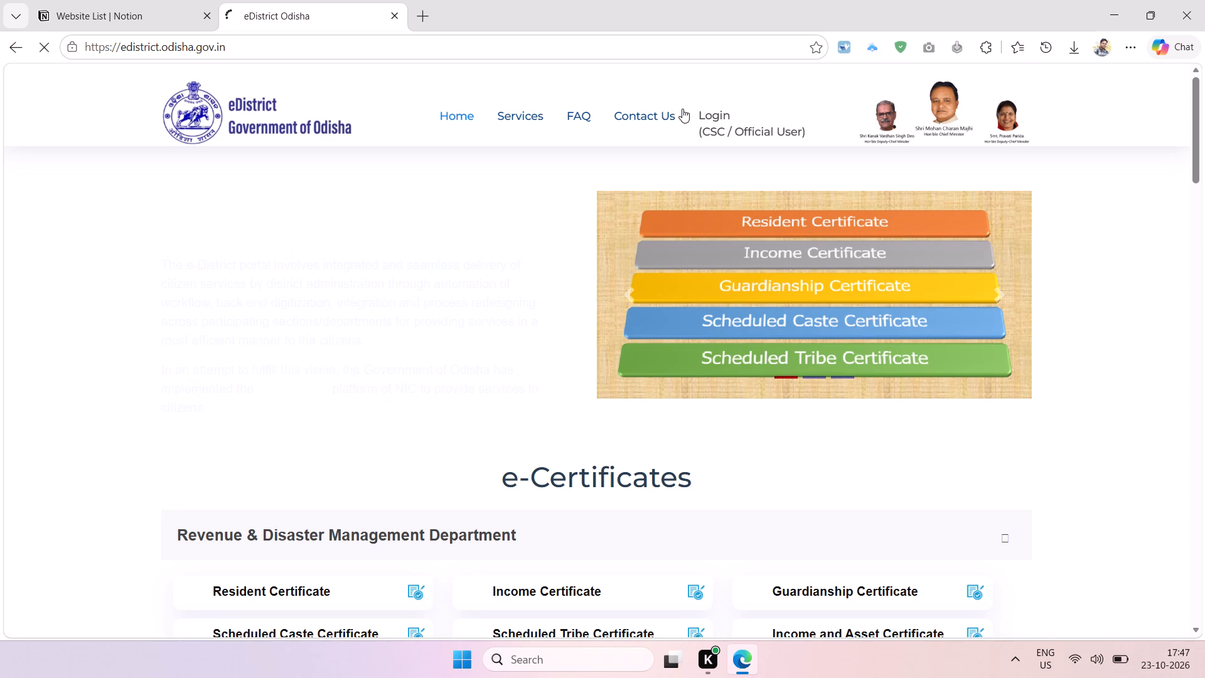
# Transfer the site's address edistrict.odisha.gov.in into the Website cell of the e-District Odisha row in Notion.
pyautogui.click(335, 45)
pyautogui.click(277, 47)
pyautogui.moveTo(276, 49); pyautogui.dragTo(229, 58)
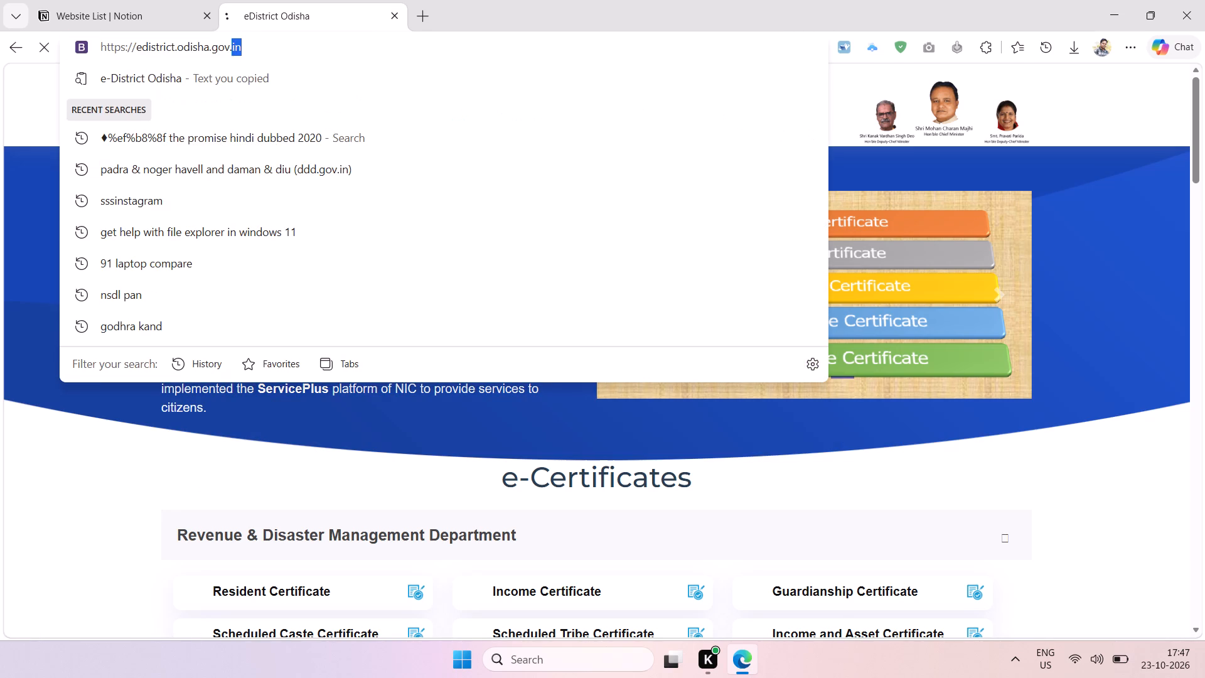
pyautogui.moveTo(229, 58); pyautogui.dragTo(153, 59)
pyautogui.hotkey('ctrl', 'x')
pyautogui.click(139, 1)
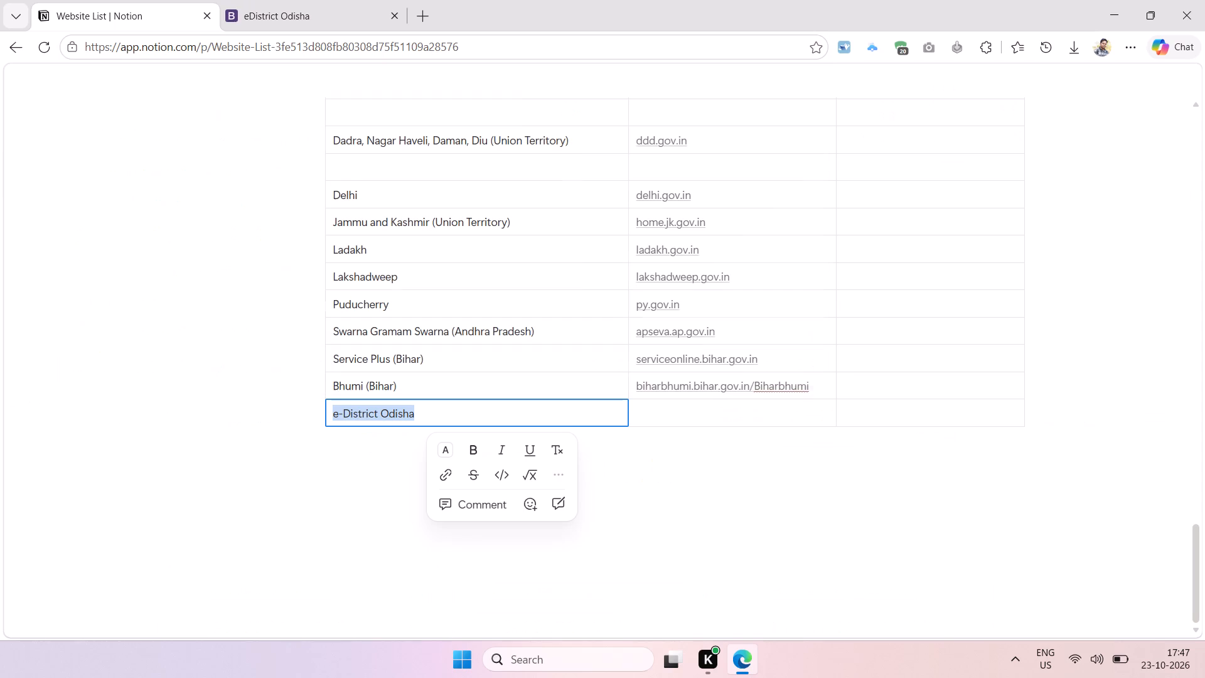
pyautogui.click(670, 416)
pyautogui.hotkey('ctrl', 'v')
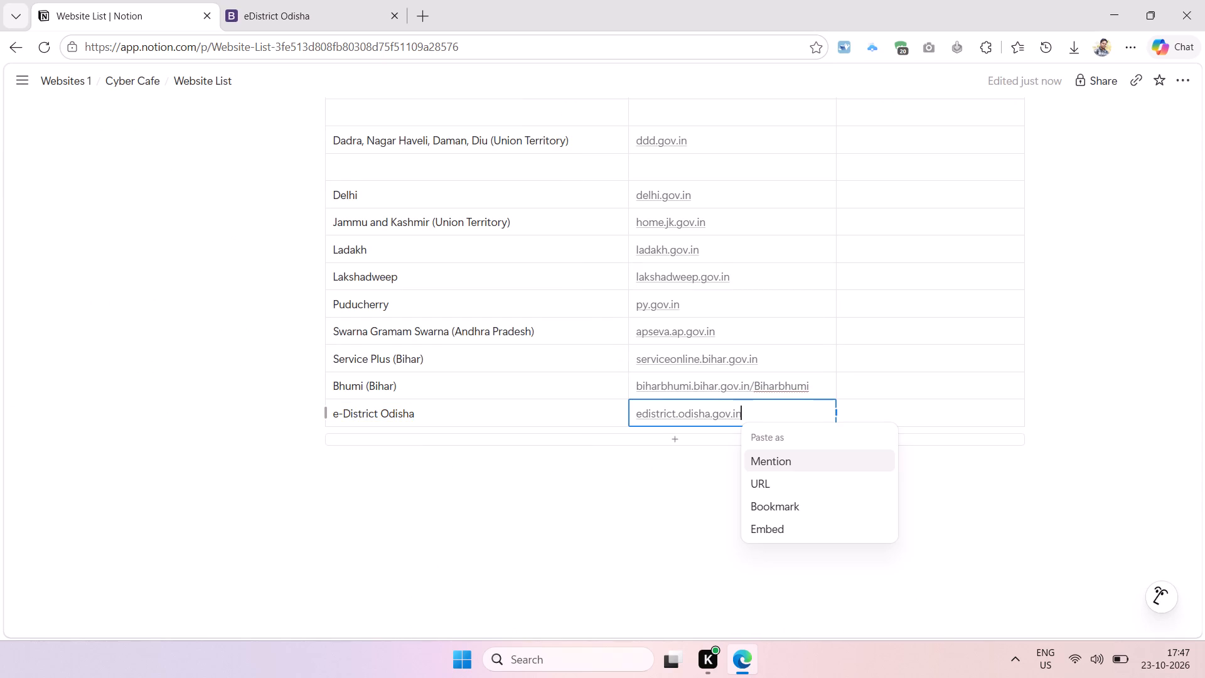
# Take the eDistrict Odisha tab back to Google and return to the Notion Website List.
pyautogui.click(373, 14)
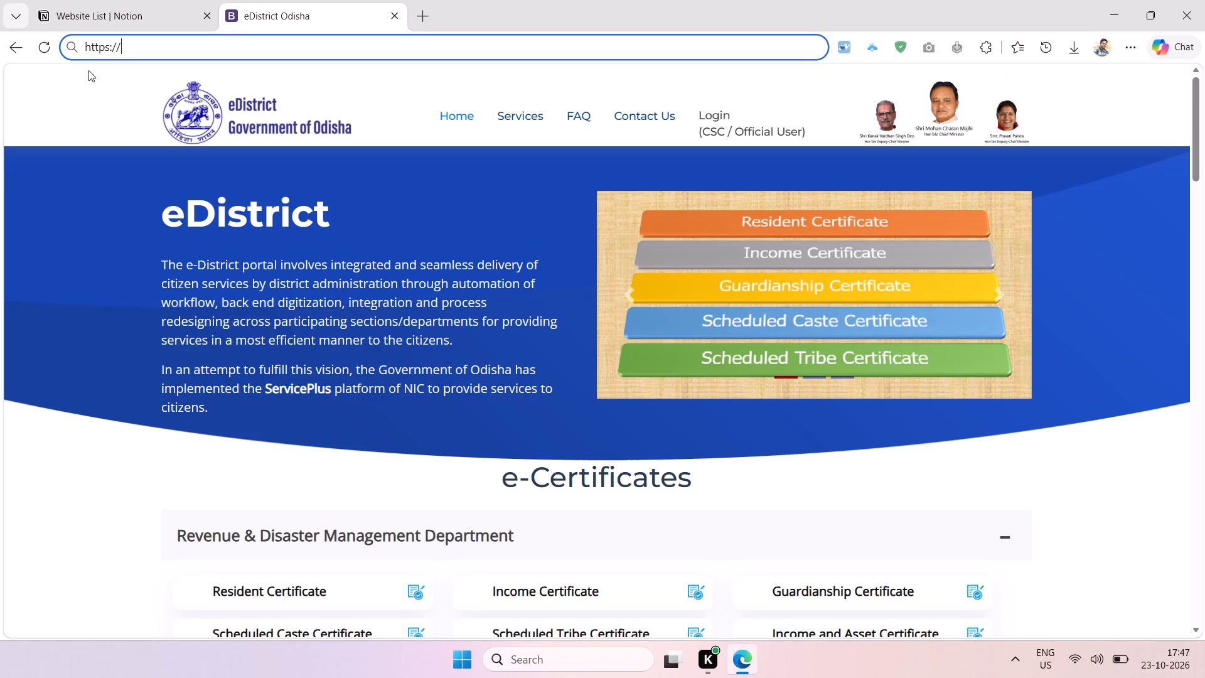
pyautogui.click(9, 48)
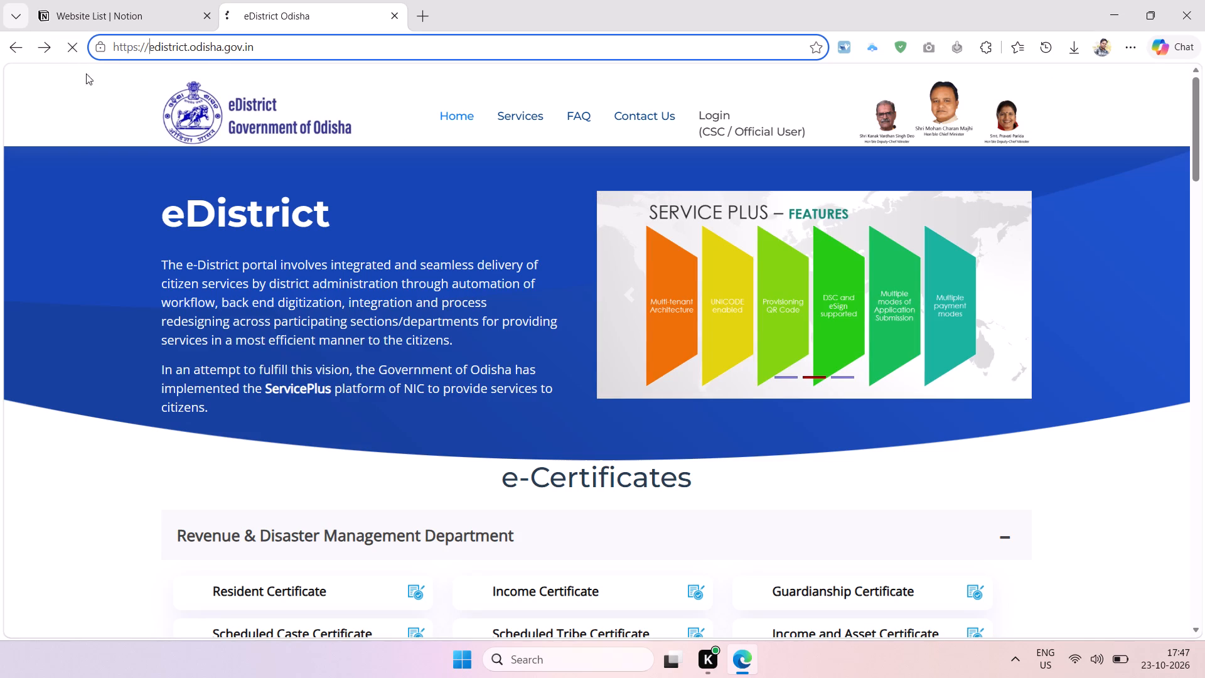
pyautogui.click(18, 46)
pyautogui.click(104, 97)
pyautogui.click(159, 21)
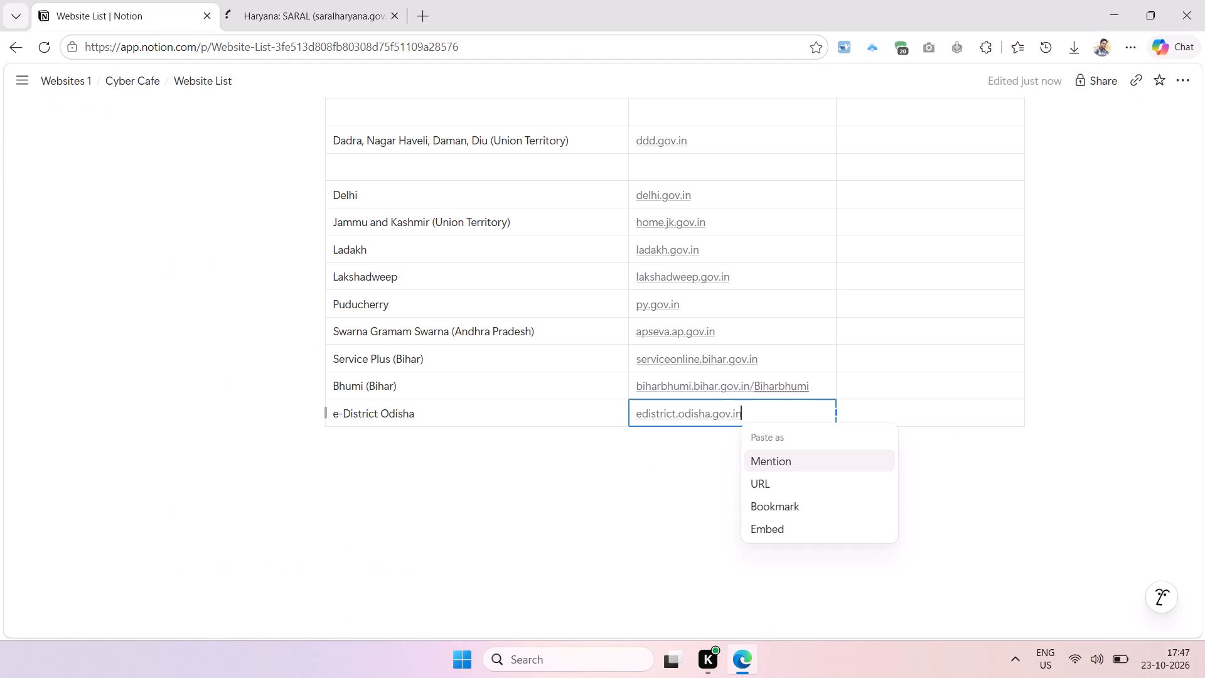
# Dismiss the paste options, add an empty row below e-District Odisha, and save the page.
pyautogui.scroll(15, 501, 244)
pyautogui.scroll(1, 842, 261)
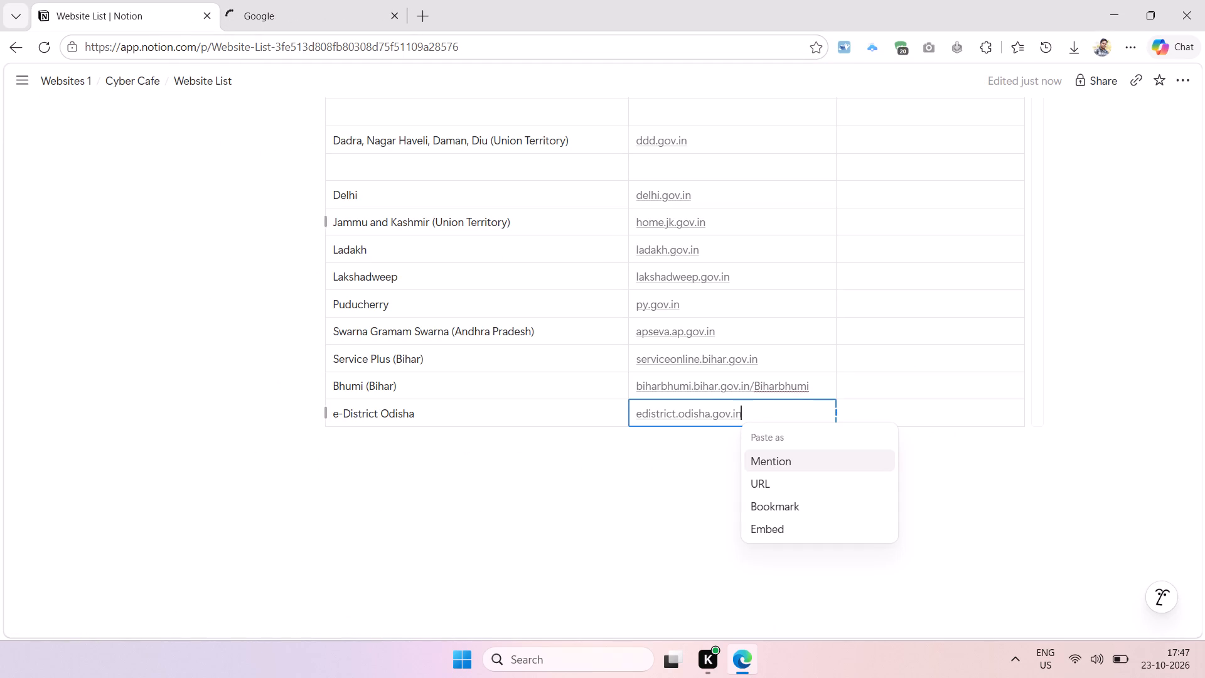
pyautogui.scroll(1, 981, 216)
pyautogui.click(987, 434)
pyautogui.scroll(8, 944, 429)
pyautogui.click(992, 527)
pyautogui.scroll(4, 884, 338)
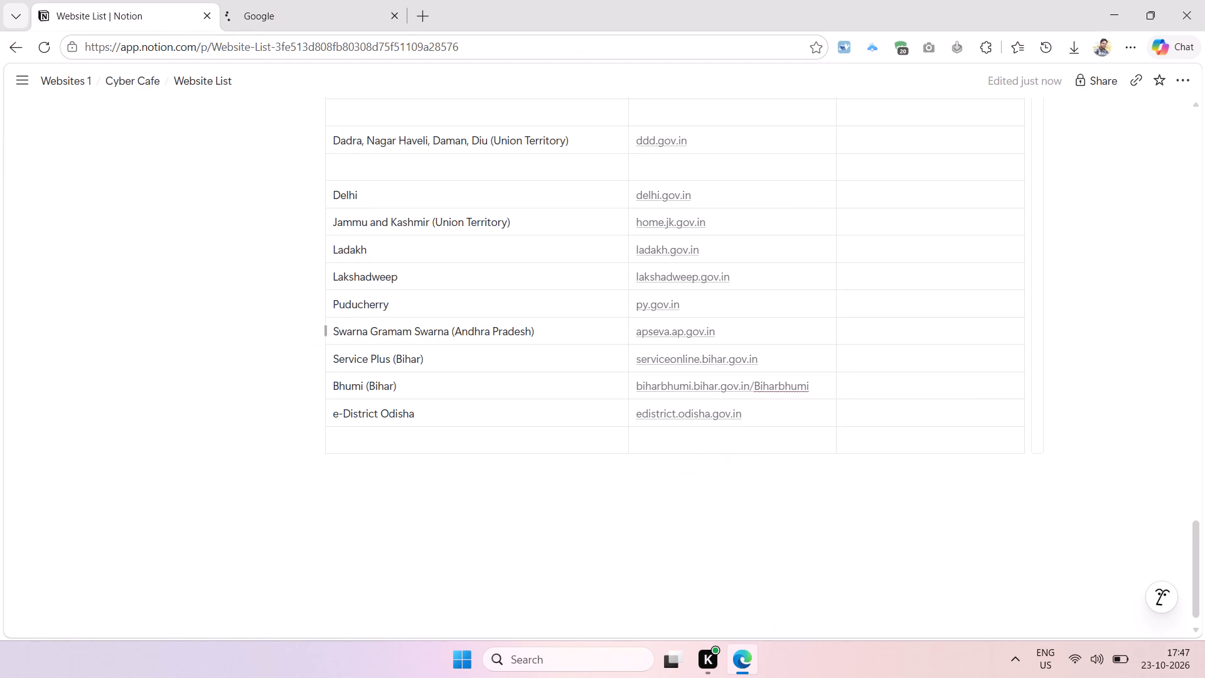
pyautogui.scroll(11, 862, 329)
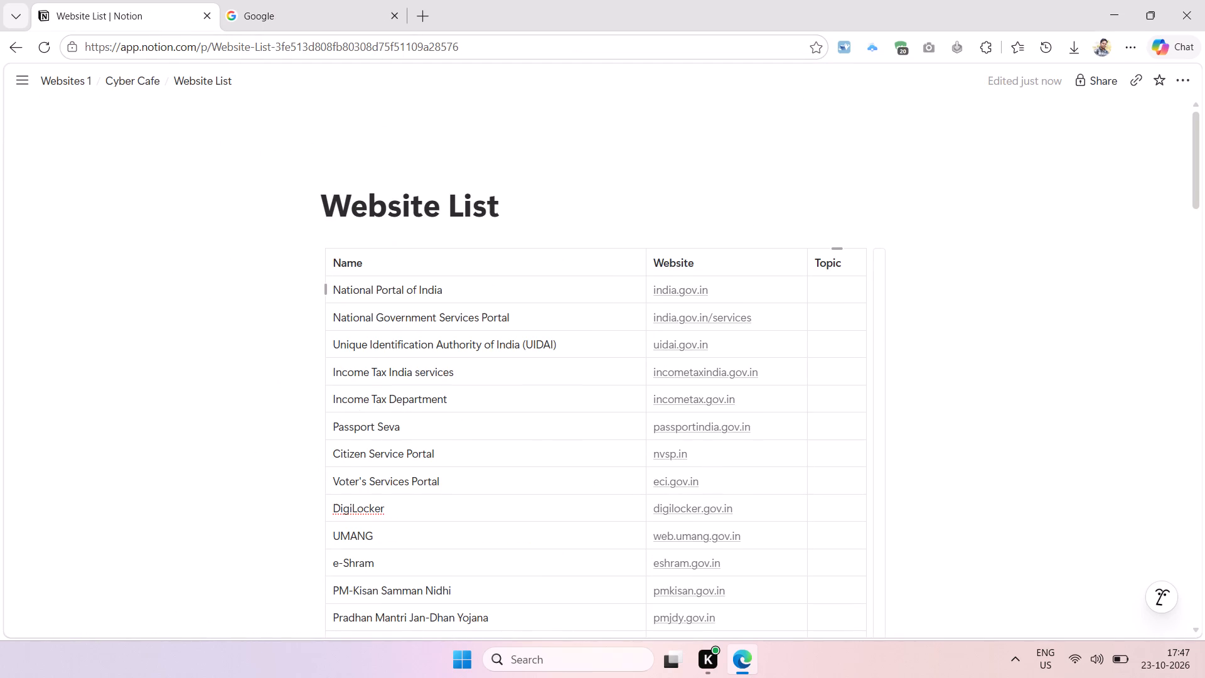
pyautogui.hotkey('ctrl', 's')
# Replace the first table's Name header with "India Service", make it bold, and save the page.
pyautogui.scroll(-1, 538, 218)
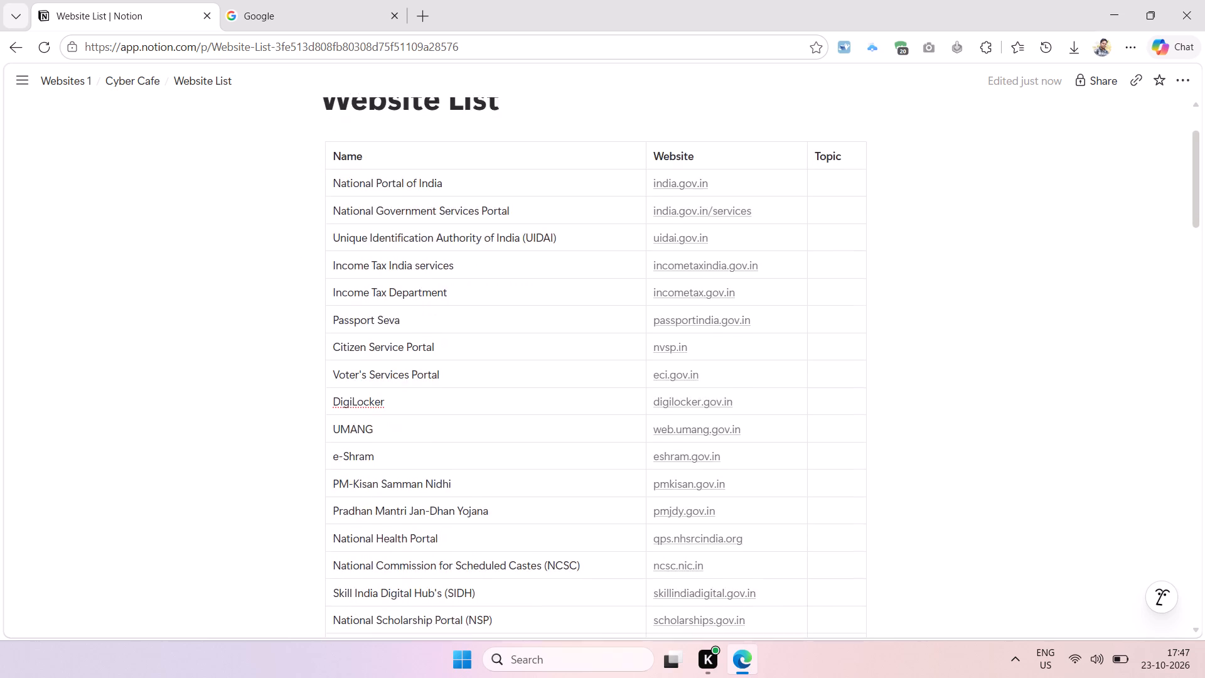
pyautogui.scroll(-1, 538, 218)
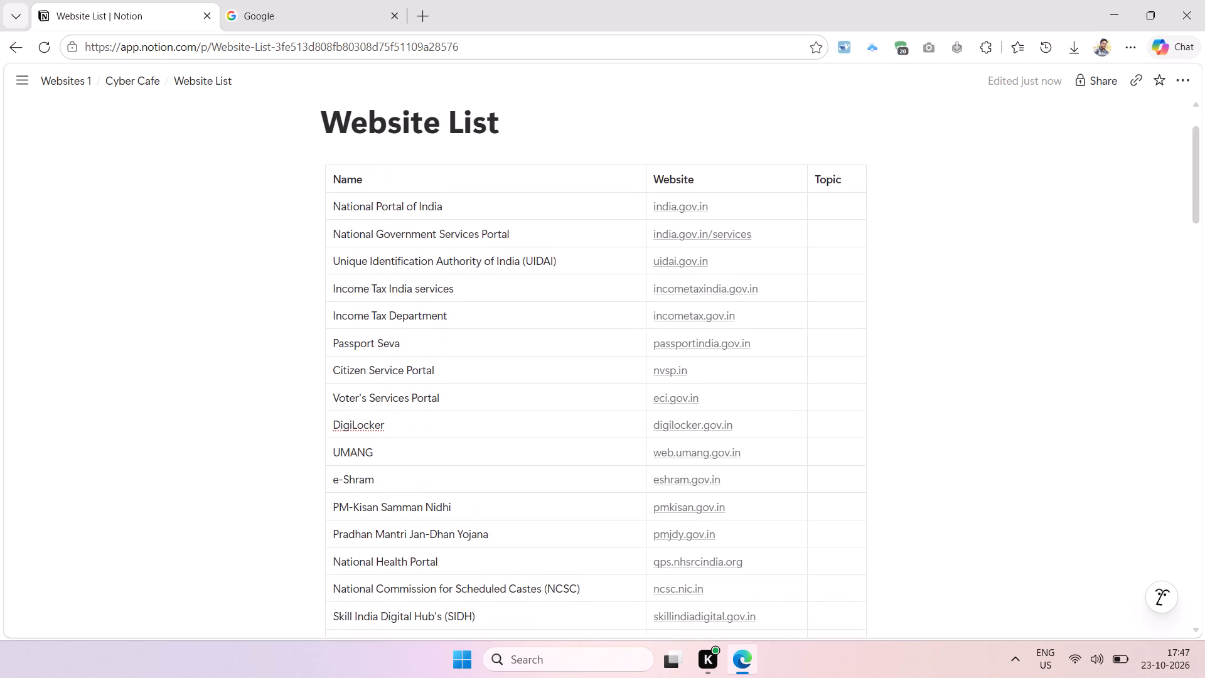
pyautogui.scroll(-2, 538, 218)
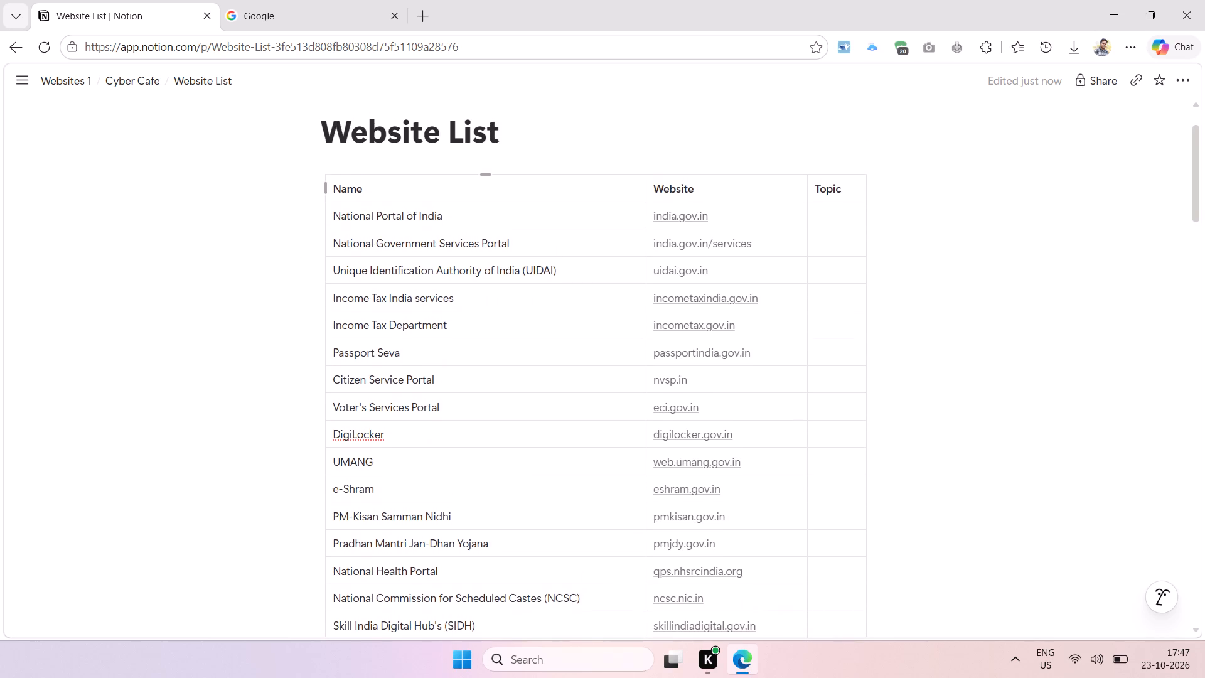
pyautogui.scroll(-1, 426, 194)
pyautogui.click(425, 193)
pyautogui.hotkey('ctrl', 'a')
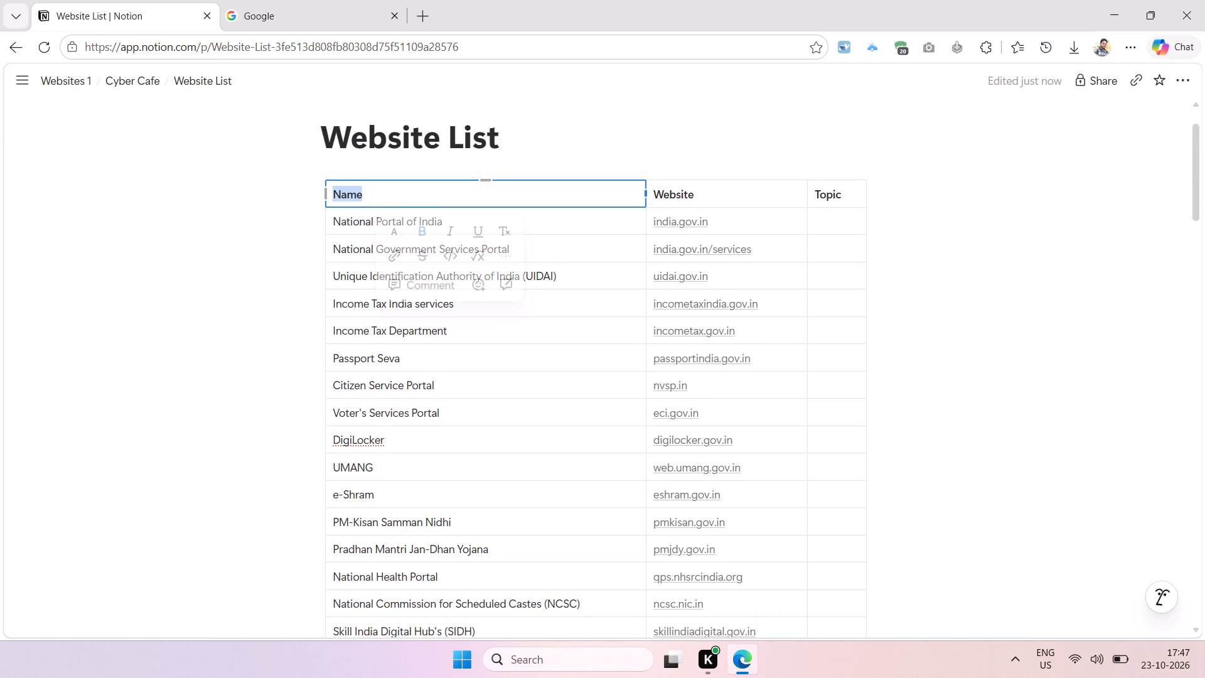
pyautogui.write('In')
pyautogui.write('dia')
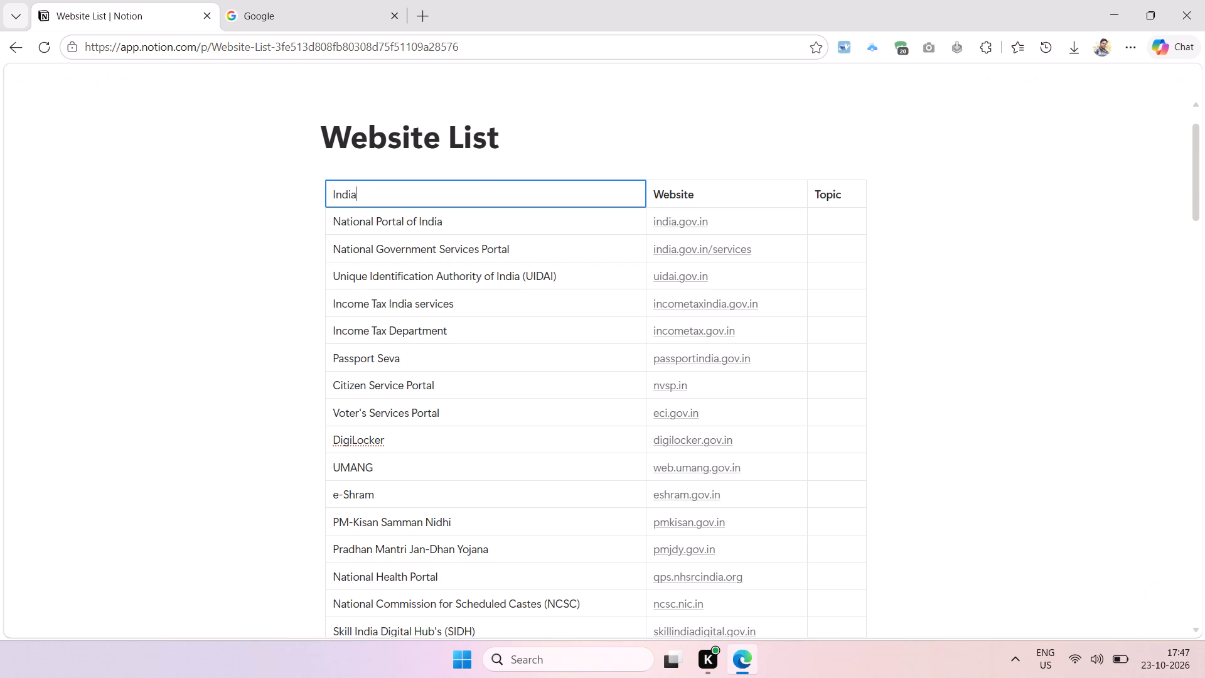
pyautogui.hotkey('ctrl', 'a')
pyautogui.write('India')
pyautogui.press('space')
pyautogui.write('Service')
pyautogui.hotkey('ctrl', 'a')
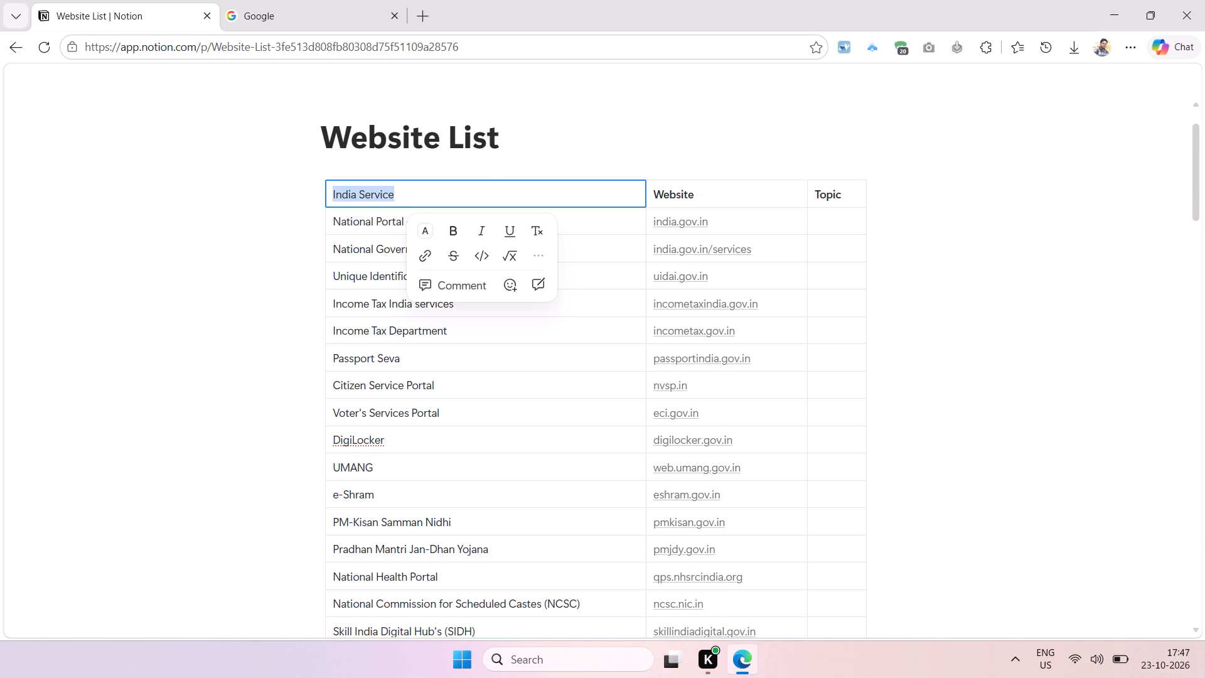
pyautogui.hotkey('ctrl', 'b')
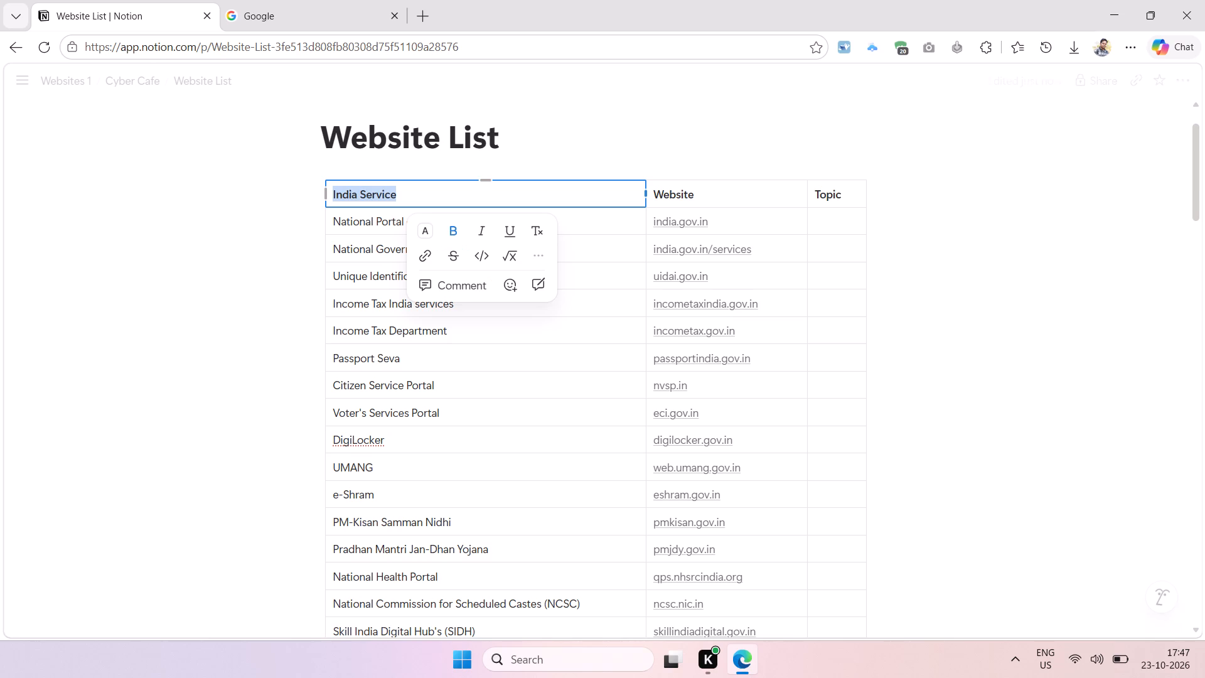
pyautogui.click(478, 187)
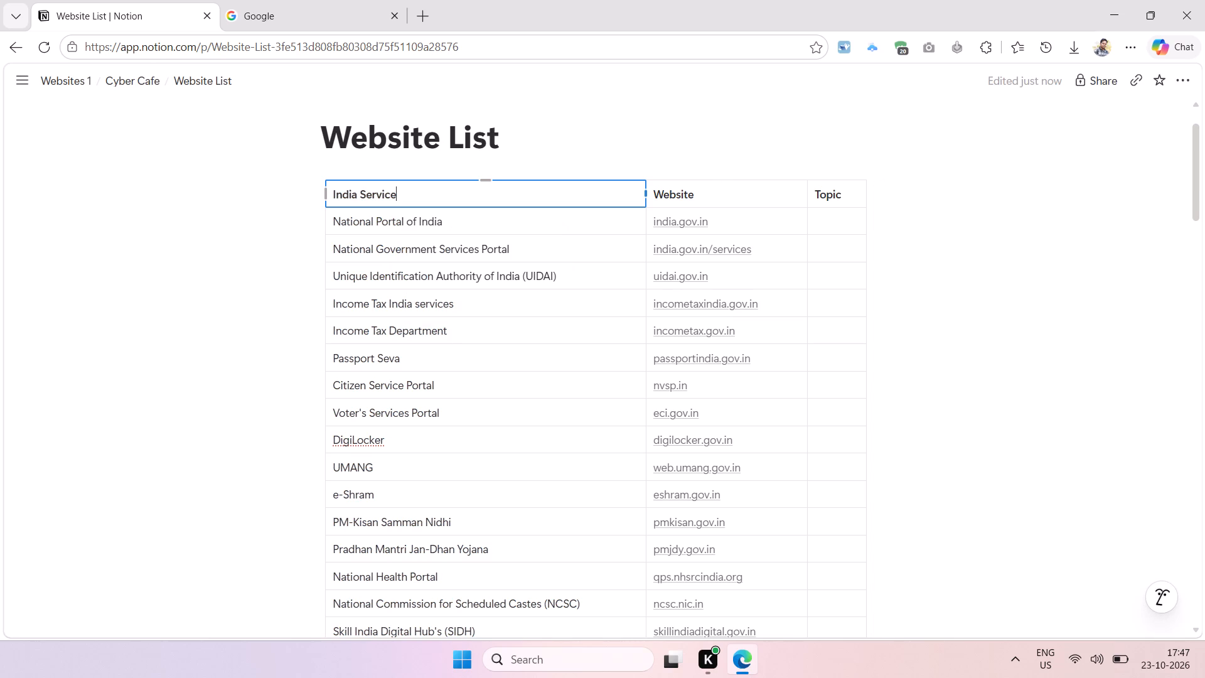
pyautogui.hotkey('ctrl', 's')
# Review the national service entries and the State Portal Name table with their website addresses.
pyautogui.scroll(-5, 478, 187)
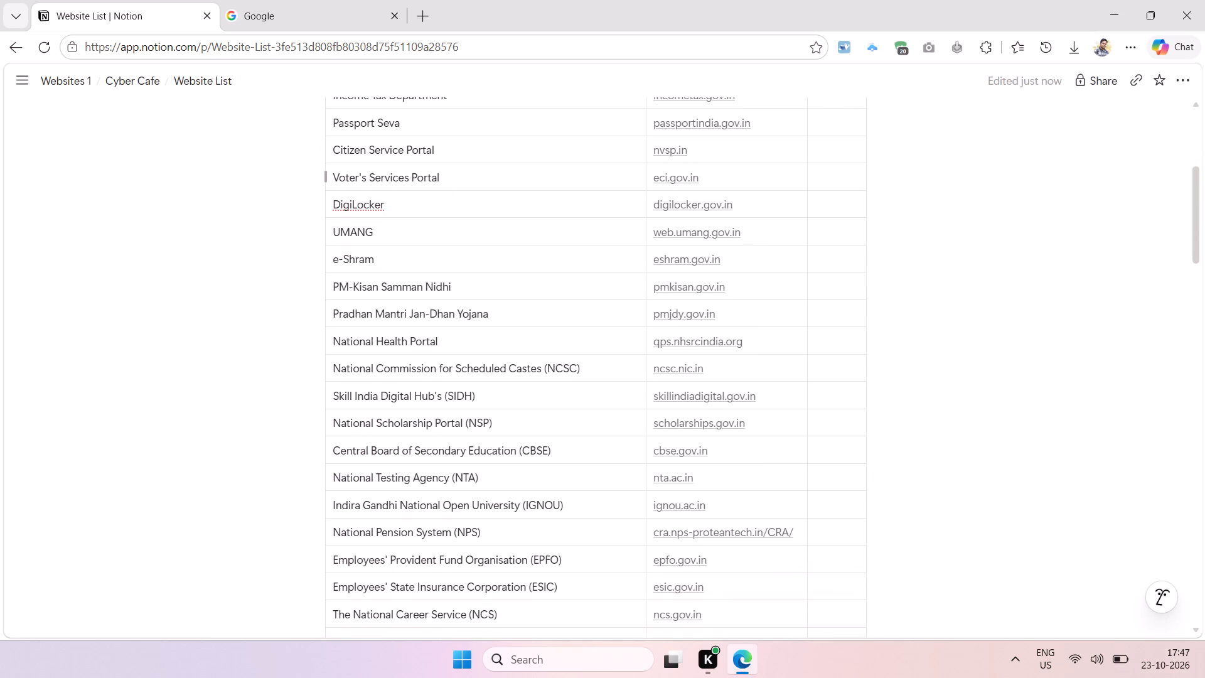
pyautogui.scroll(-5, 478, 187)
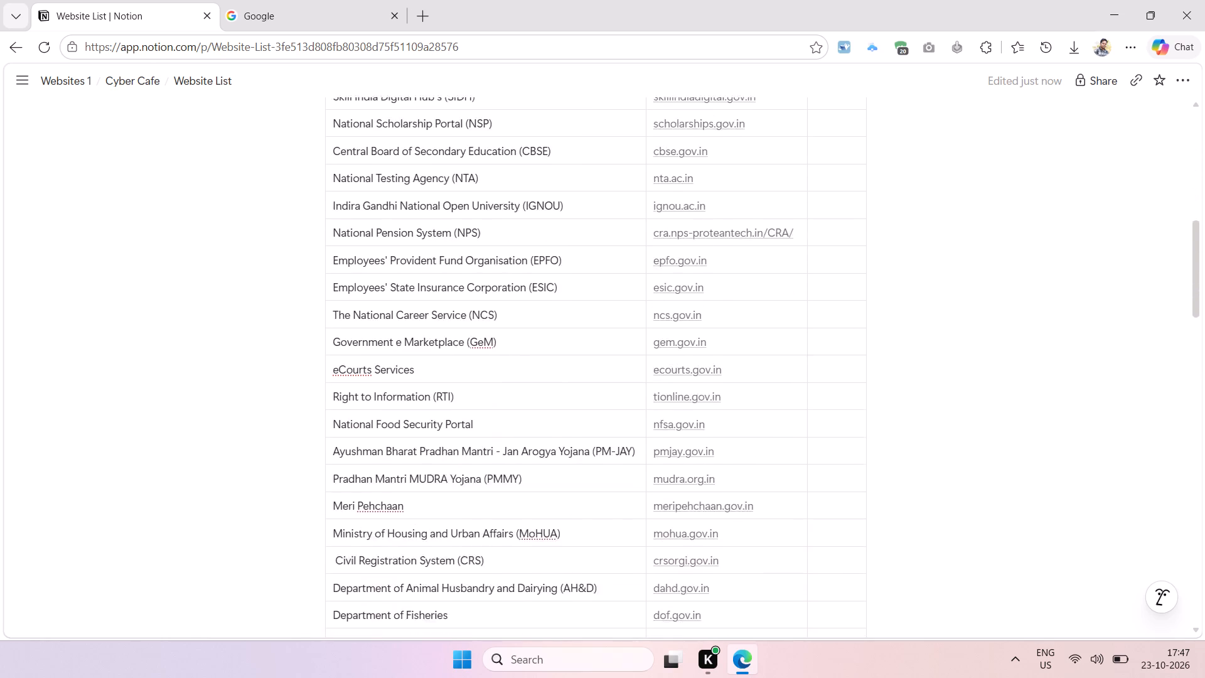
pyautogui.scroll(-5, 478, 187)
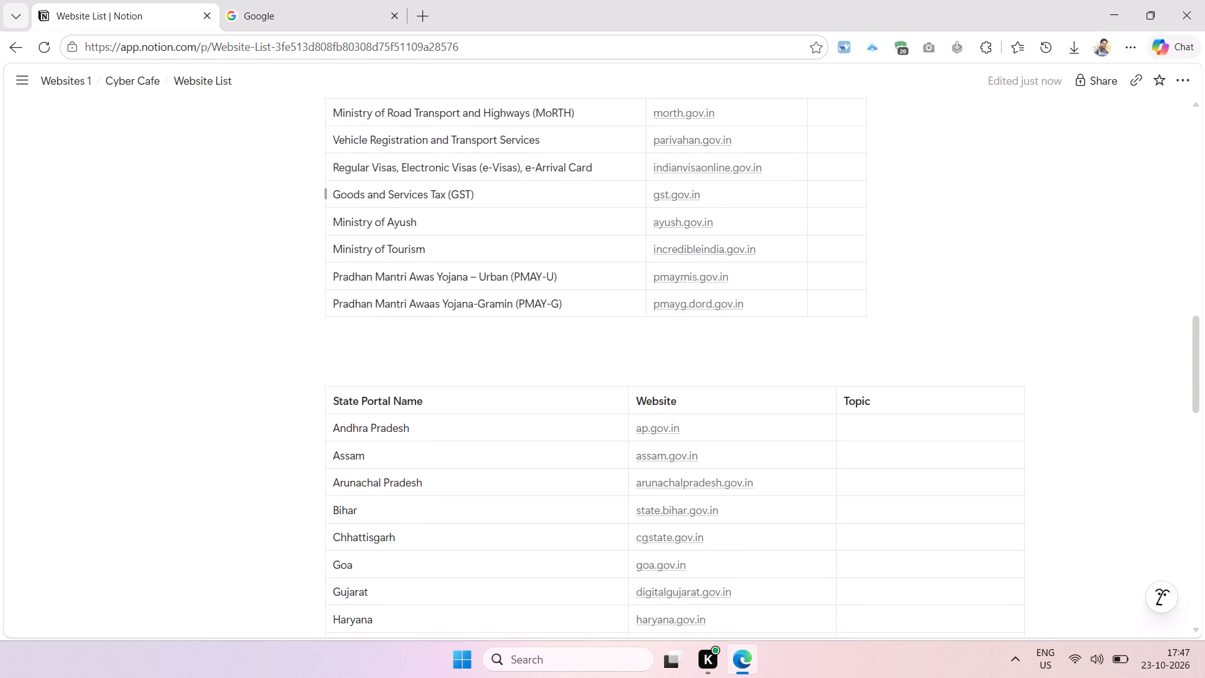
pyautogui.scroll(-3, 478, 187)
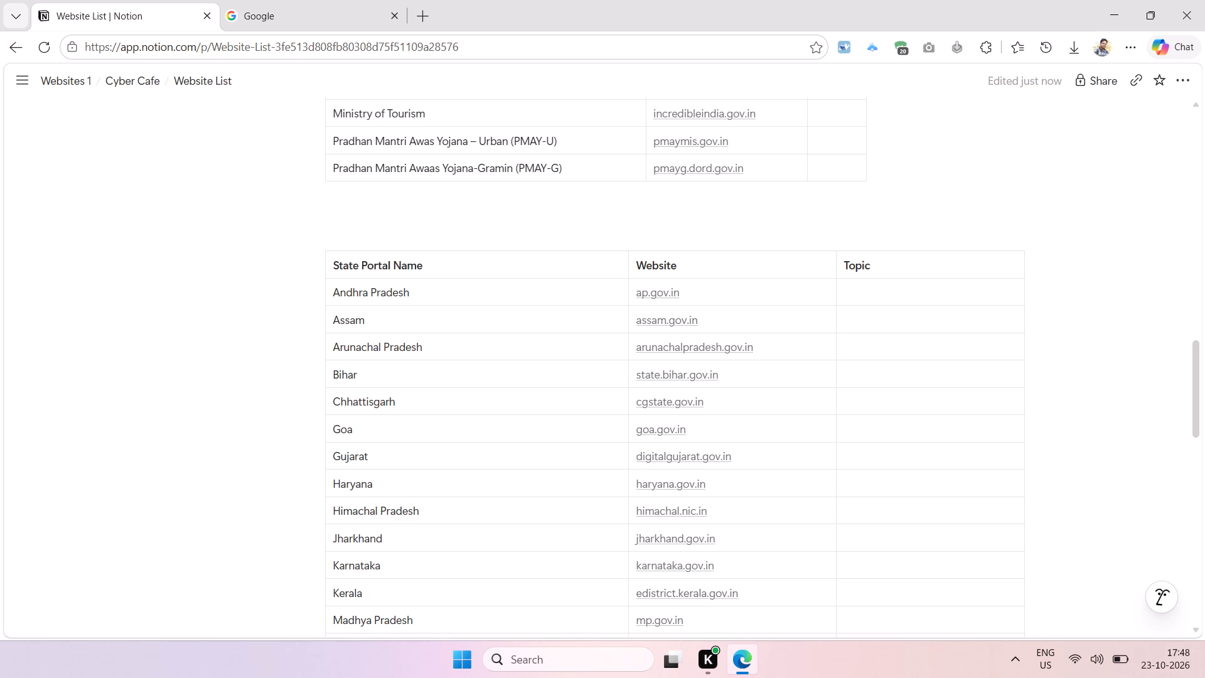
pyautogui.scroll(-4, 412, 289)
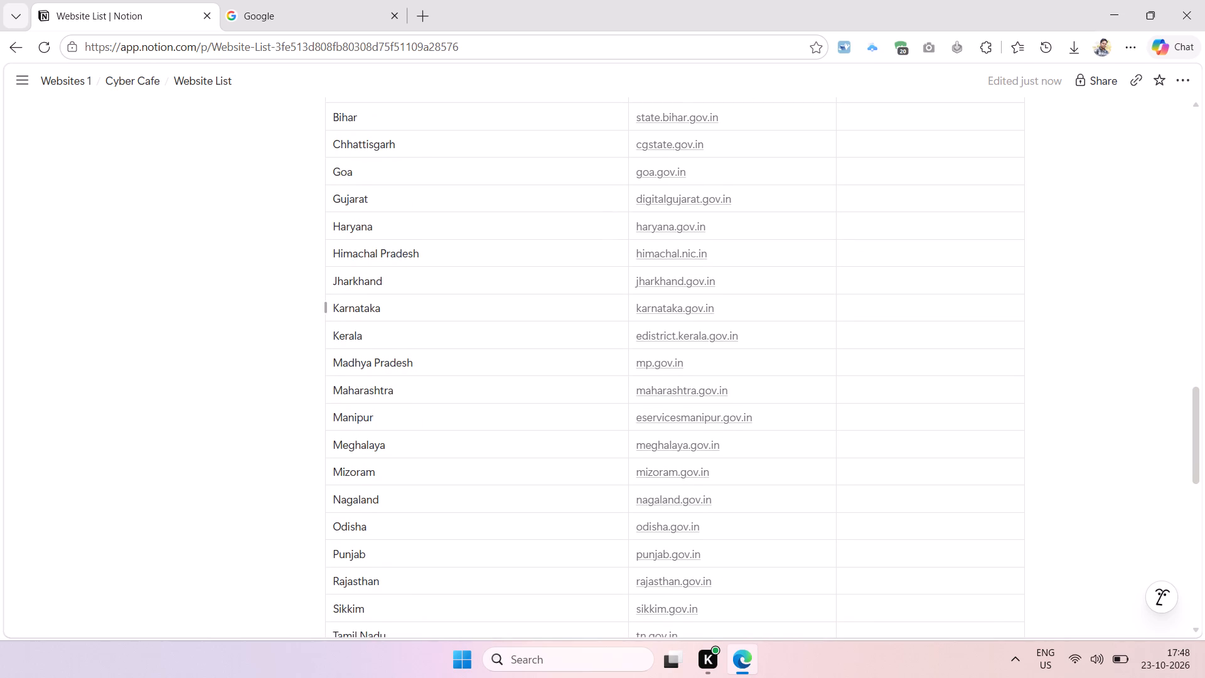
pyautogui.scroll(-3, 420, 321)
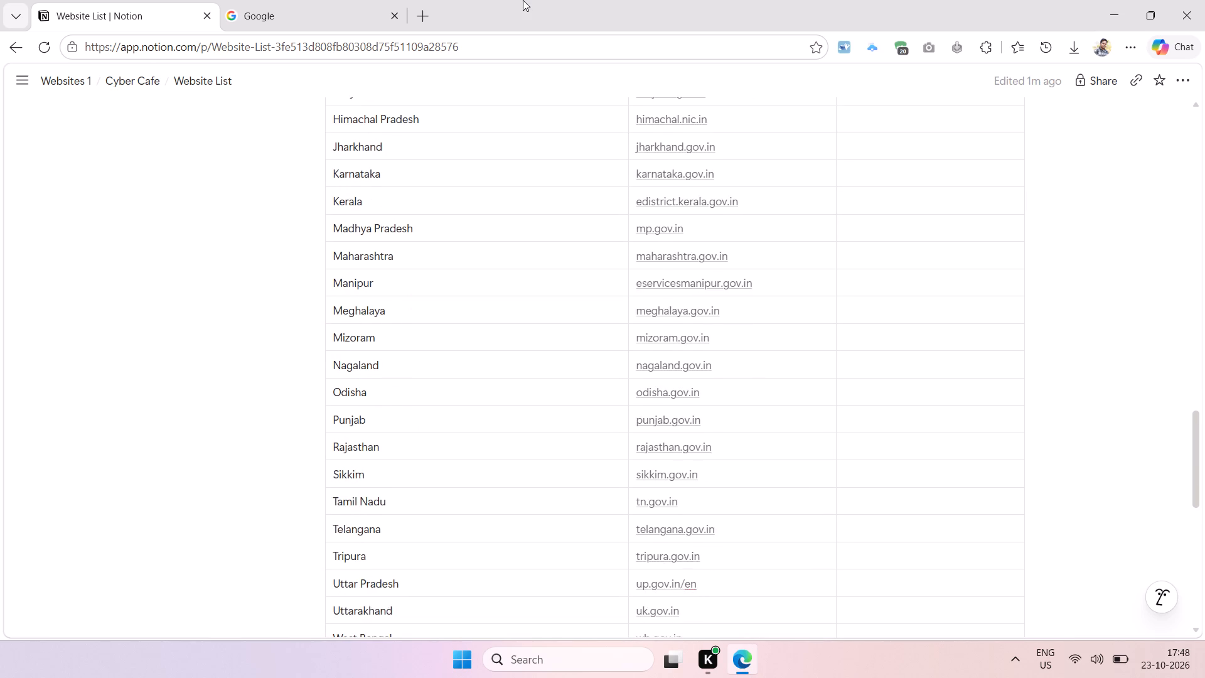
# Review the India Service and State Portal Name tables from start to end, and save the page.
pyautogui.scroll(-3, 518, 50)
pyautogui.scroll(11, 468, 243)
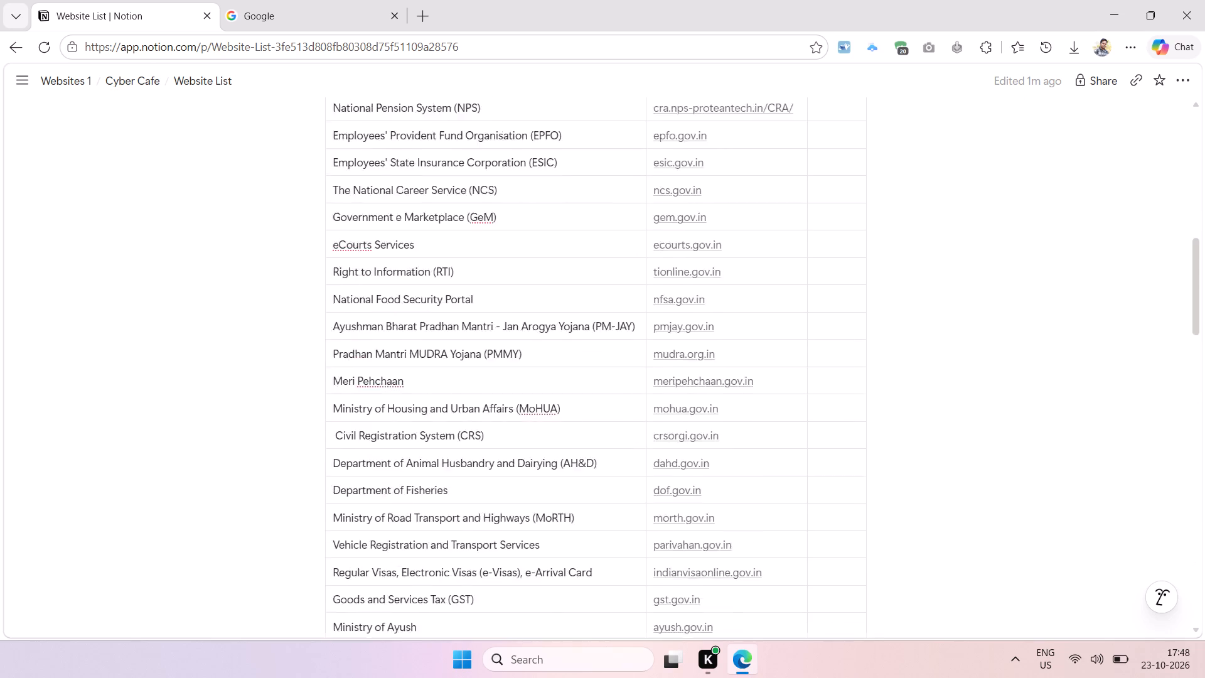
pyautogui.scroll(5, 483, 223)
pyautogui.scroll(-1, 561, 306)
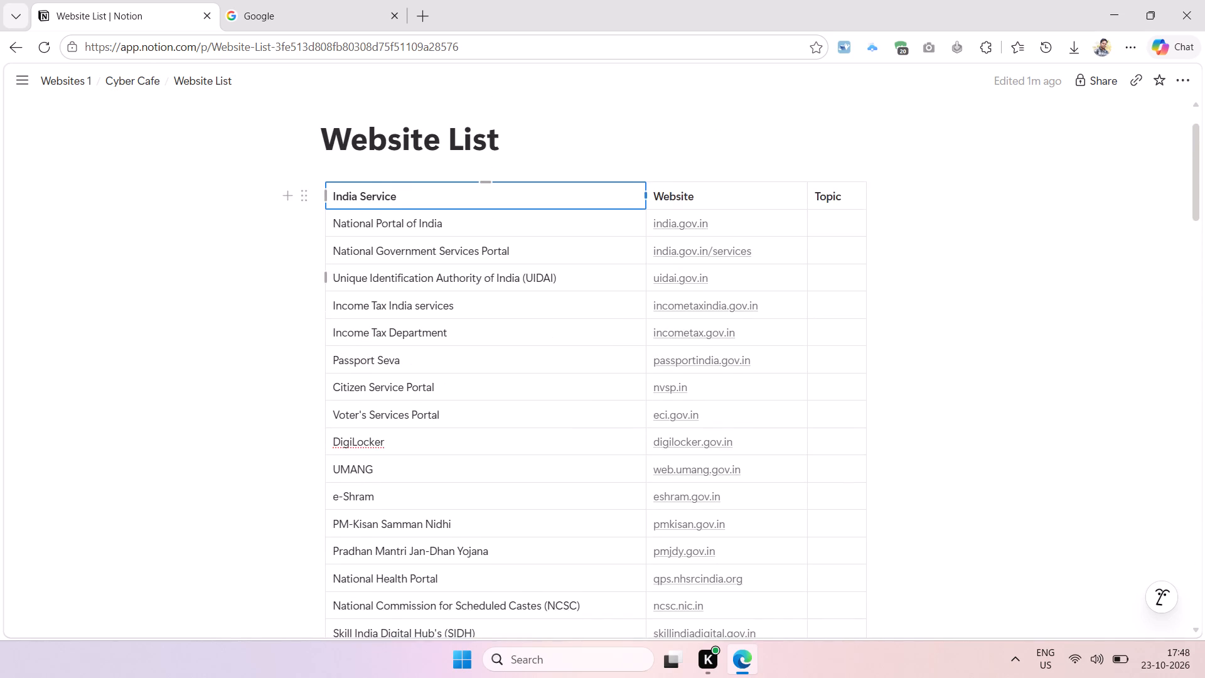
pyautogui.scroll(-1, 473, 290)
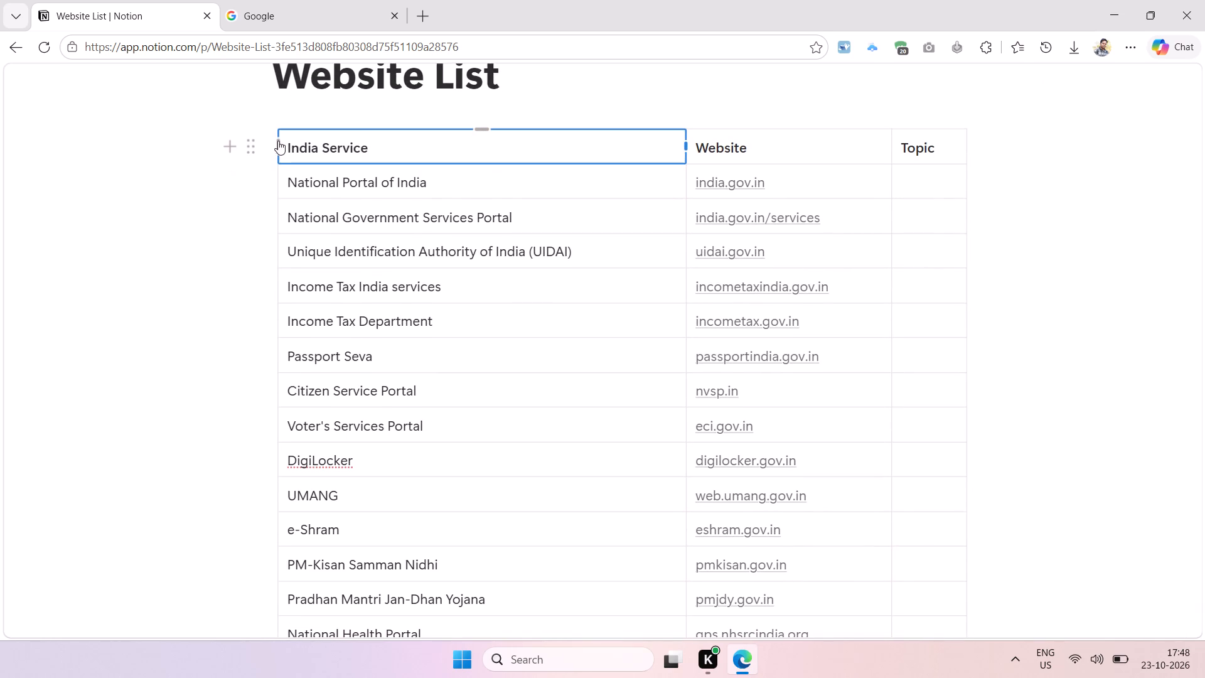
pyautogui.scroll(-9, 418, 237)
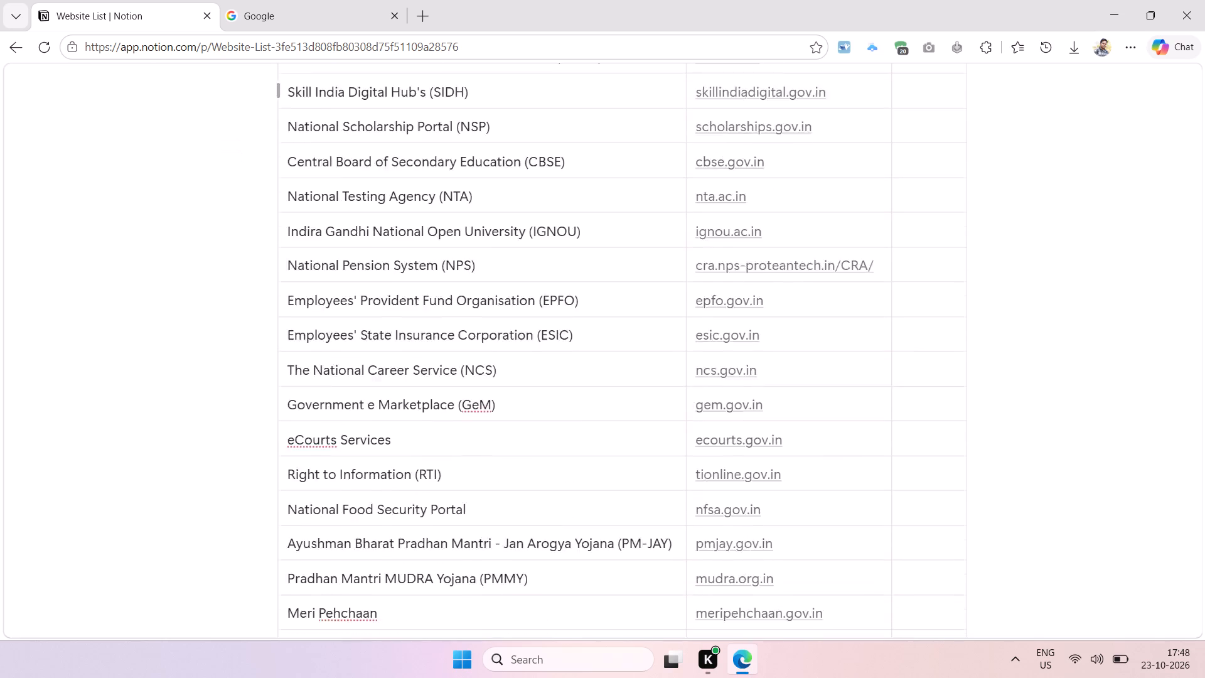
pyautogui.scroll(-4, 426, 273)
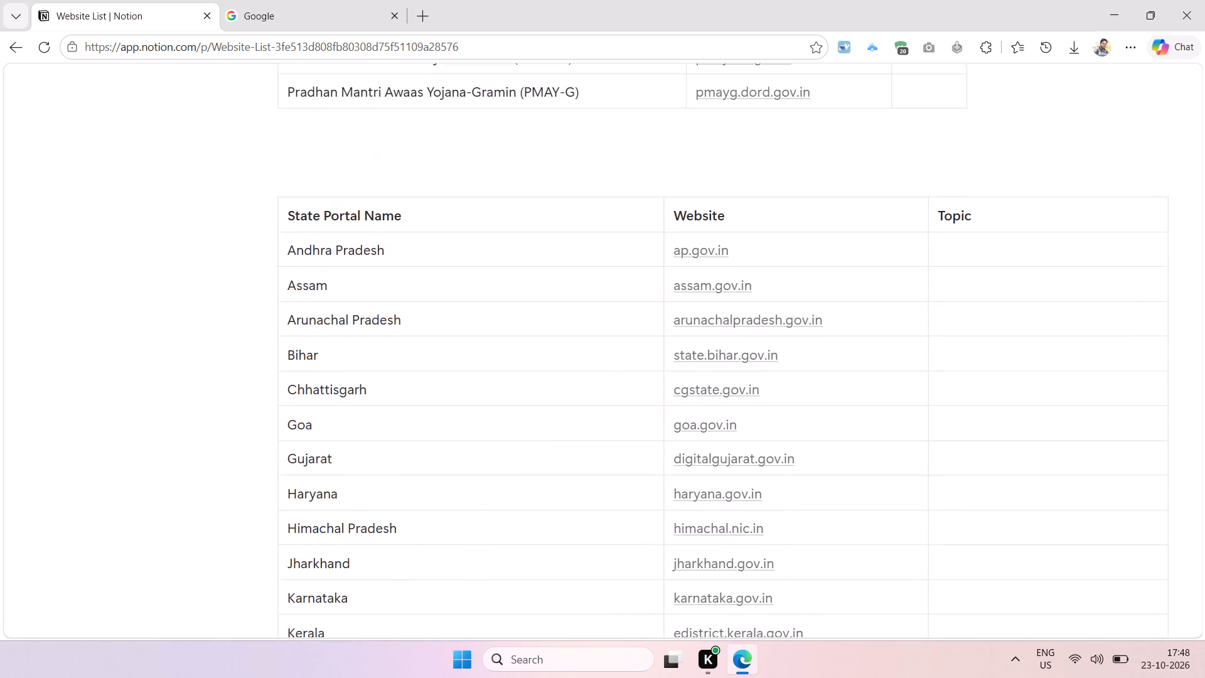
pyautogui.scroll(-4, 426, 273)
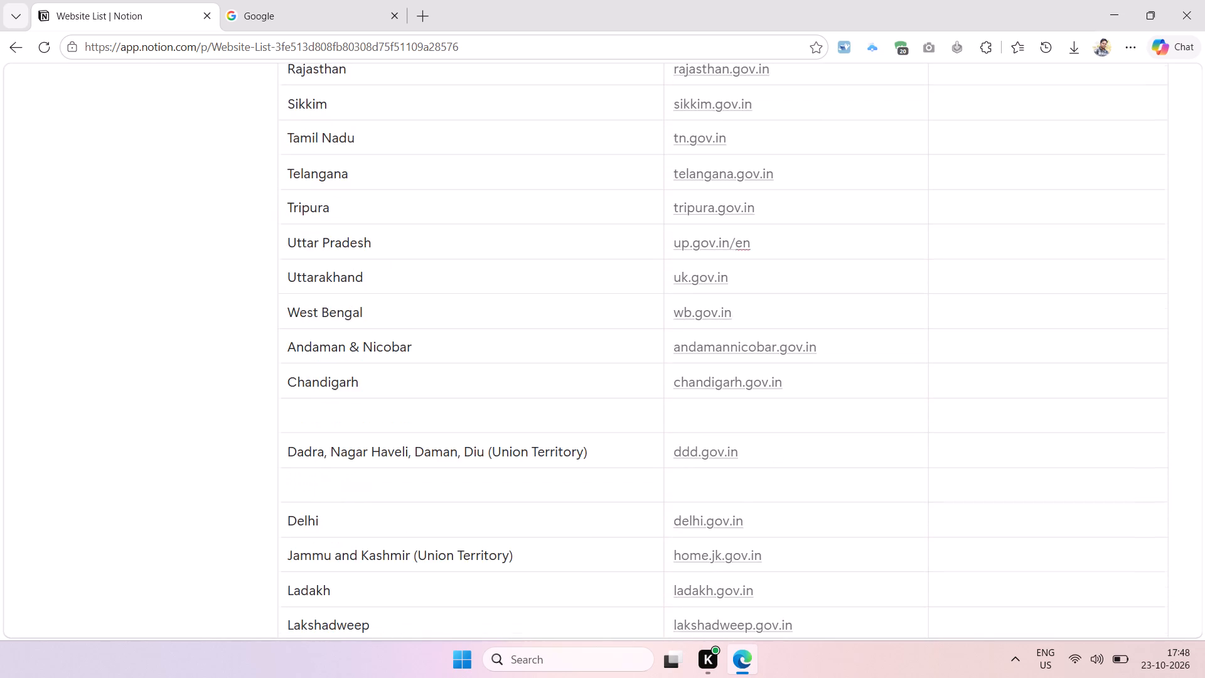
pyautogui.scroll(-4, 426, 269)
pyautogui.scroll(1, 331, 309)
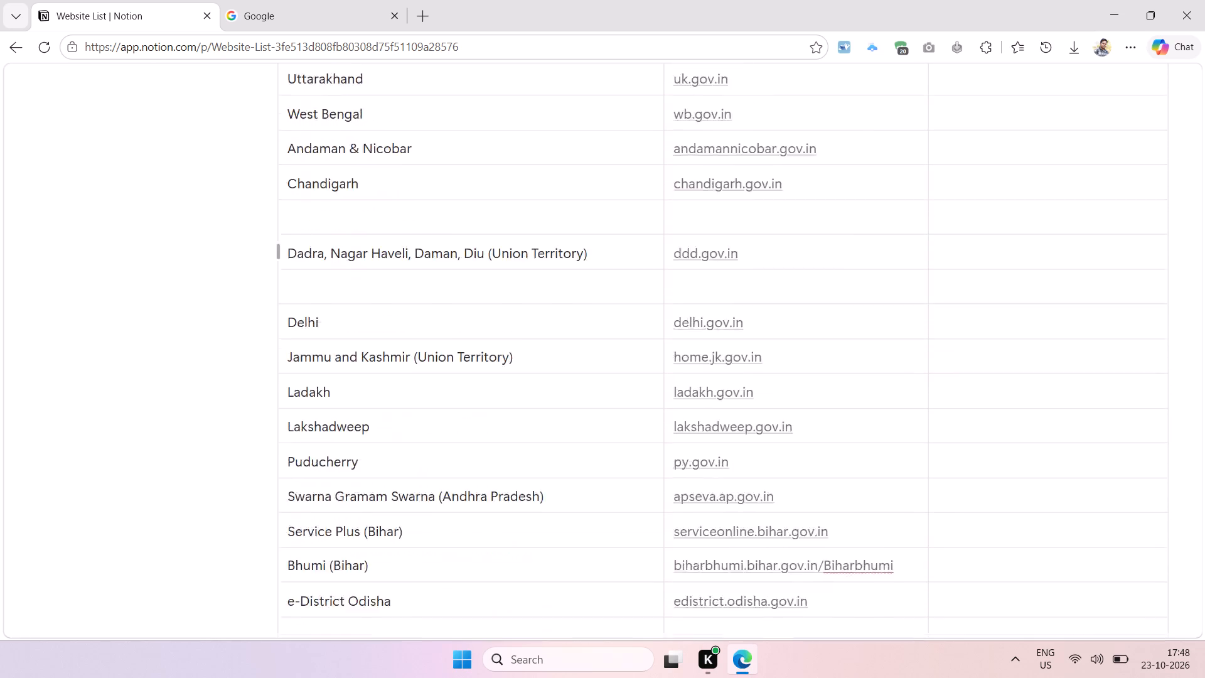
pyautogui.scroll(1, 331, 309)
pyautogui.scroll(1, 399, 208)
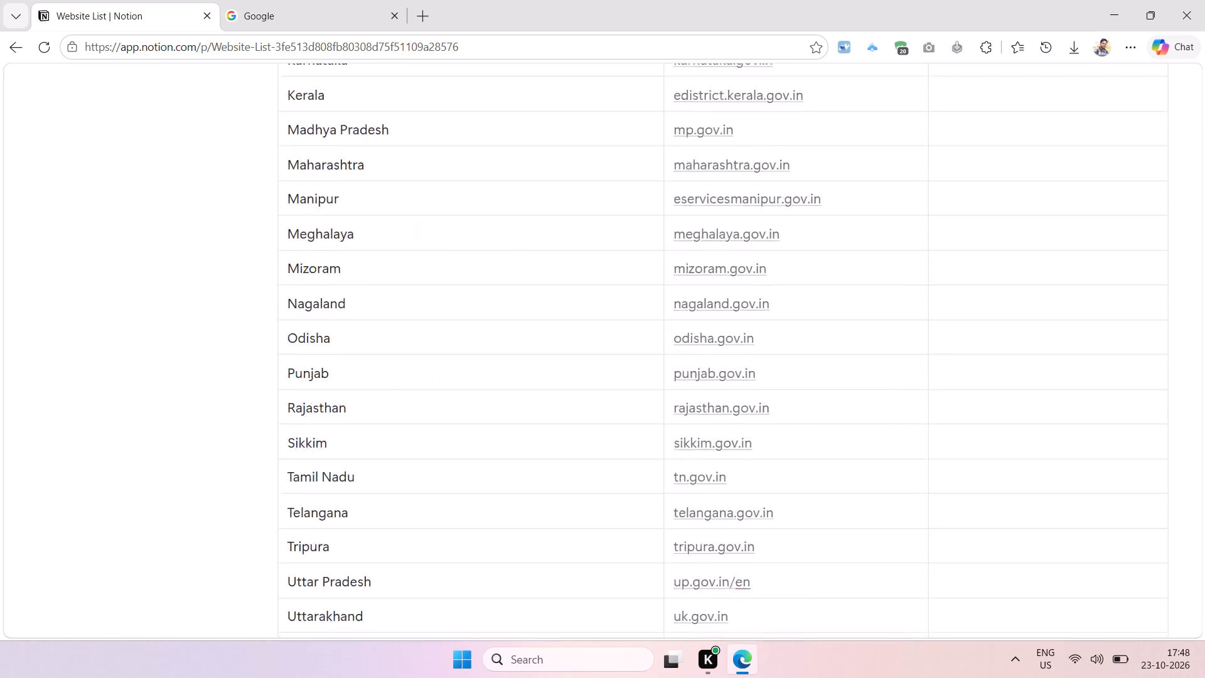
pyautogui.scroll(17, 424, 90)
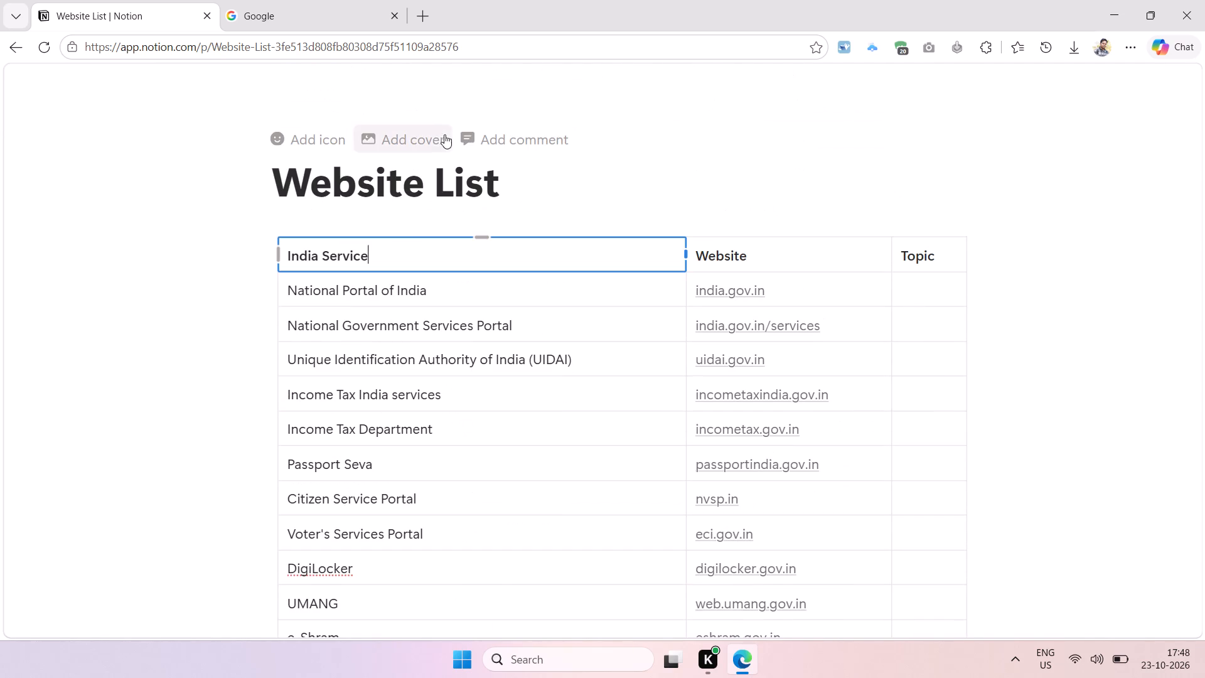
pyautogui.hotkey('ctrl', 's')
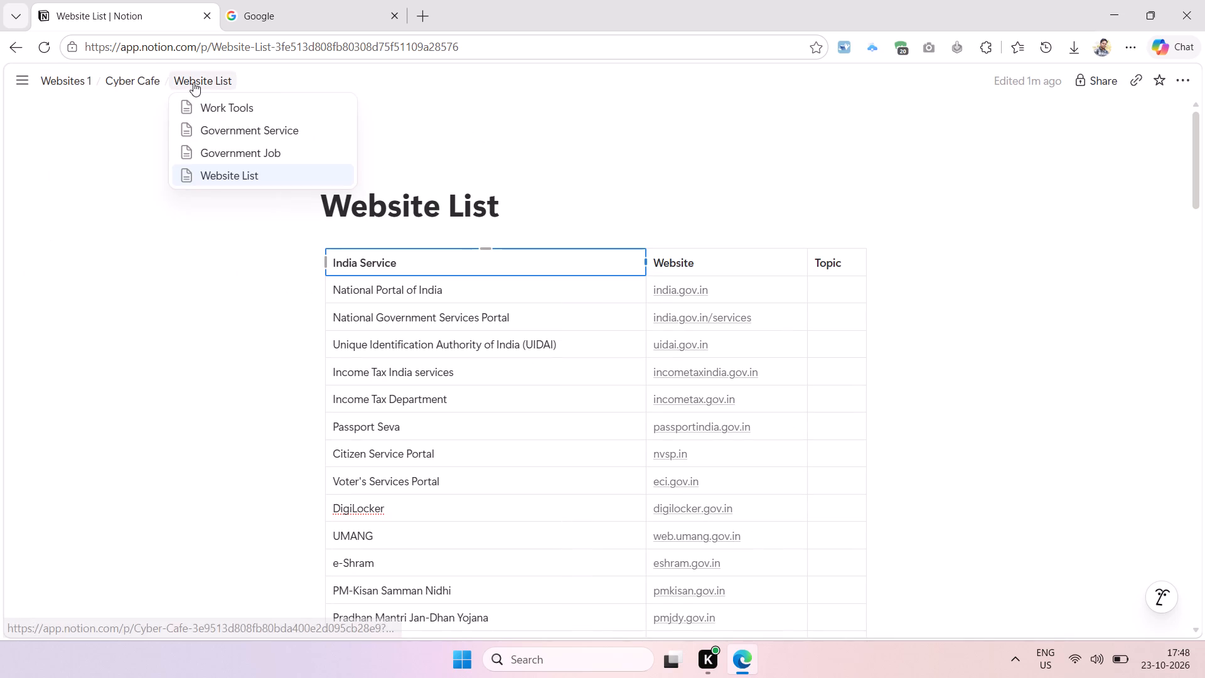
# Look through the Work Tools and Government Service pages under Cyber Cafe.
pyautogui.click(193, 82)
pyautogui.click(136, 83)
pyautogui.click(136, 83)
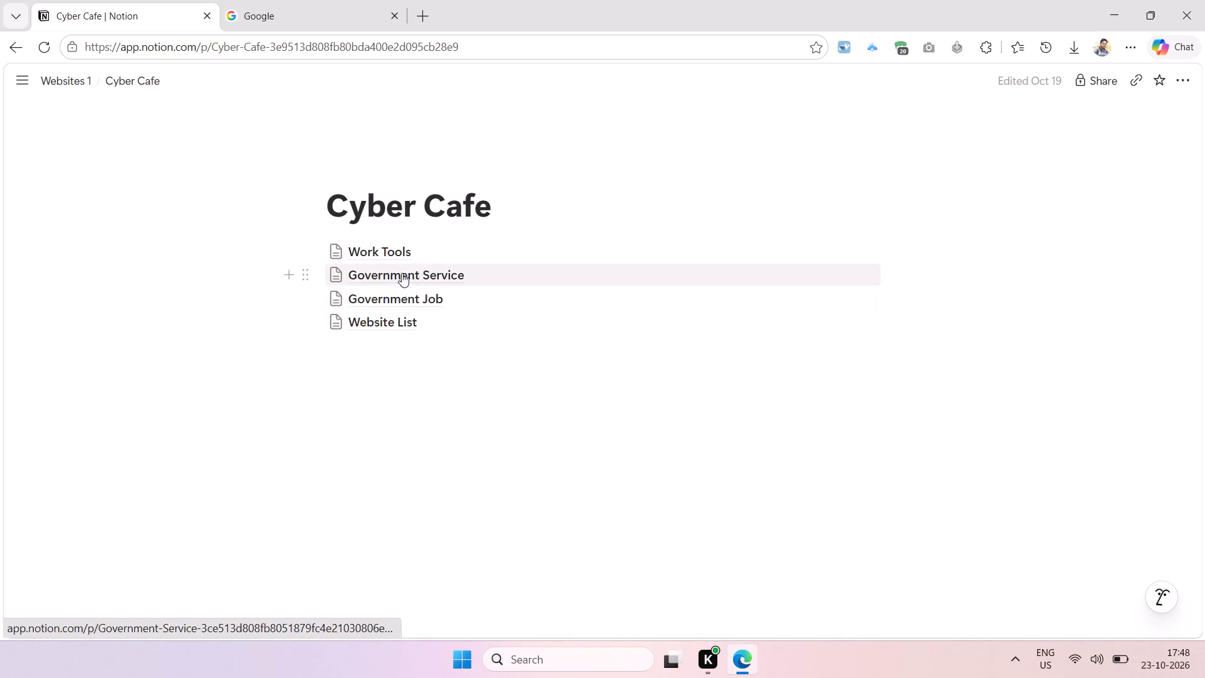
pyautogui.click(399, 253)
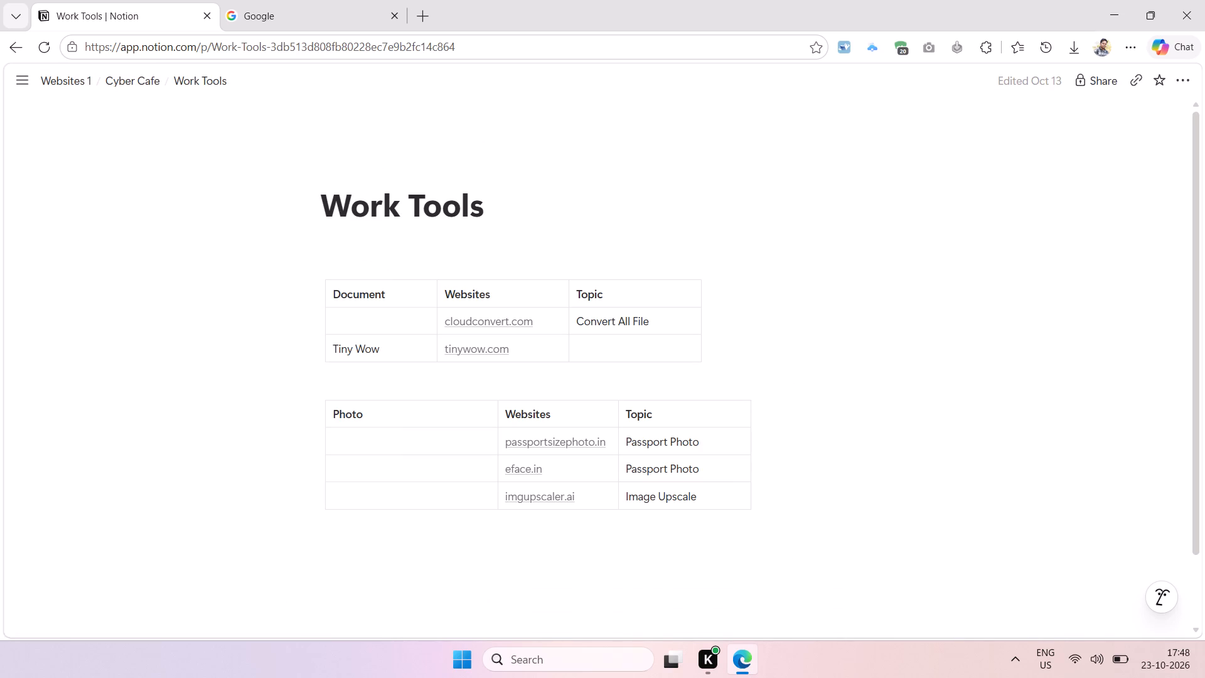
pyautogui.scroll(-3, 386, 236)
pyautogui.scroll(1, 387, 266)
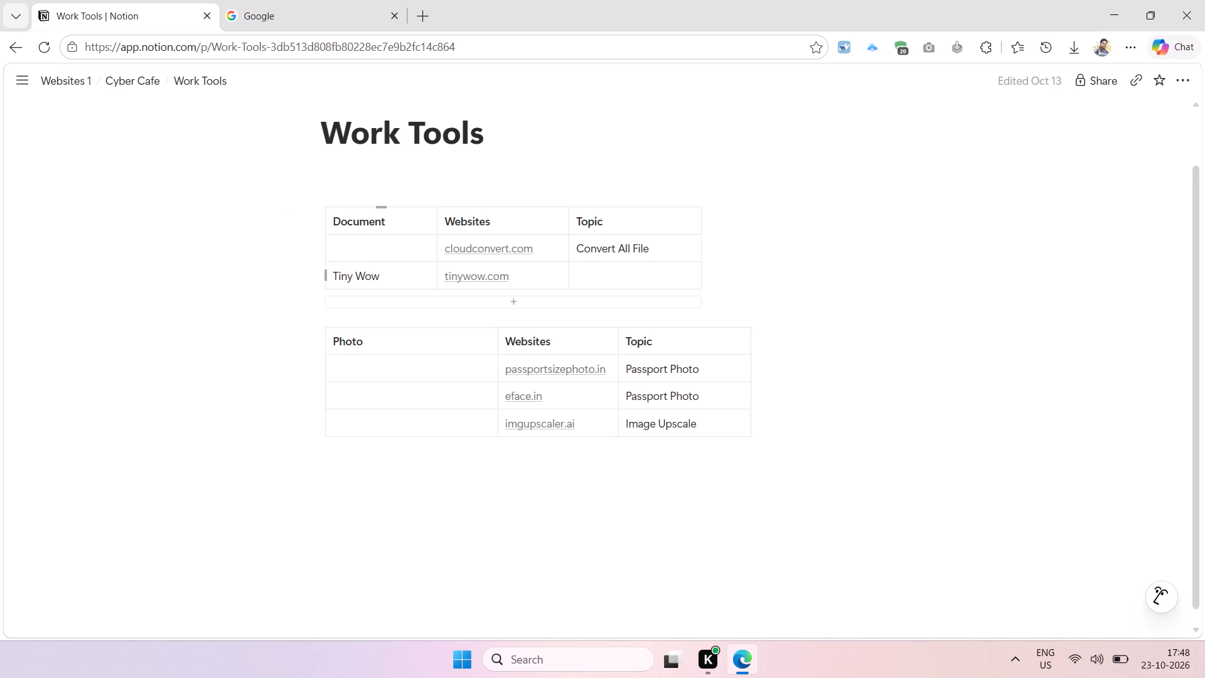
pyautogui.scroll(1, 387, 266)
pyautogui.click(124, 75)
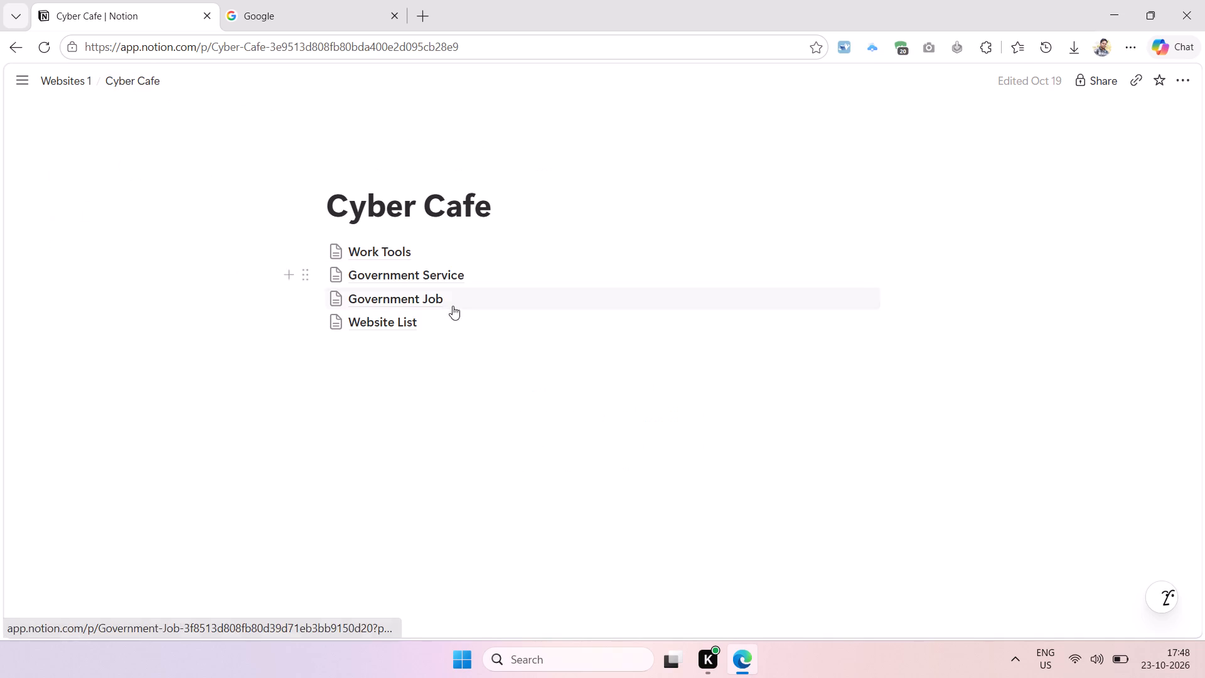
pyautogui.click(424, 422)
pyautogui.click(441, 277)
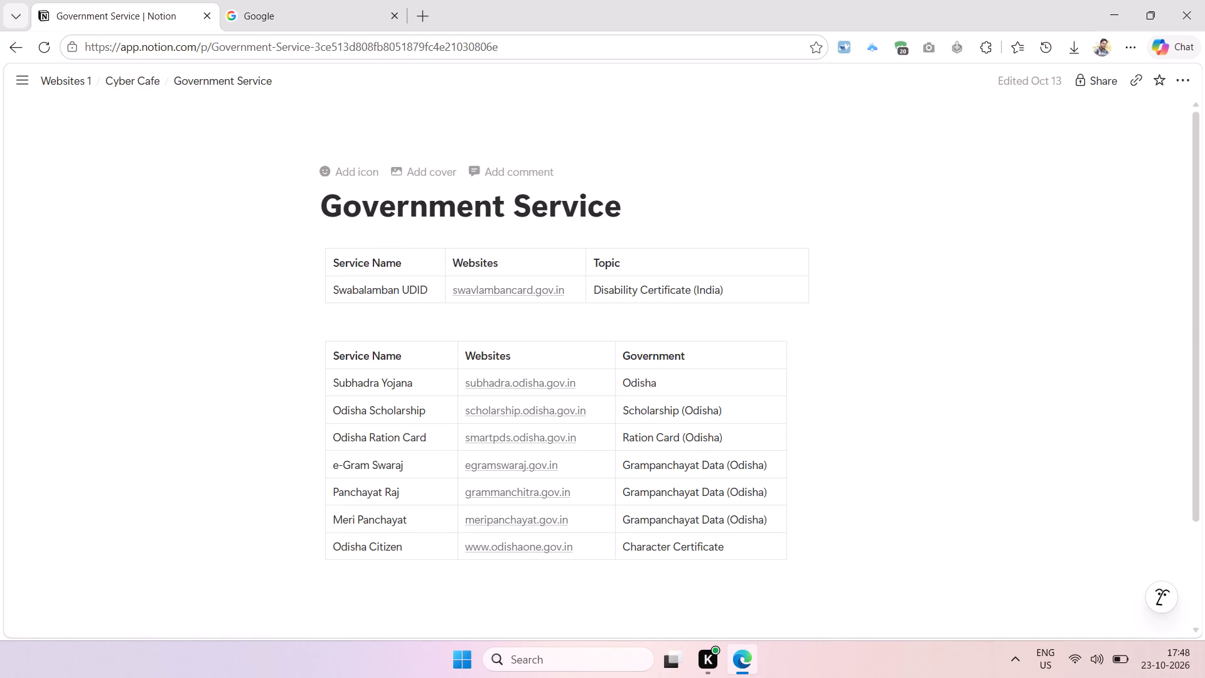
# Move the Government Service and Government Job pages from Cyber Cafe into the Website List page, and open Website List.
pyautogui.click(144, 77)
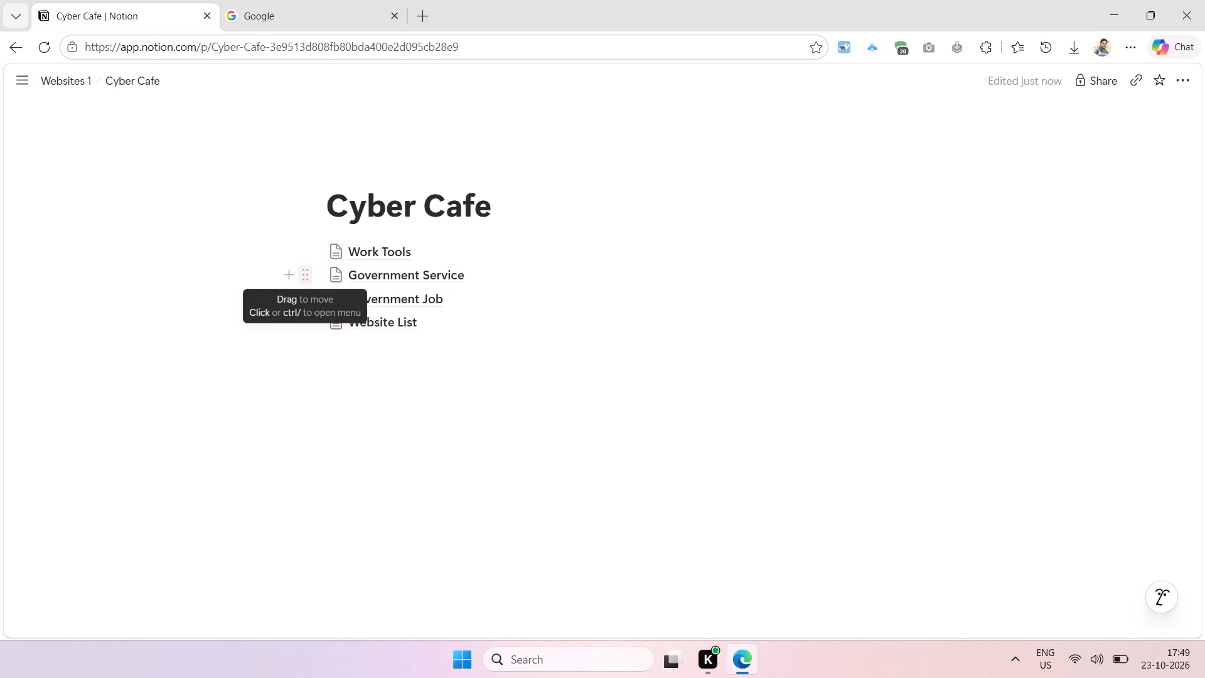
pyautogui.moveTo(307, 276); pyautogui.dragTo(360, 326)
pyautogui.moveTo(305, 271); pyautogui.dragTo(378, 289)
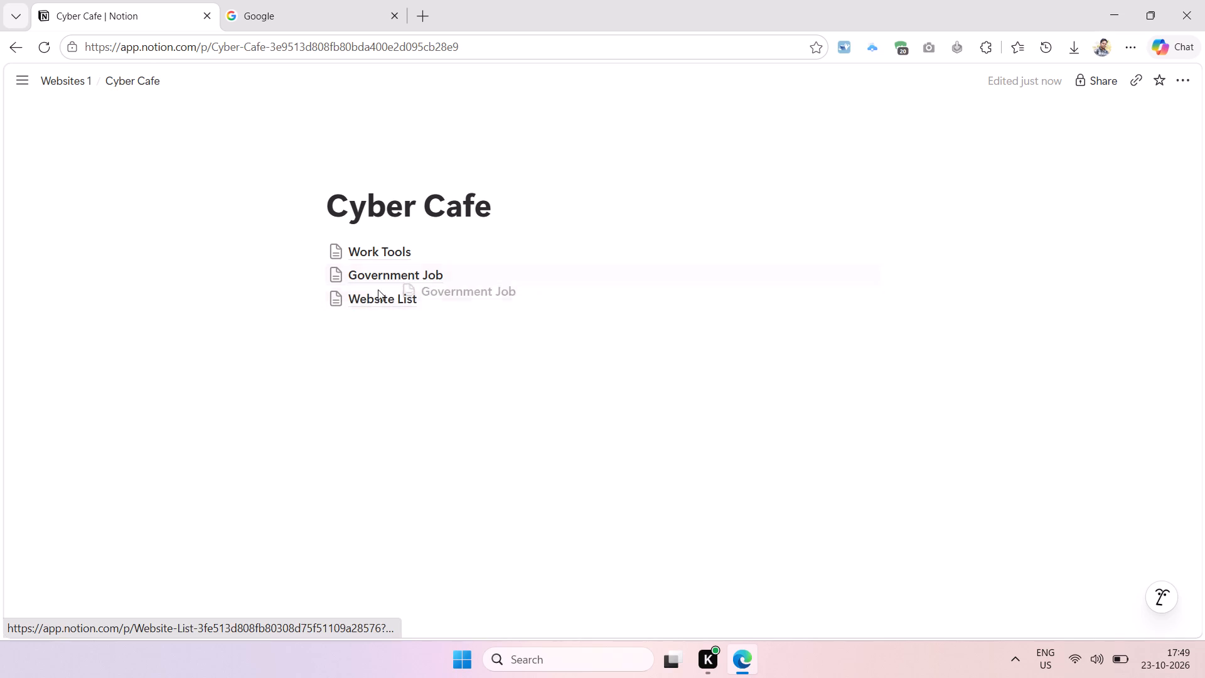
pyautogui.moveTo(378, 289); pyautogui.dragTo(363, 293)
pyautogui.click(407, 352)
pyautogui.click(383, 279)
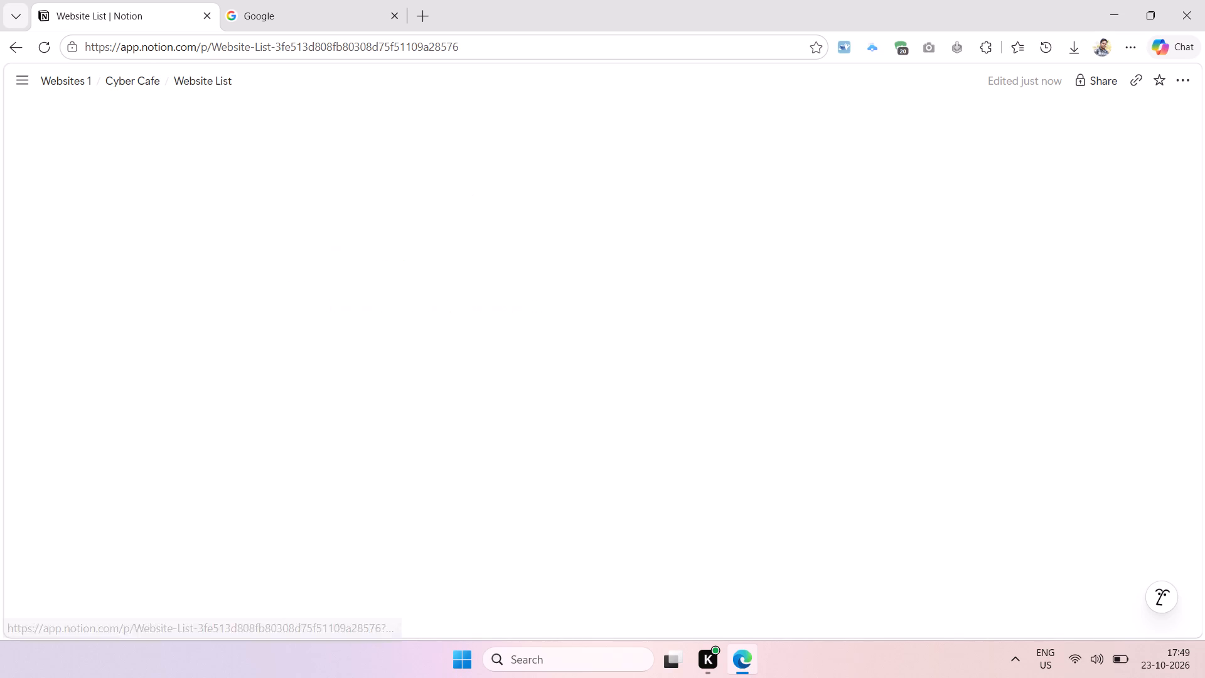
pyautogui.click(133, 75)
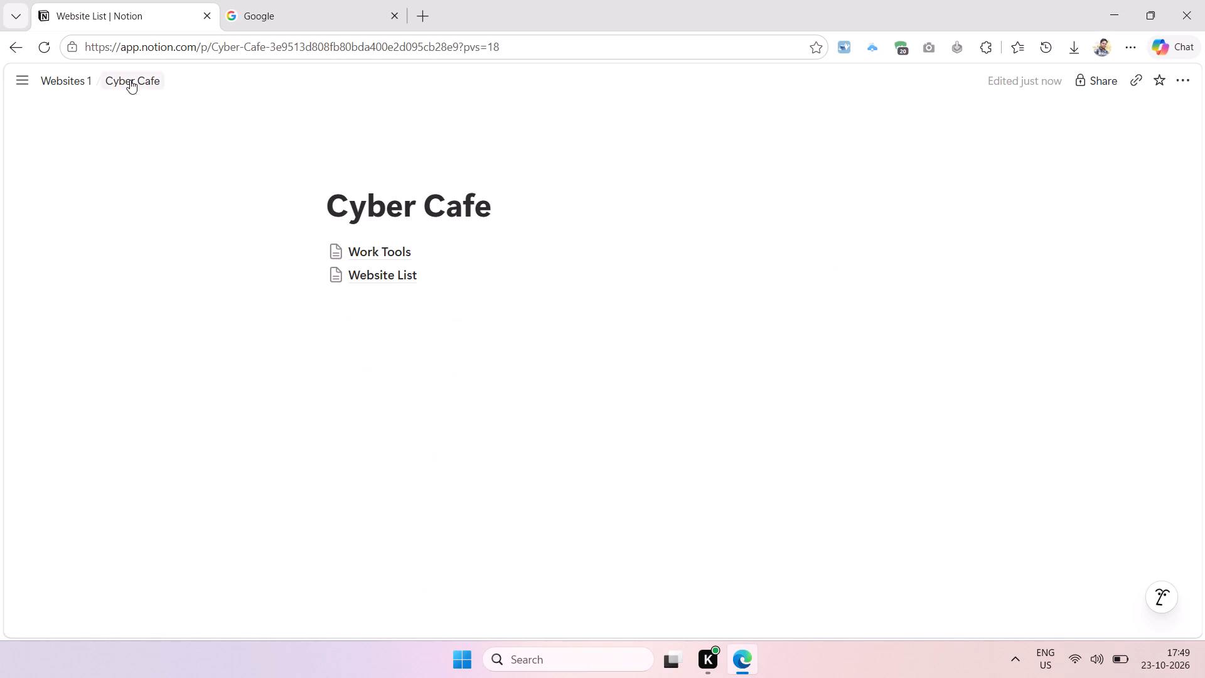
pyautogui.click(399, 281)
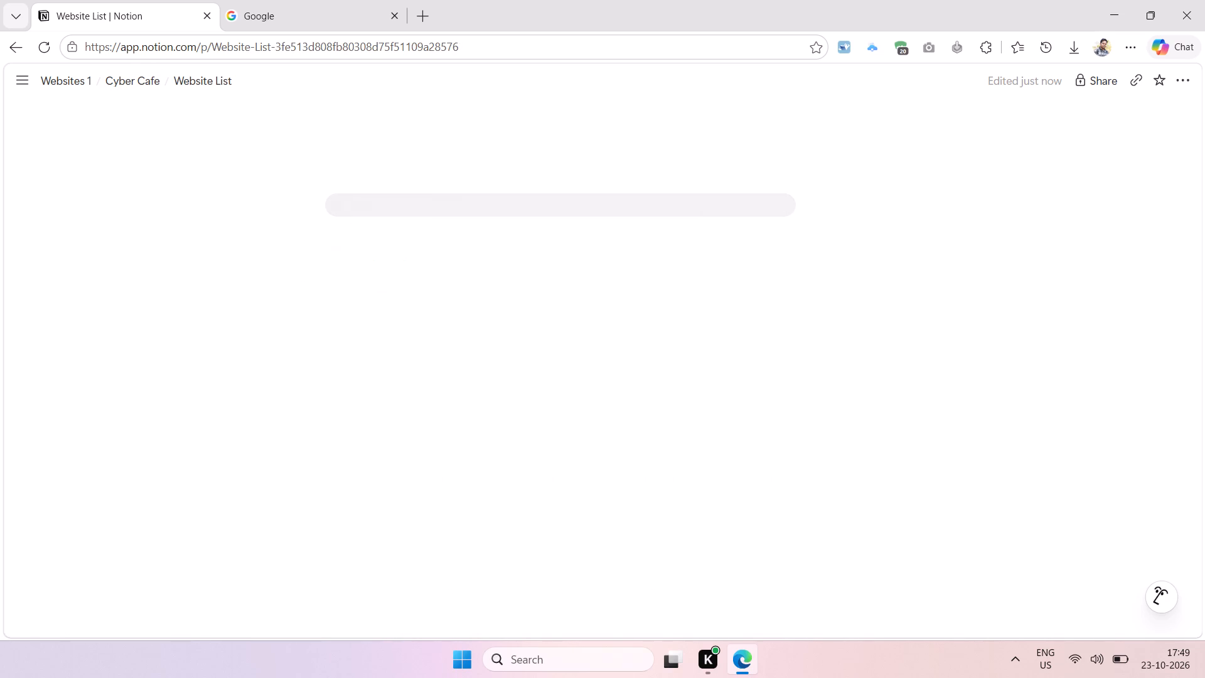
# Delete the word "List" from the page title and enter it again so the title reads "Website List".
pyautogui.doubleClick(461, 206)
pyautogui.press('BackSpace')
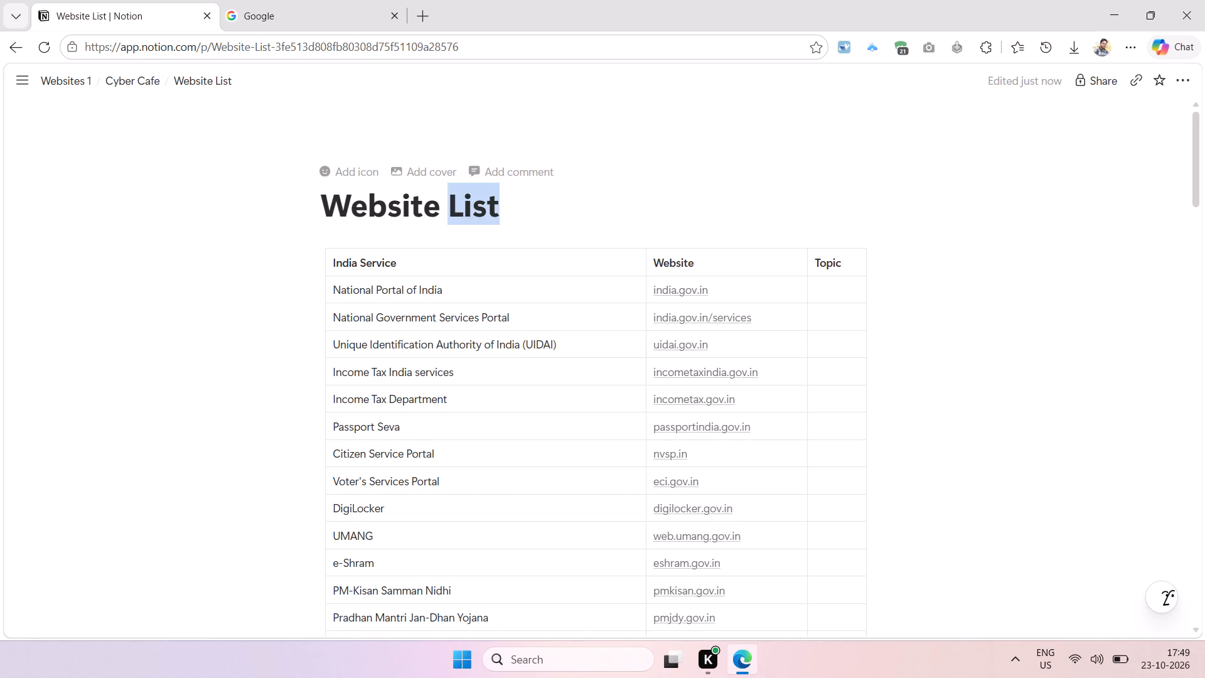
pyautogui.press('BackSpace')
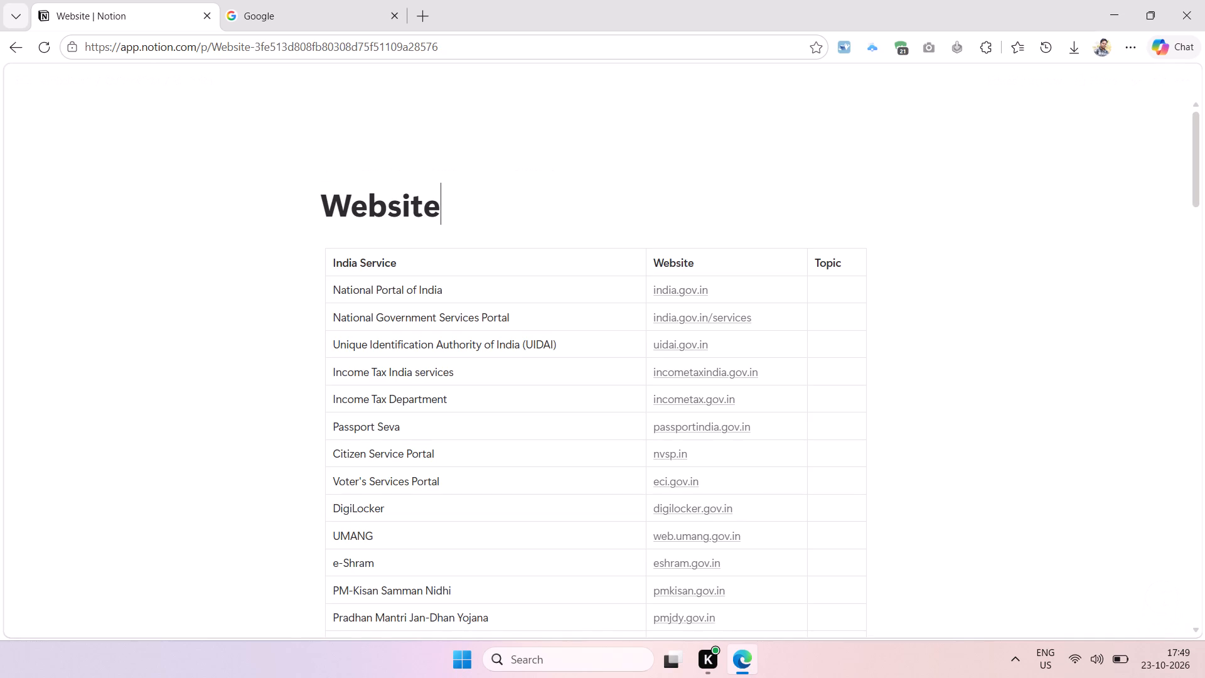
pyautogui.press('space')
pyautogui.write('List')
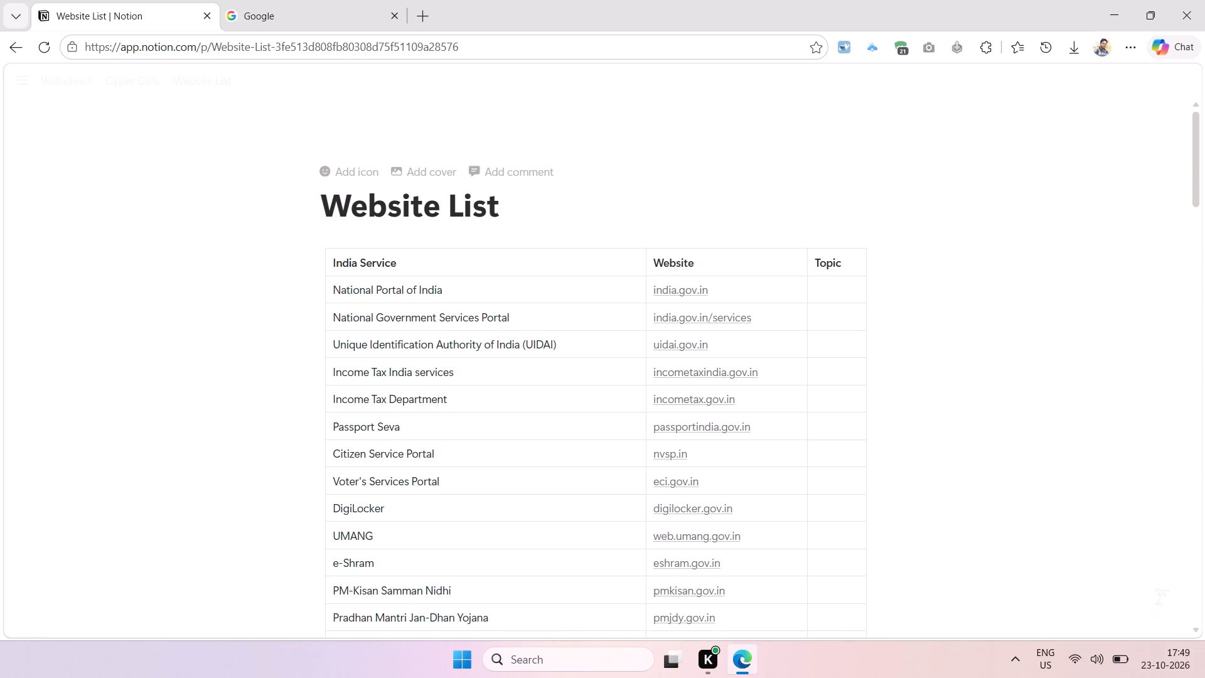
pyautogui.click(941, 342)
# Move the Government Service and Government Job page links together from below the state table to directly under the Website List title.
pyautogui.scroll(-4, 846, 426)
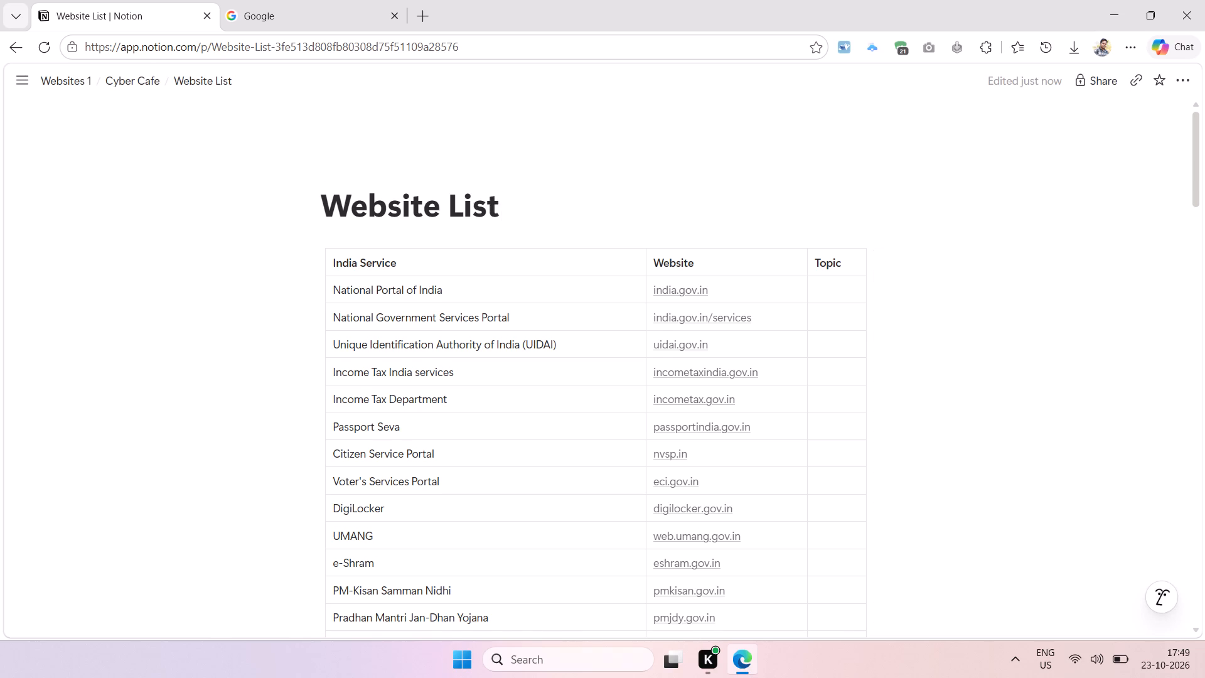
pyautogui.scroll(-4, 807, 439)
pyautogui.scroll(-11, 474, 439)
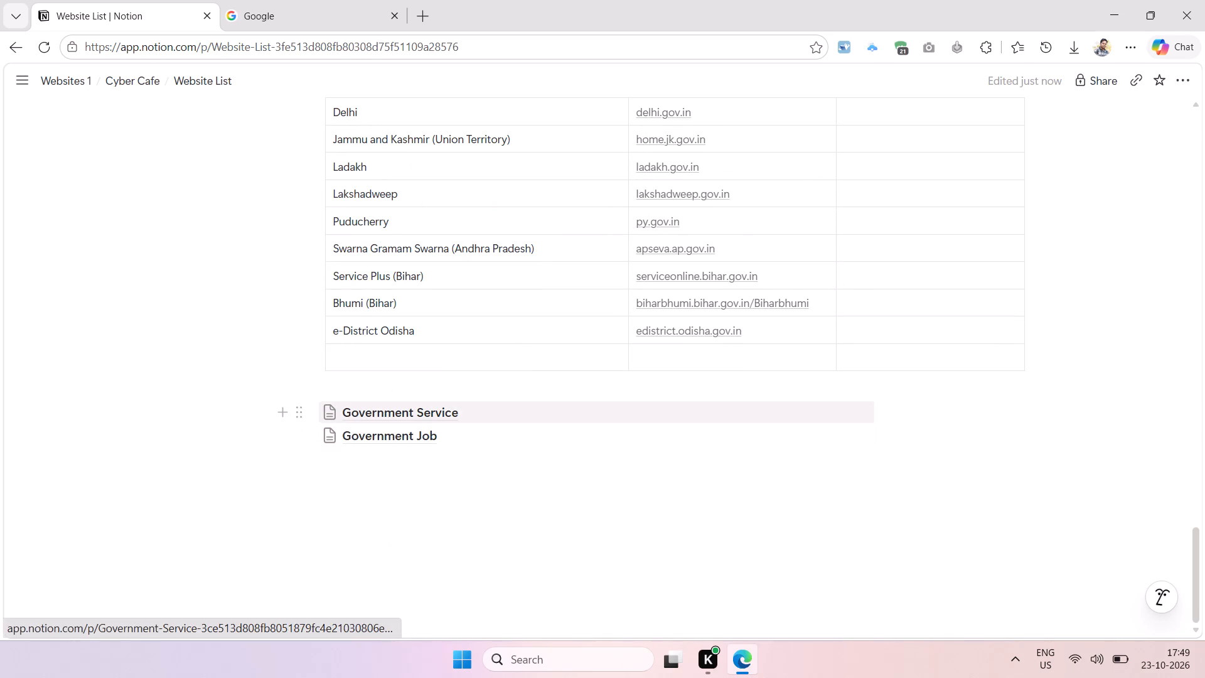
pyautogui.moveTo(262, 409); pyautogui.dragTo(405, 436)
pyautogui.moveTo(299, 417); pyautogui.dragTo(318, 307)
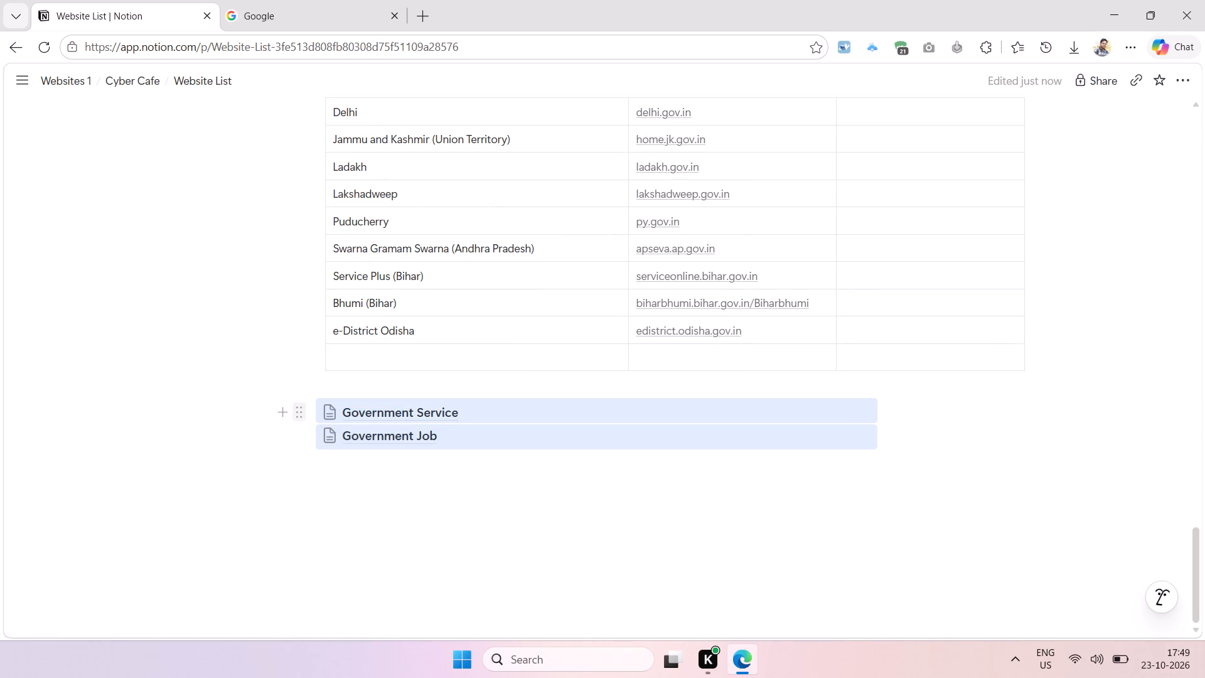
pyautogui.moveTo(318, 307); pyautogui.dragTo(345, 89)
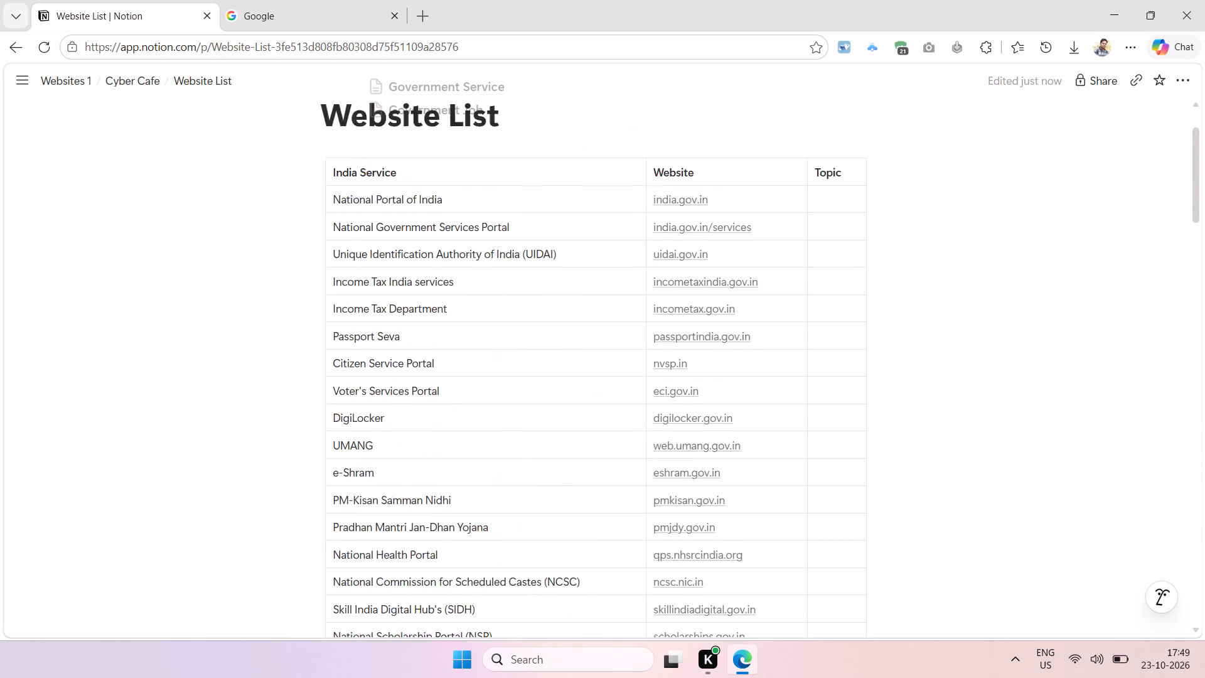
pyautogui.moveTo(345, 89); pyautogui.dragTo(333, 214)
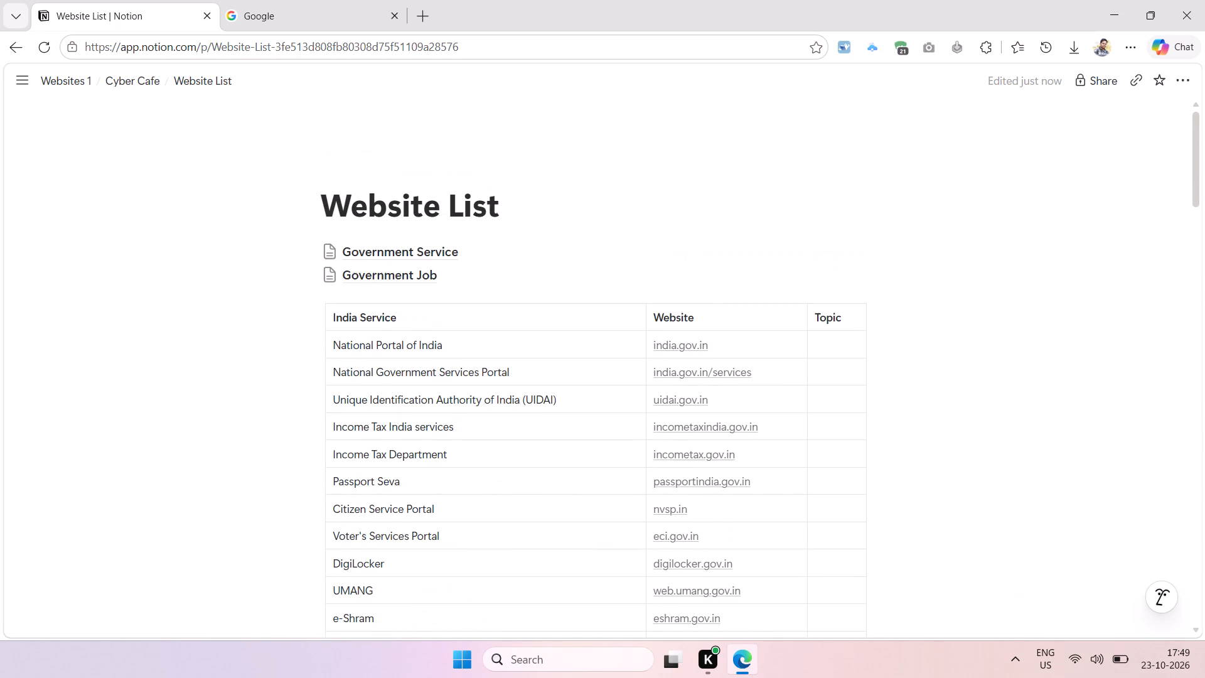
# Check the subpages listed under Cyber Cafe and Websites 1, view Work Tools, and return to Cyber Cafe.
pyautogui.click(126, 82)
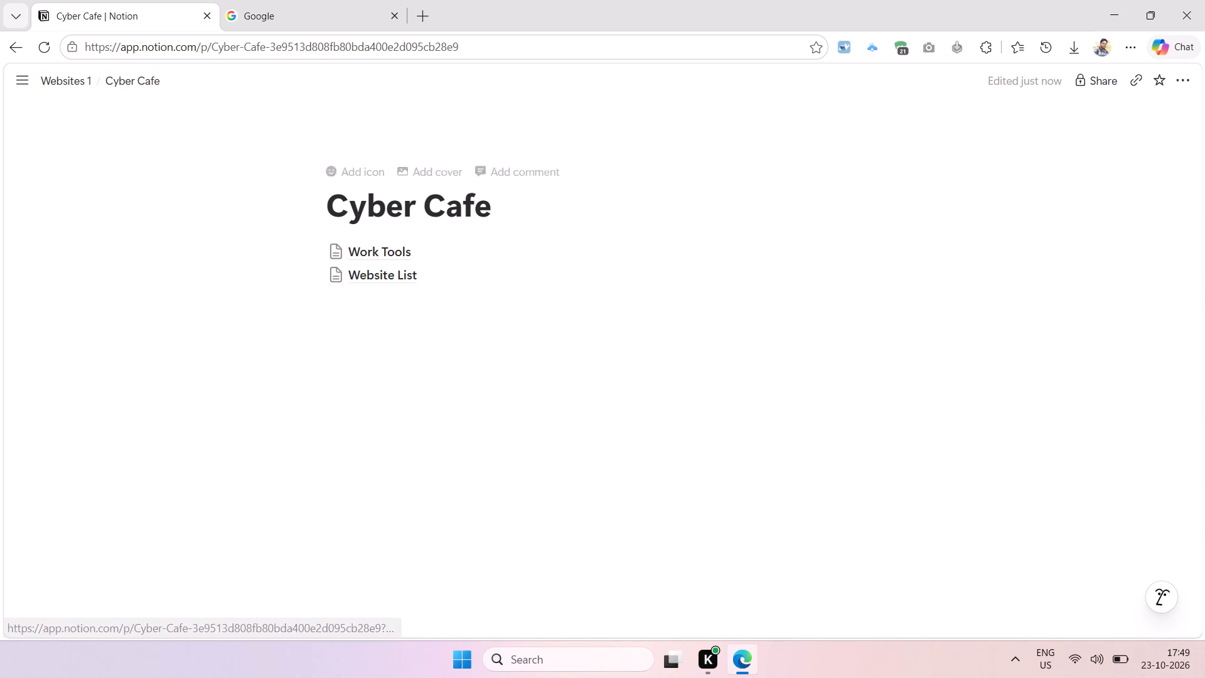
pyautogui.click(123, 79)
pyautogui.click(145, 152)
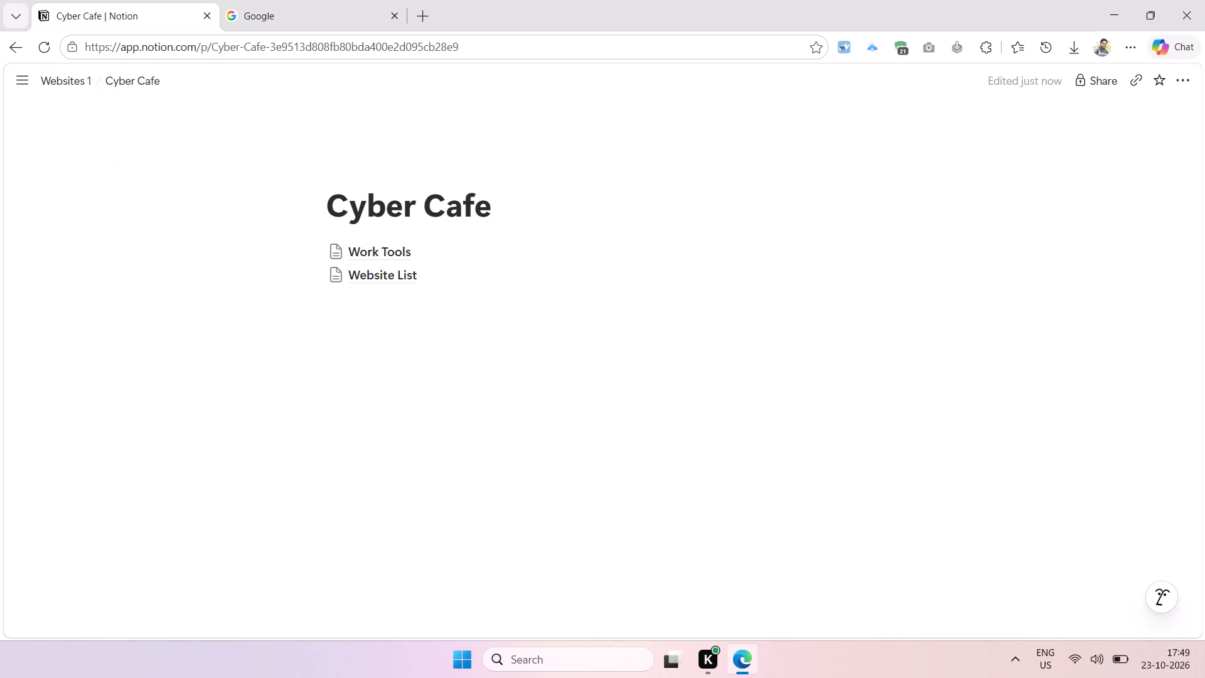
pyautogui.click(68, 80)
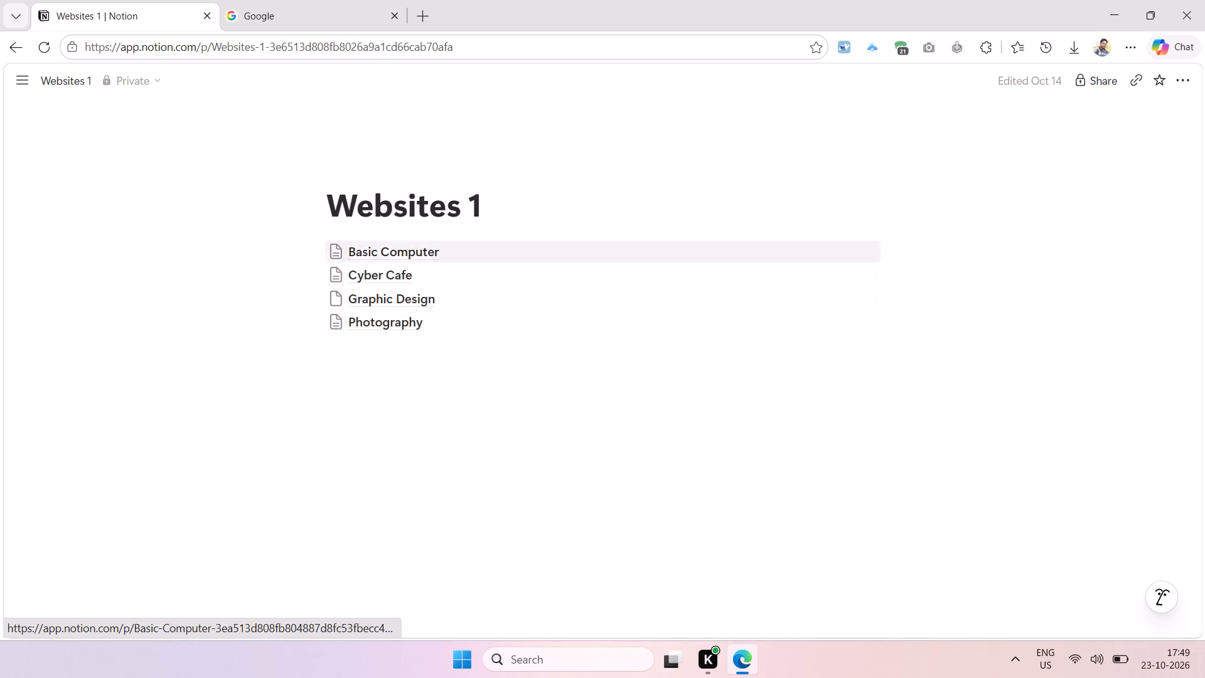
pyautogui.click(379, 266)
pyautogui.click(396, 254)
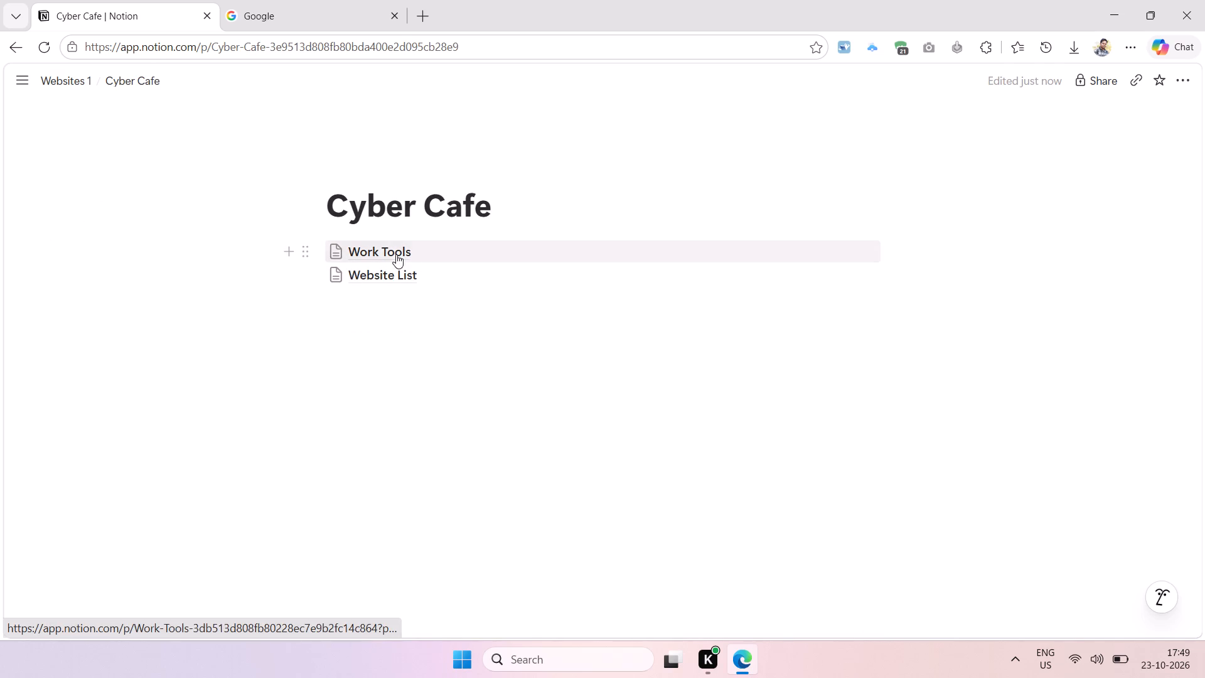
pyautogui.click(128, 80)
# Move the Work Tools page from Cyber Cafe into the Website List page, and open Website List.
pyautogui.moveTo(307, 249); pyautogui.dragTo(378, 274)
pyautogui.click(388, 261)
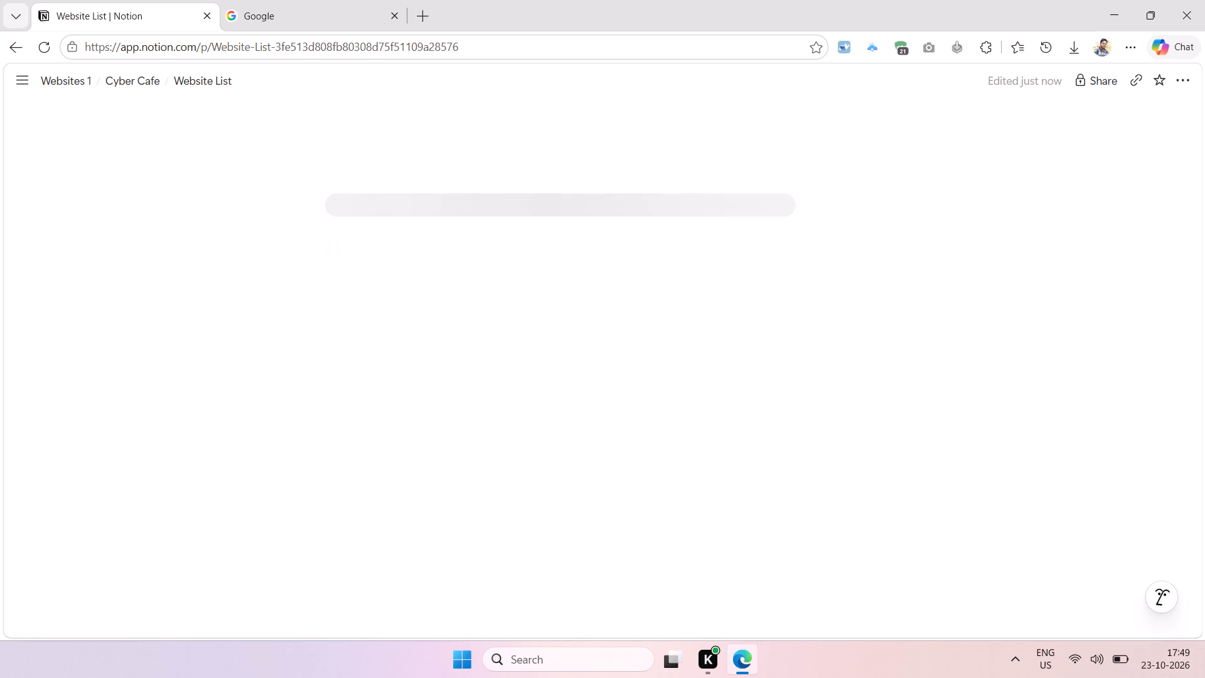
pyautogui.scroll(-9, 479, 278)
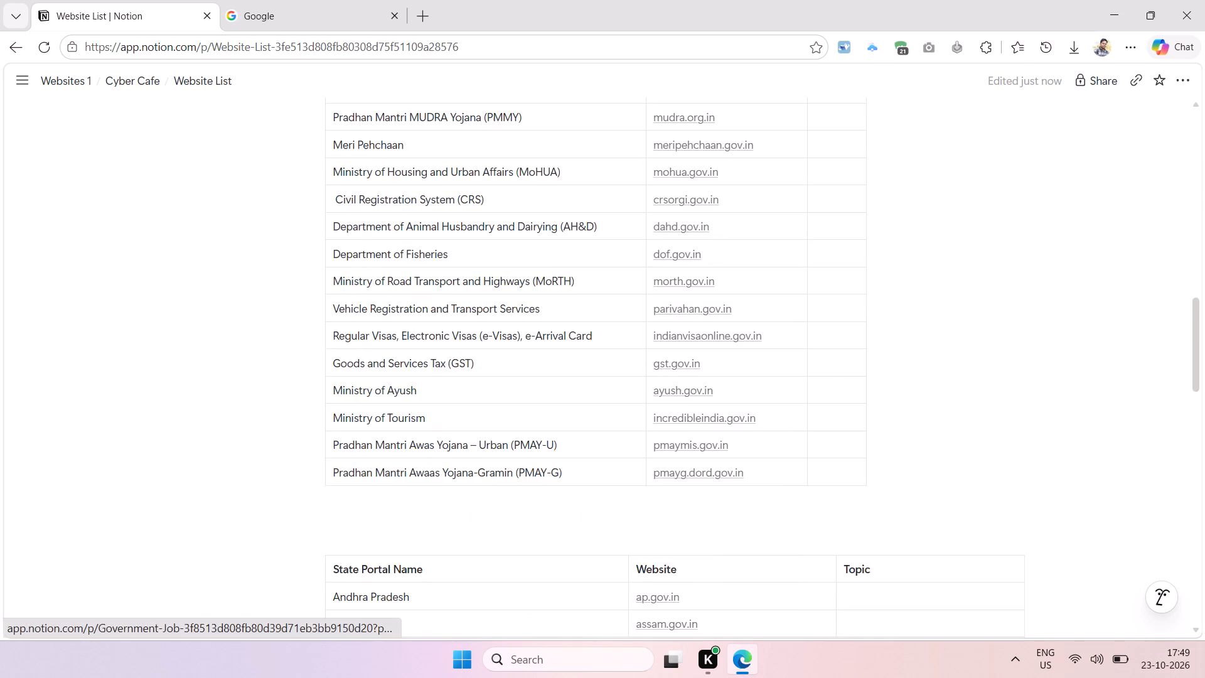
# Move the Work Tools page link from below the state table to directly under the Website List title, above Government Service.
pyautogui.scroll(-9, 475, 304)
pyautogui.moveTo(299, 438); pyautogui.dragTo(392, 112)
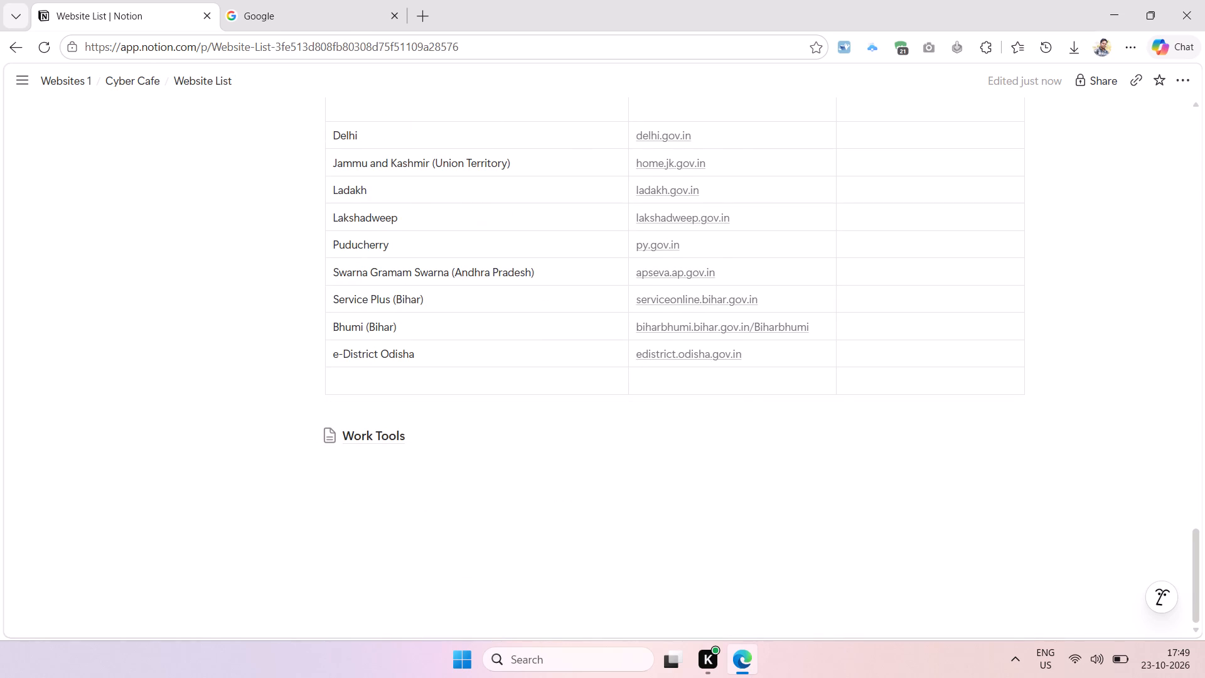
pyautogui.moveTo(392, 112); pyautogui.dragTo(382, 77)
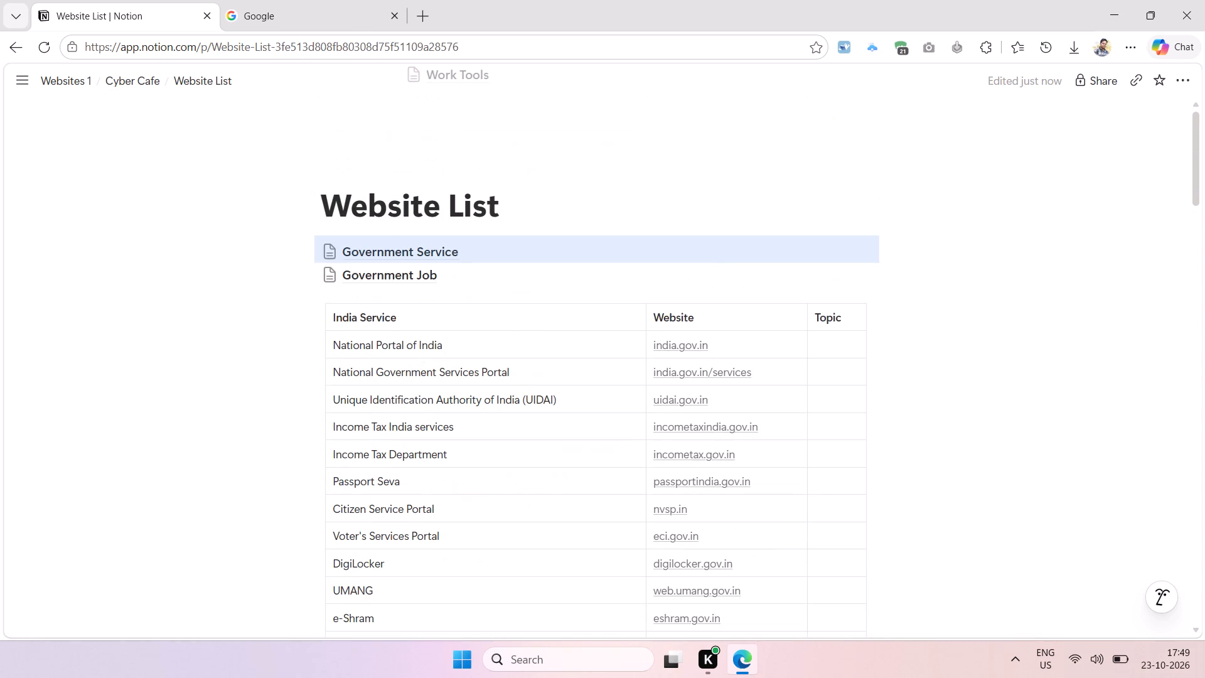
pyautogui.moveTo(382, 77); pyautogui.dragTo(344, 234)
pyautogui.scroll(-1, 417, 257)
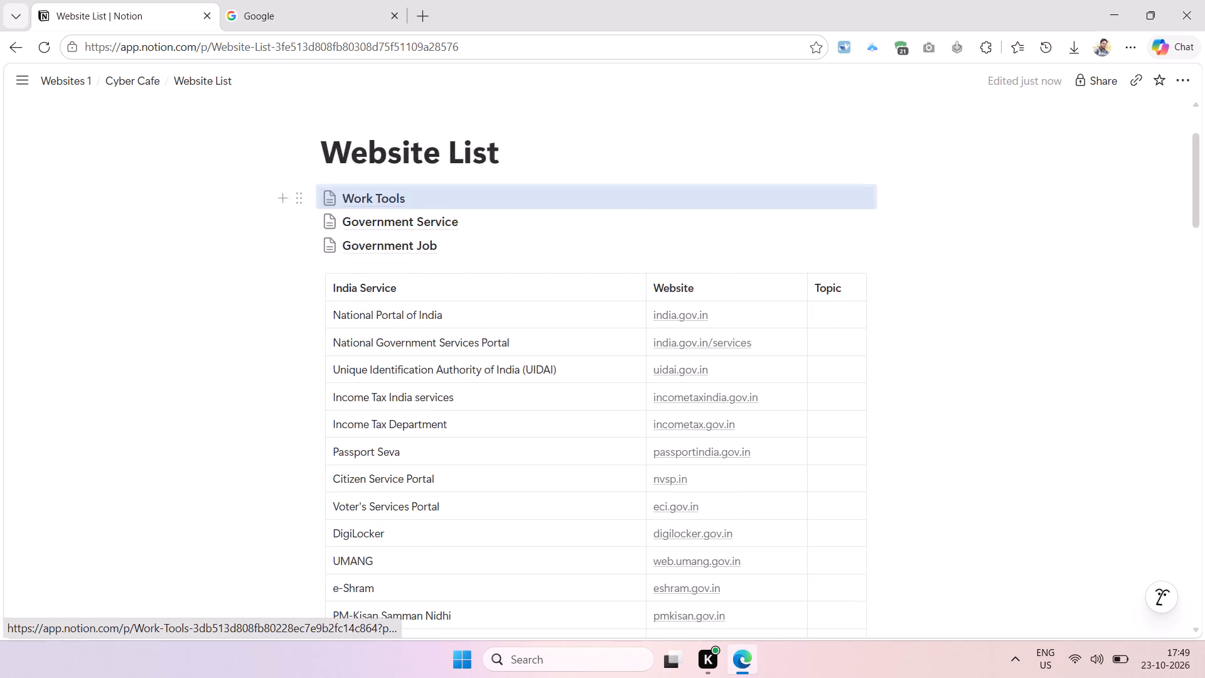
pyautogui.scroll(-1, 437, 279)
pyautogui.scroll(8, 459, 364)
pyautogui.click(564, 172)
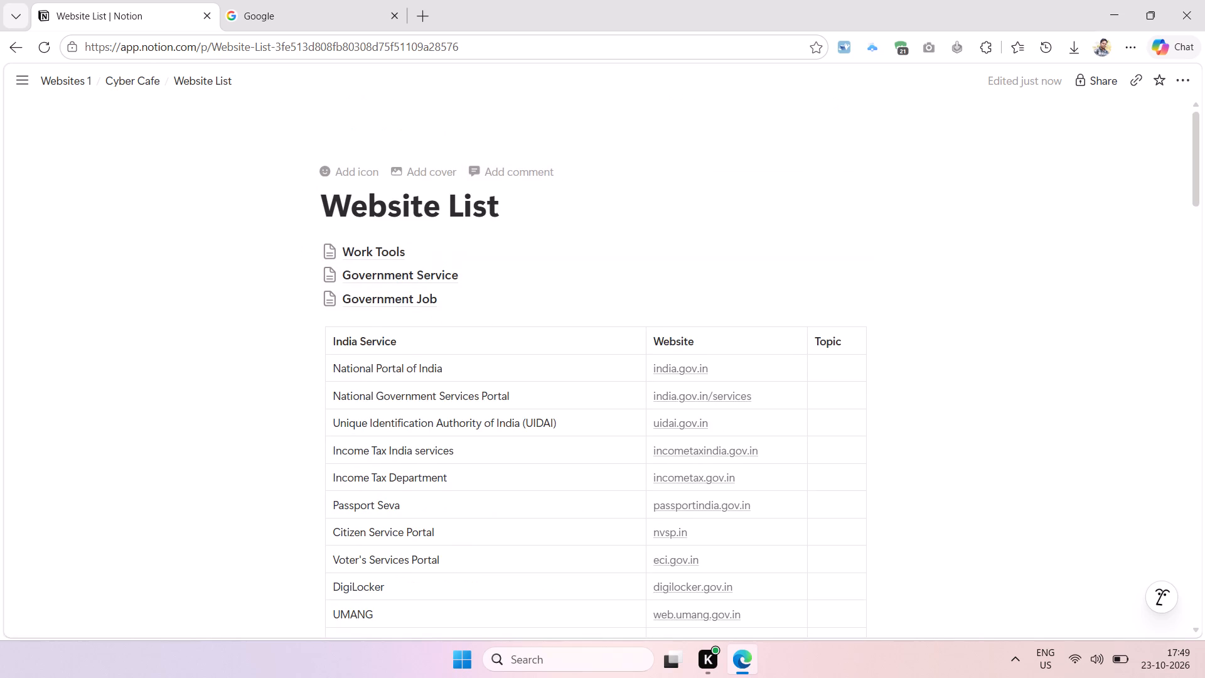
# Move the India Service table and the State Portal Name table from Website List into the Government Service page.
pyautogui.click(428, 279)
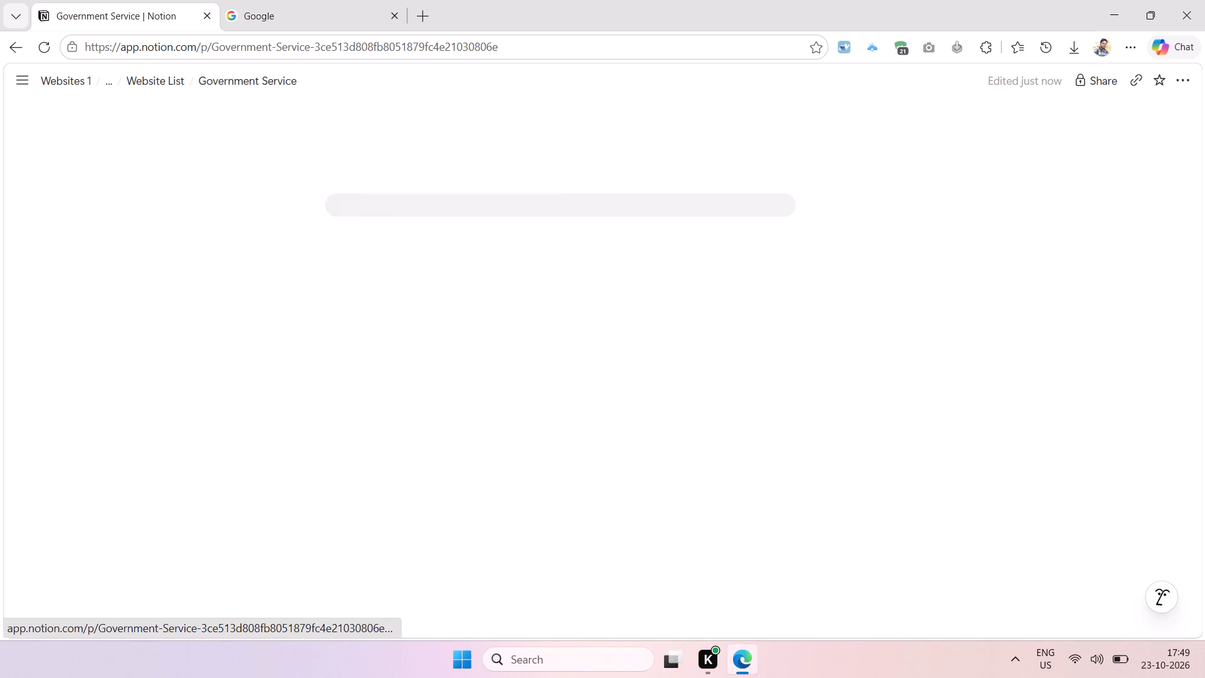
pyautogui.click(164, 78)
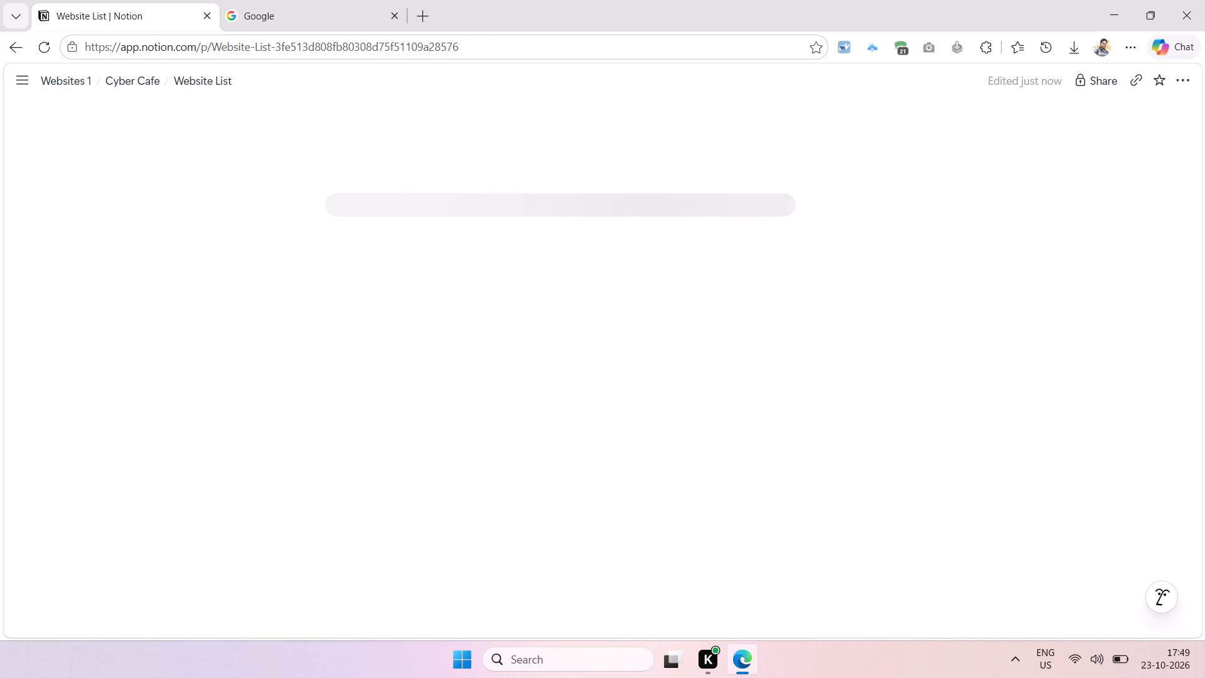
pyautogui.scroll(-1, 353, 261)
pyautogui.scroll(-5, 466, 352)
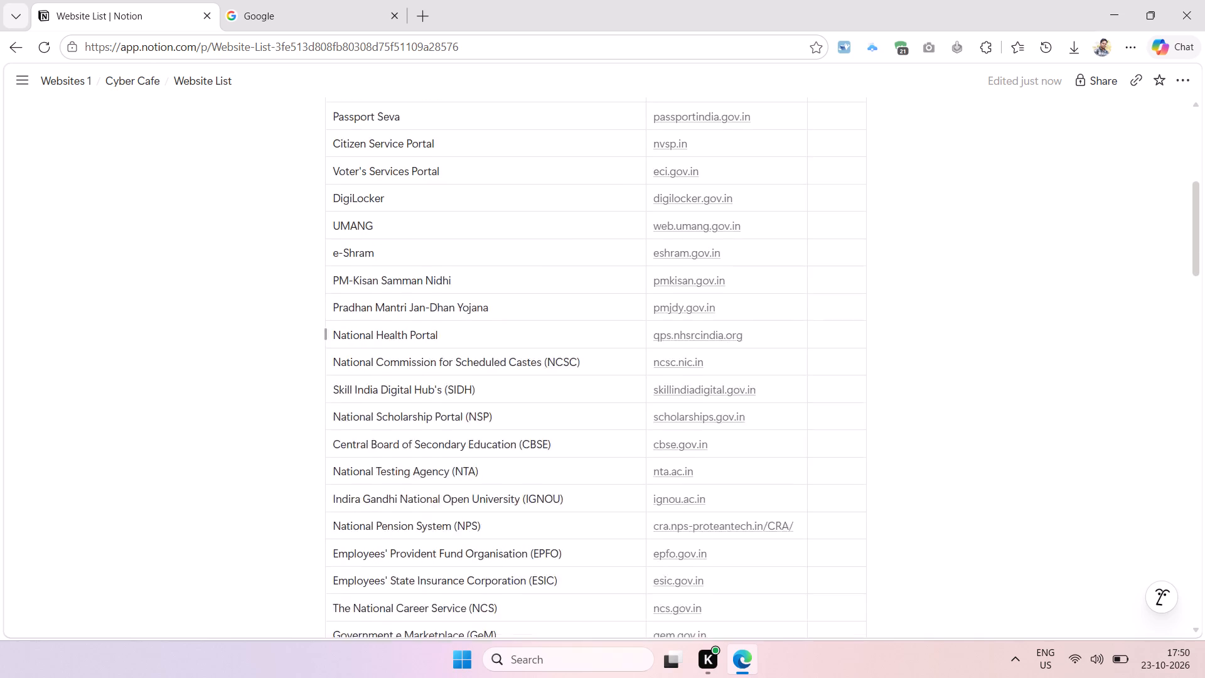
pyautogui.scroll(-6, 465, 347)
pyautogui.scroll(7, 465, 347)
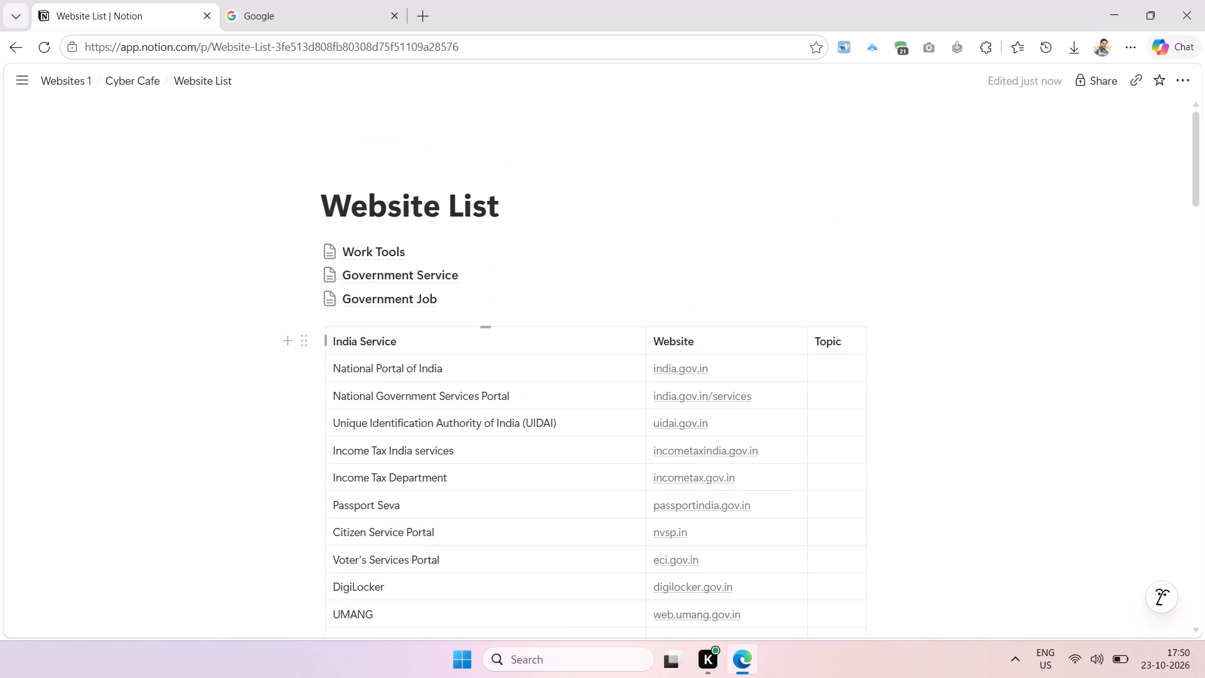
pyautogui.moveTo(301, 343); pyautogui.dragTo(427, 278)
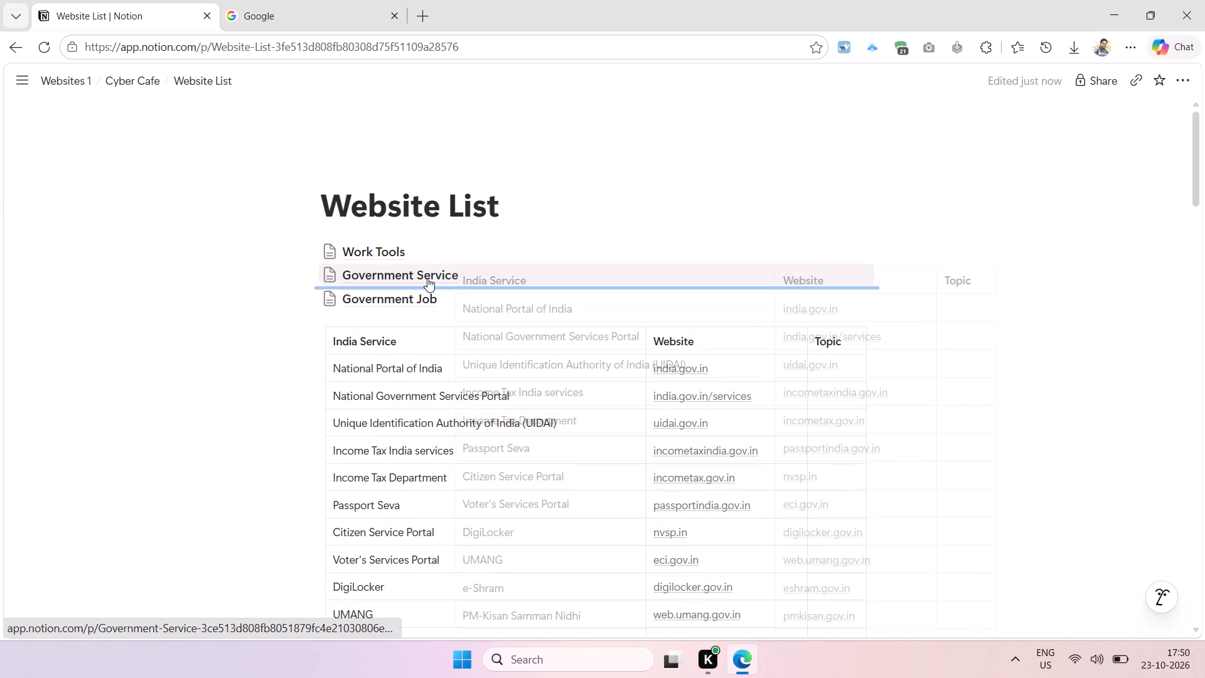
pyautogui.moveTo(427, 278); pyautogui.dragTo(426, 277)
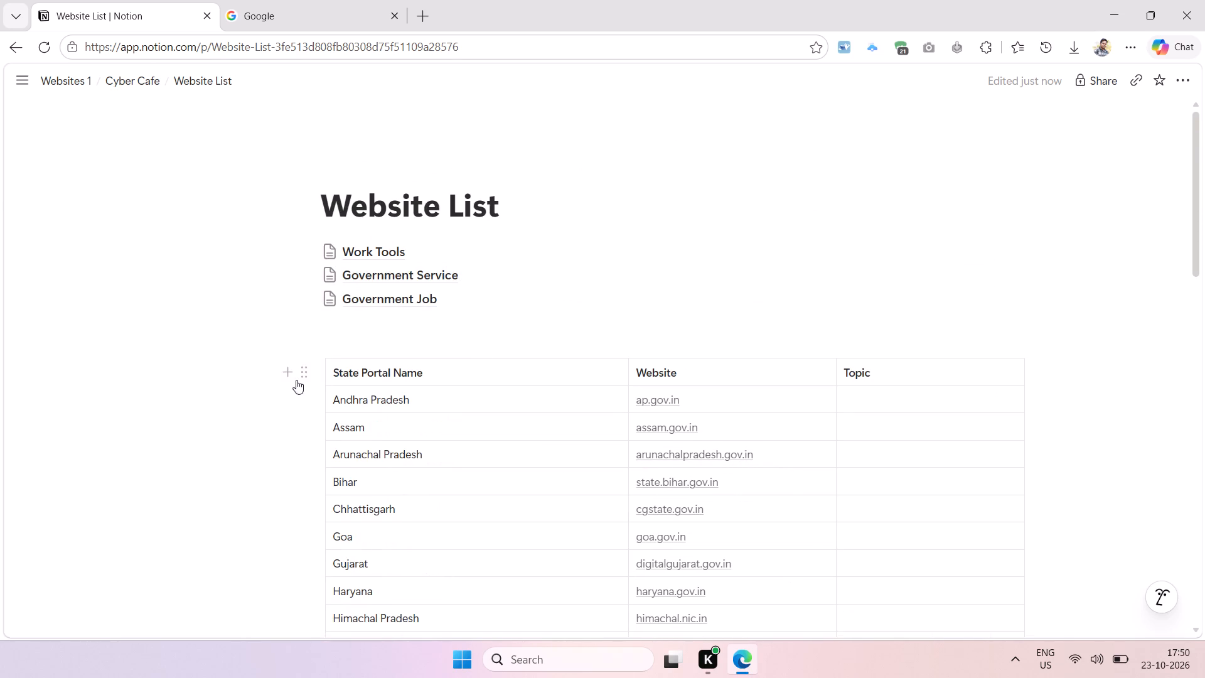
pyautogui.moveTo(299, 376); pyautogui.dragTo(427, 270)
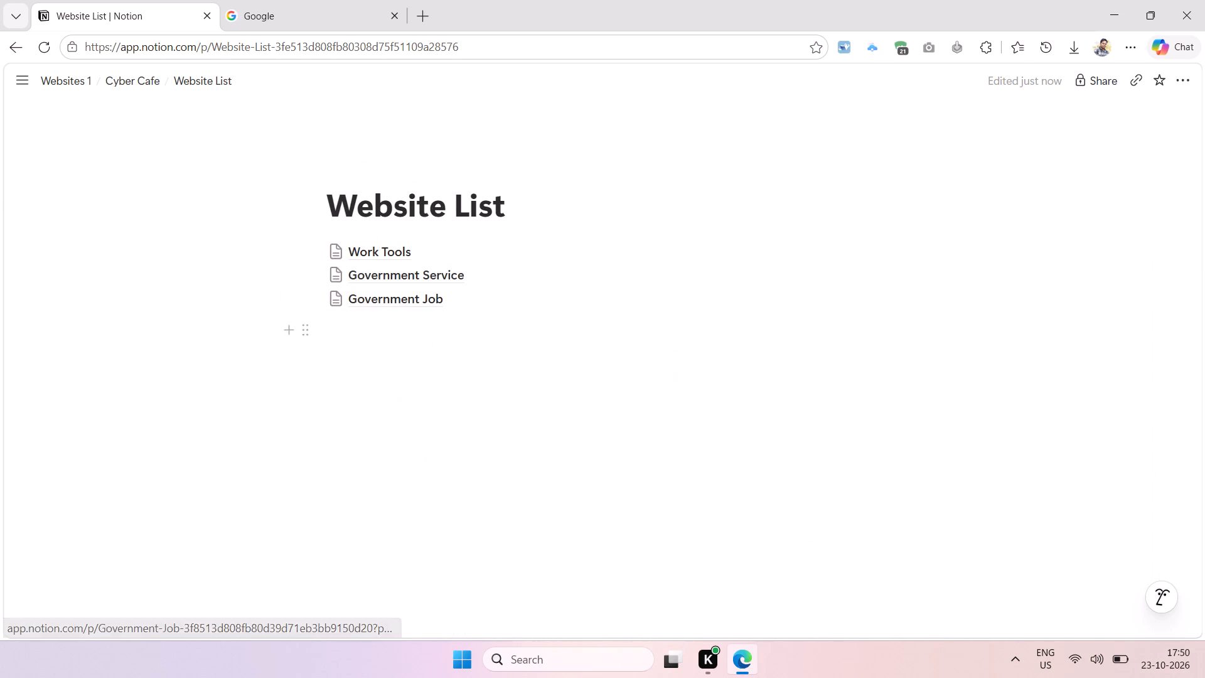
pyautogui.scroll(-6, 415, 358)
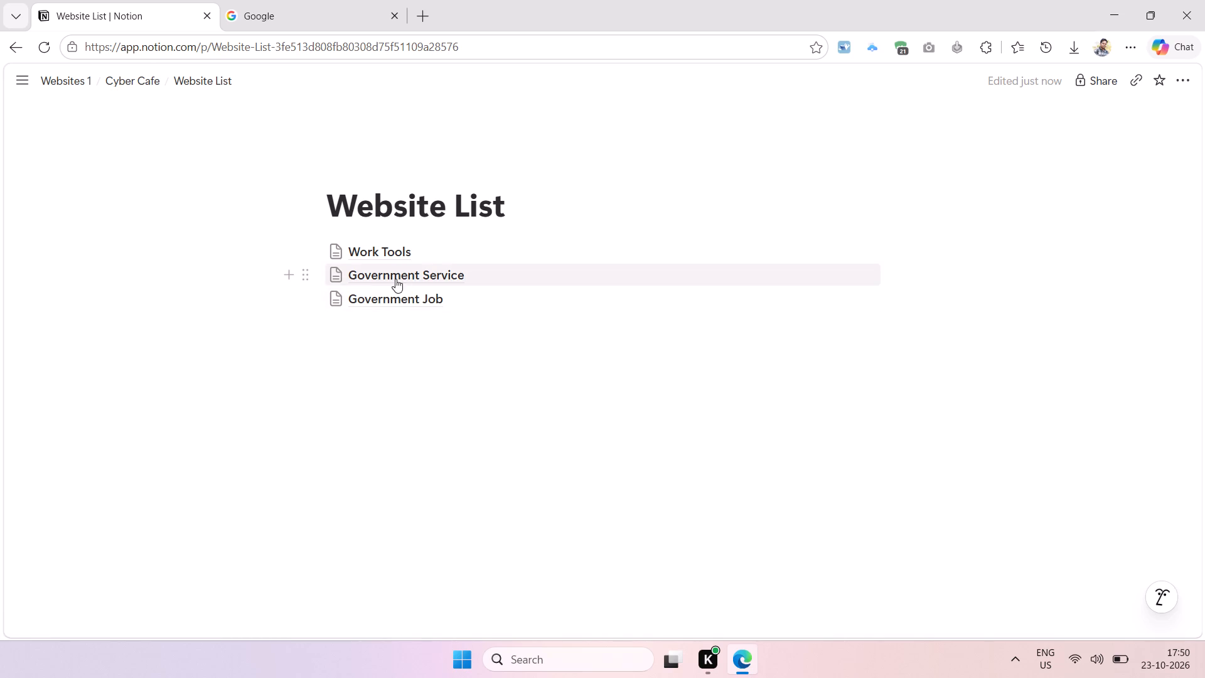
# Move the Government Service page link above Work Tools so it comes first under the Website List title.
pyautogui.moveTo(304, 275); pyautogui.dragTo(318, 233)
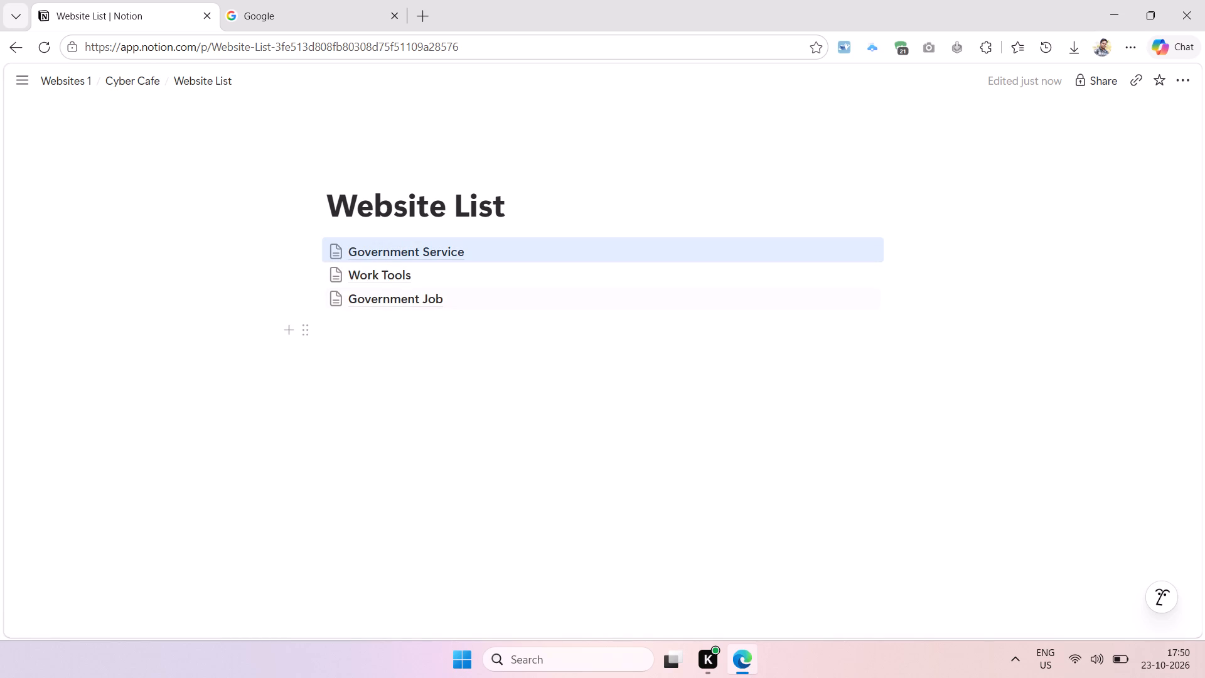
pyautogui.click(397, 375)
# Open Government Service and move its India Service table to the top, directly under the page title.
pyautogui.click(441, 254)
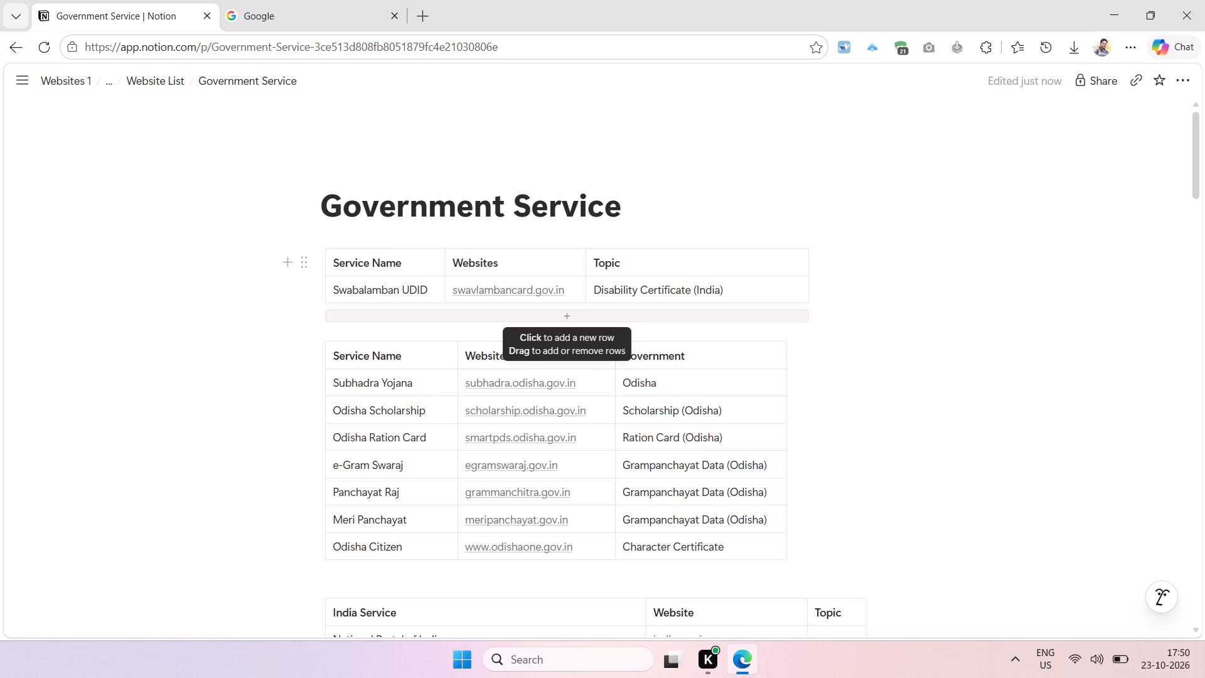
pyautogui.scroll(-5, 417, 320)
pyautogui.scroll(-7, 362, 416)
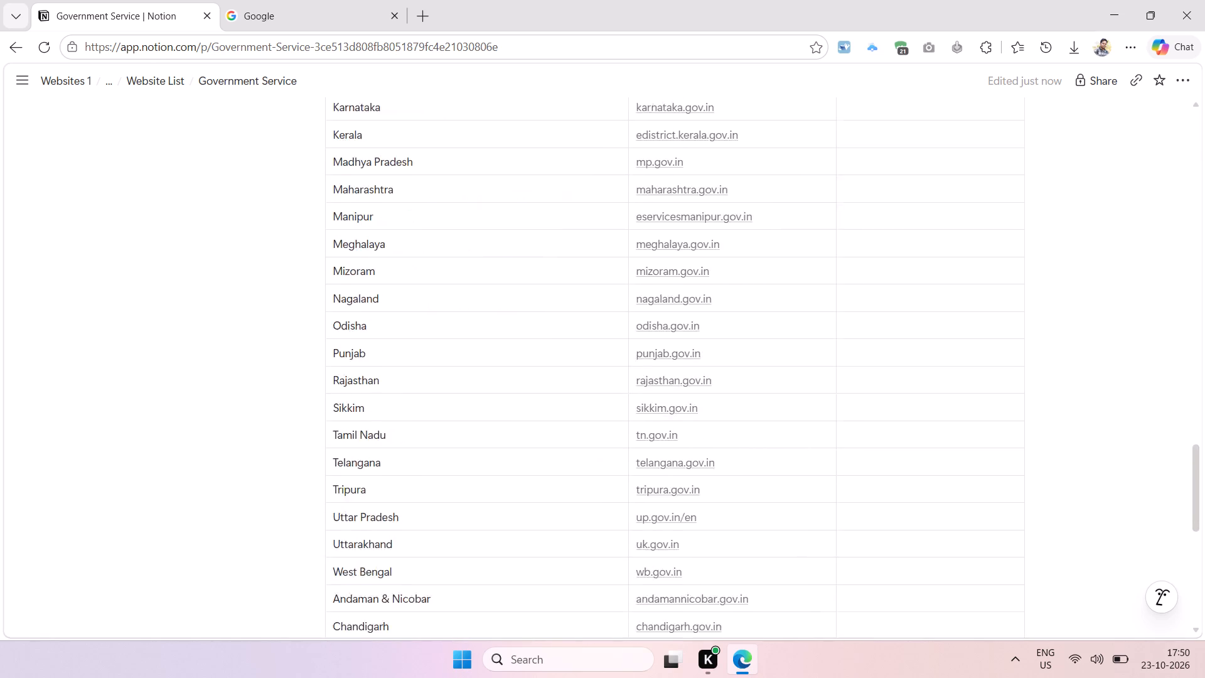
pyautogui.scroll(-4, 362, 416)
pyautogui.scroll(11, 362, 416)
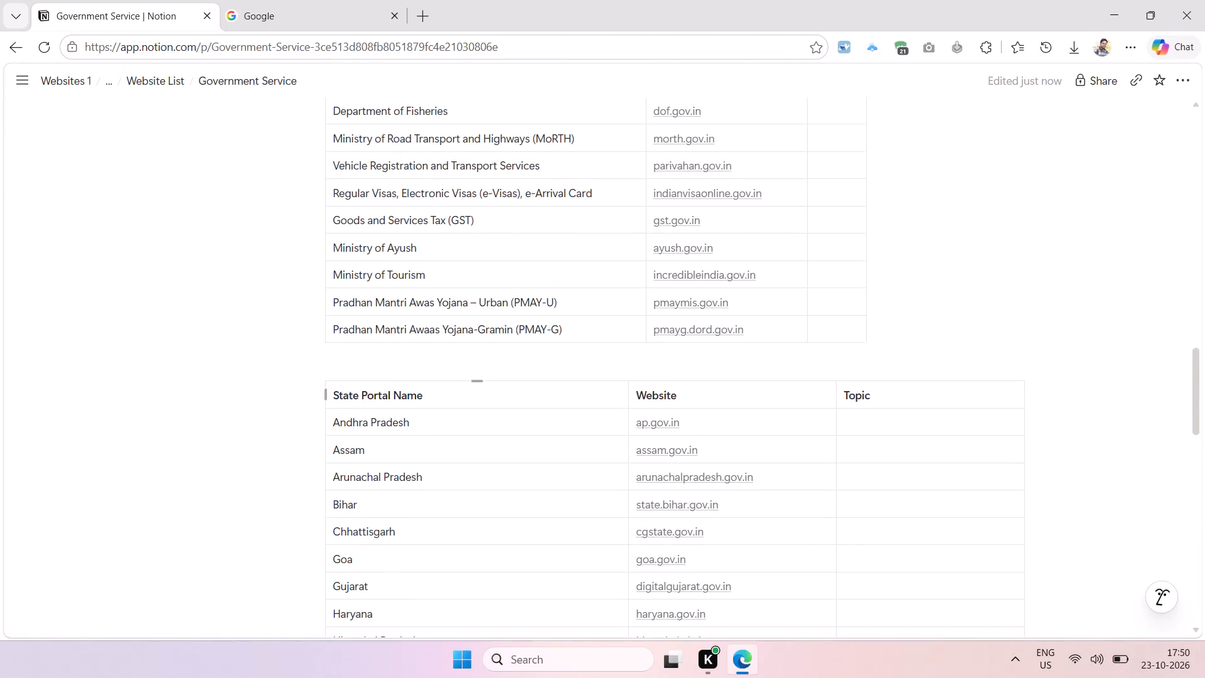
pyautogui.scroll(6, 375, 379)
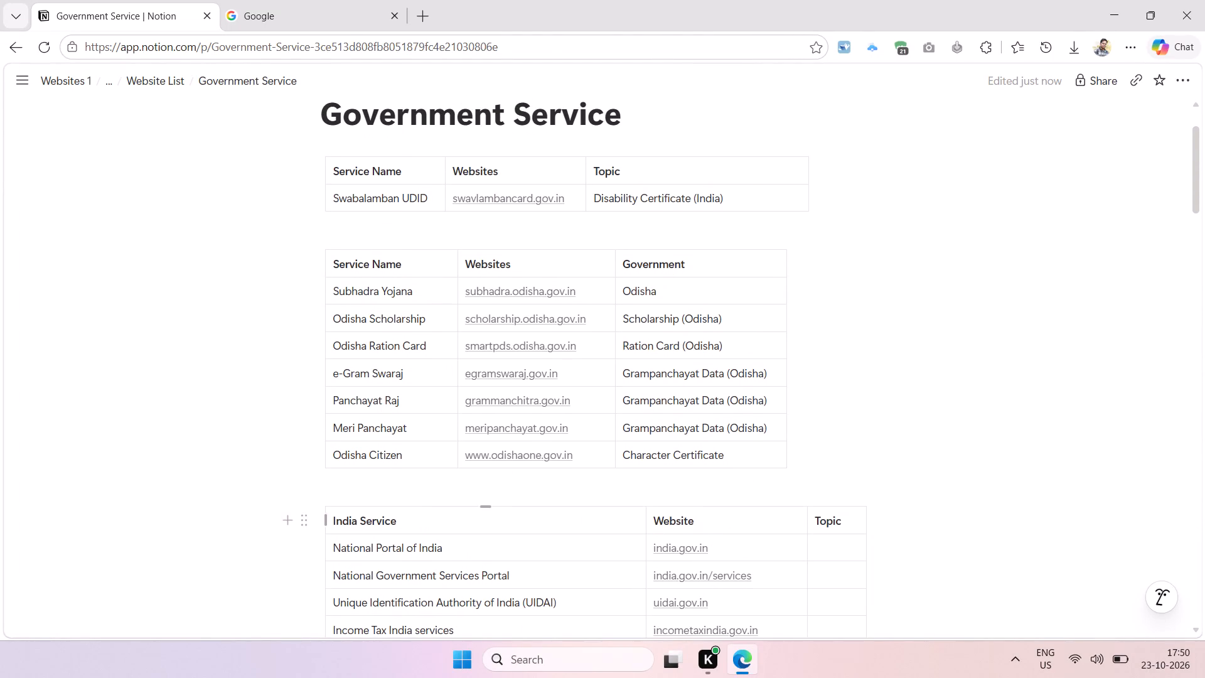
pyautogui.moveTo(306, 523); pyautogui.dragTo(312, 146)
pyautogui.scroll(2, 455, 262)
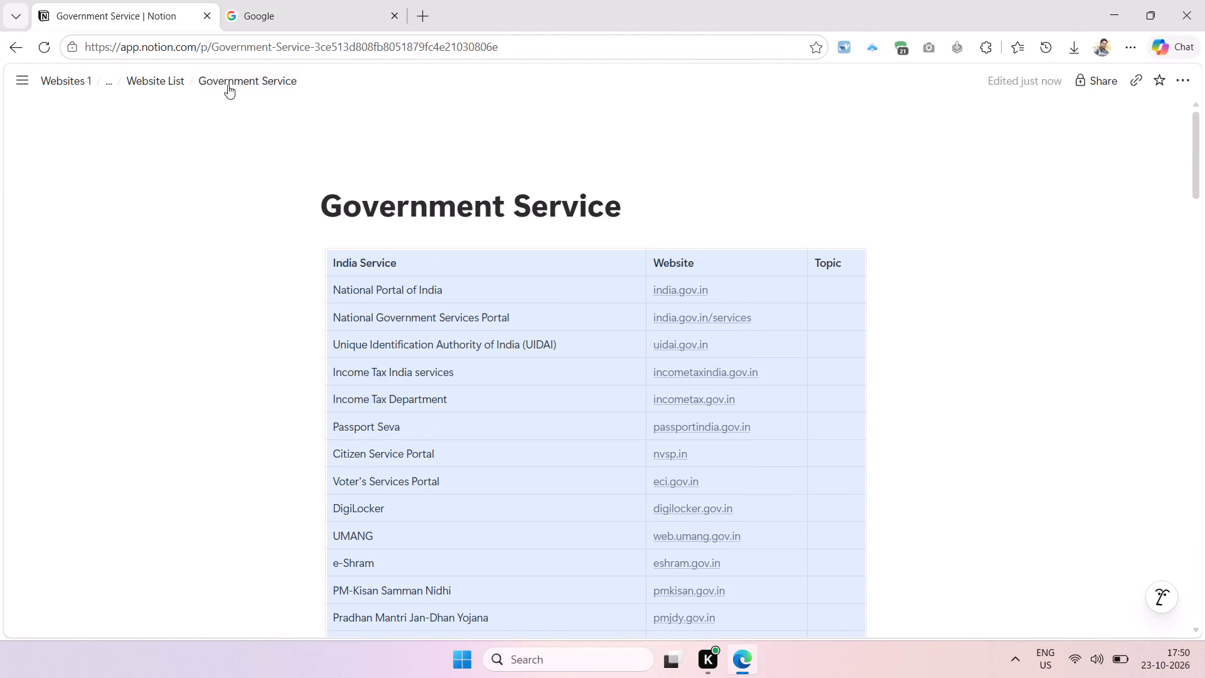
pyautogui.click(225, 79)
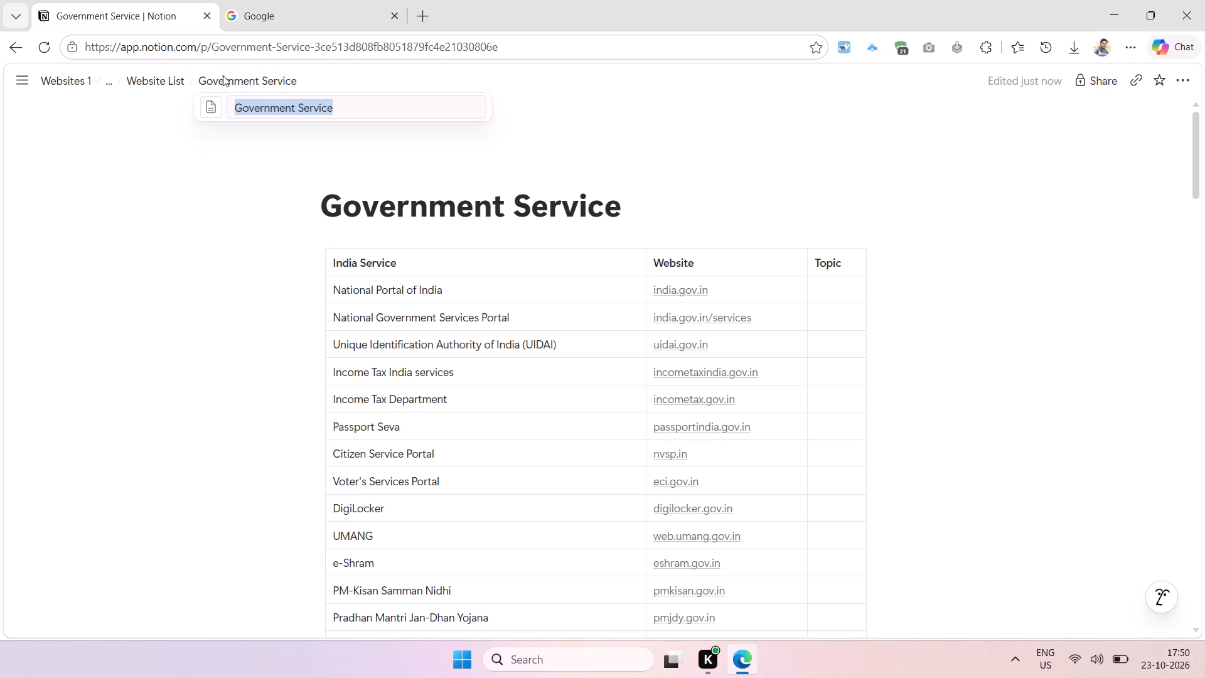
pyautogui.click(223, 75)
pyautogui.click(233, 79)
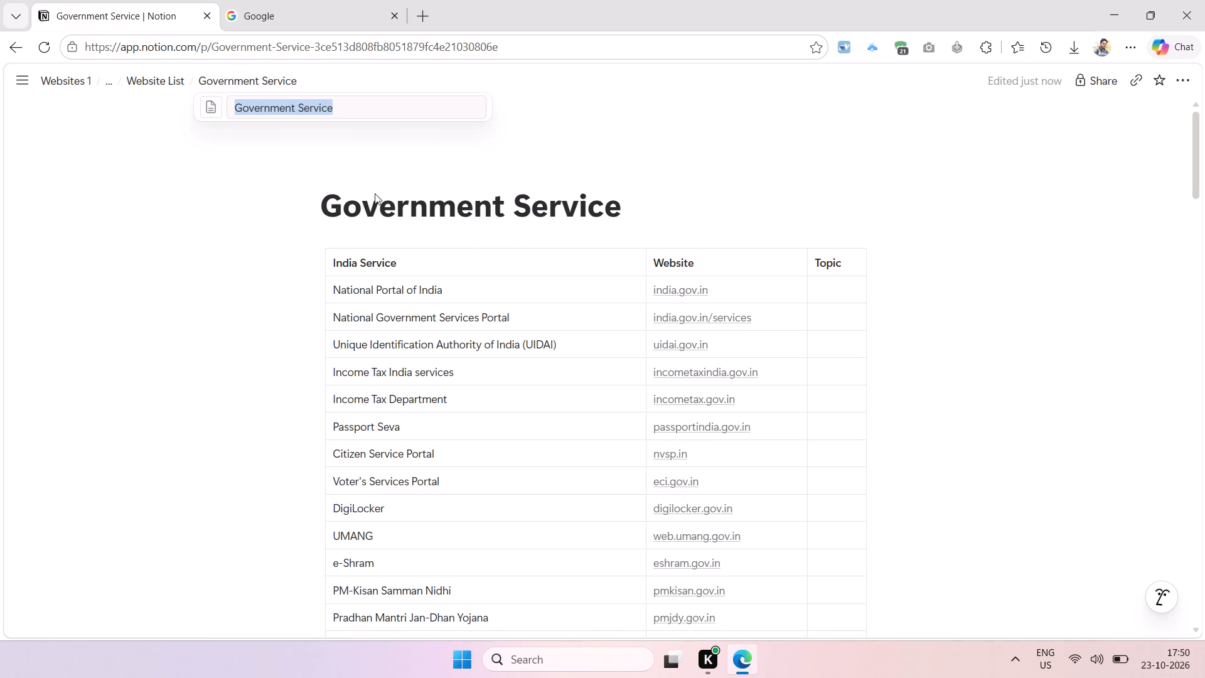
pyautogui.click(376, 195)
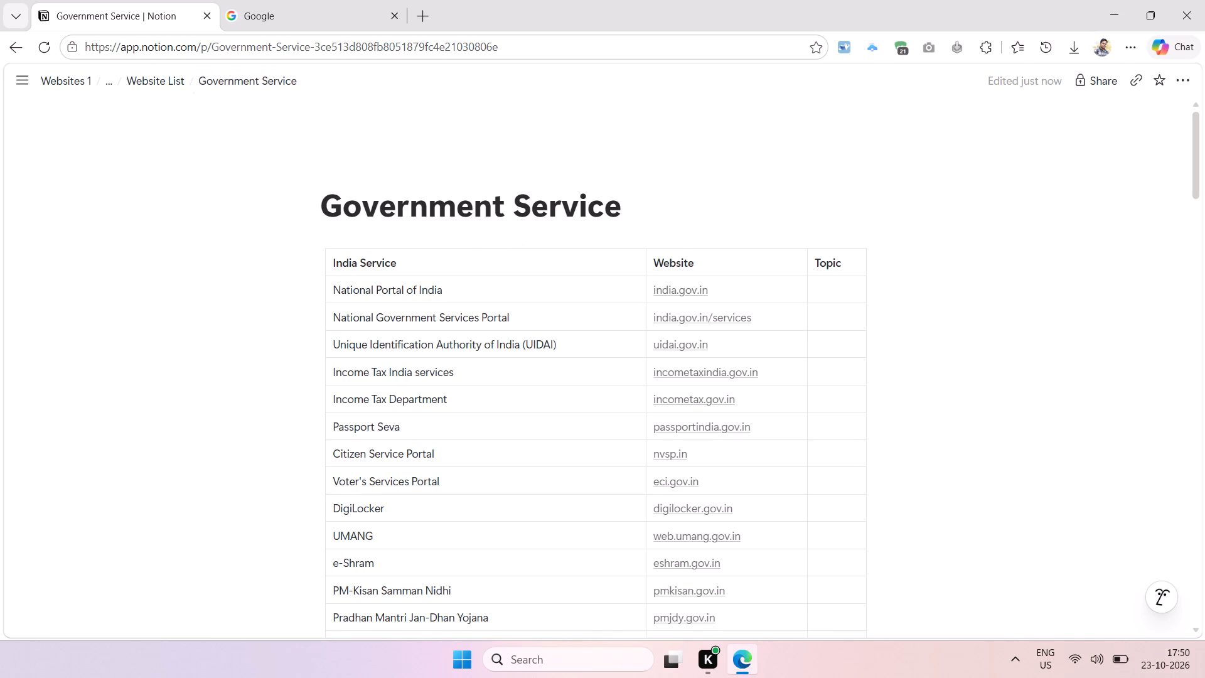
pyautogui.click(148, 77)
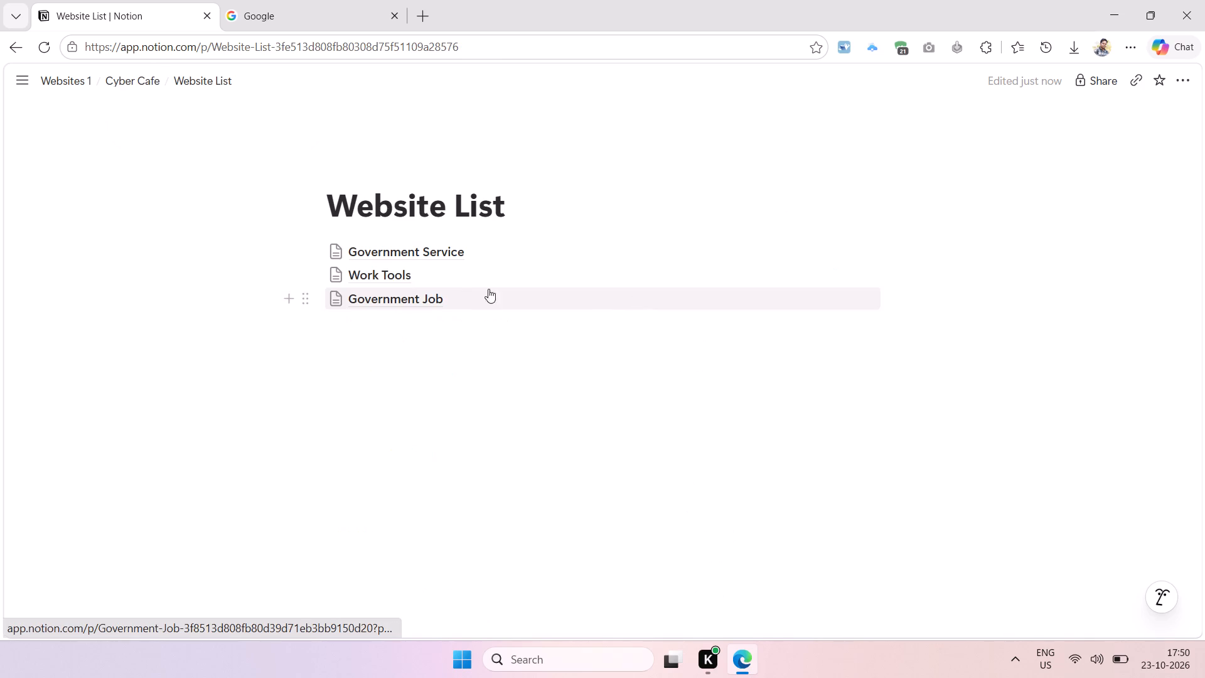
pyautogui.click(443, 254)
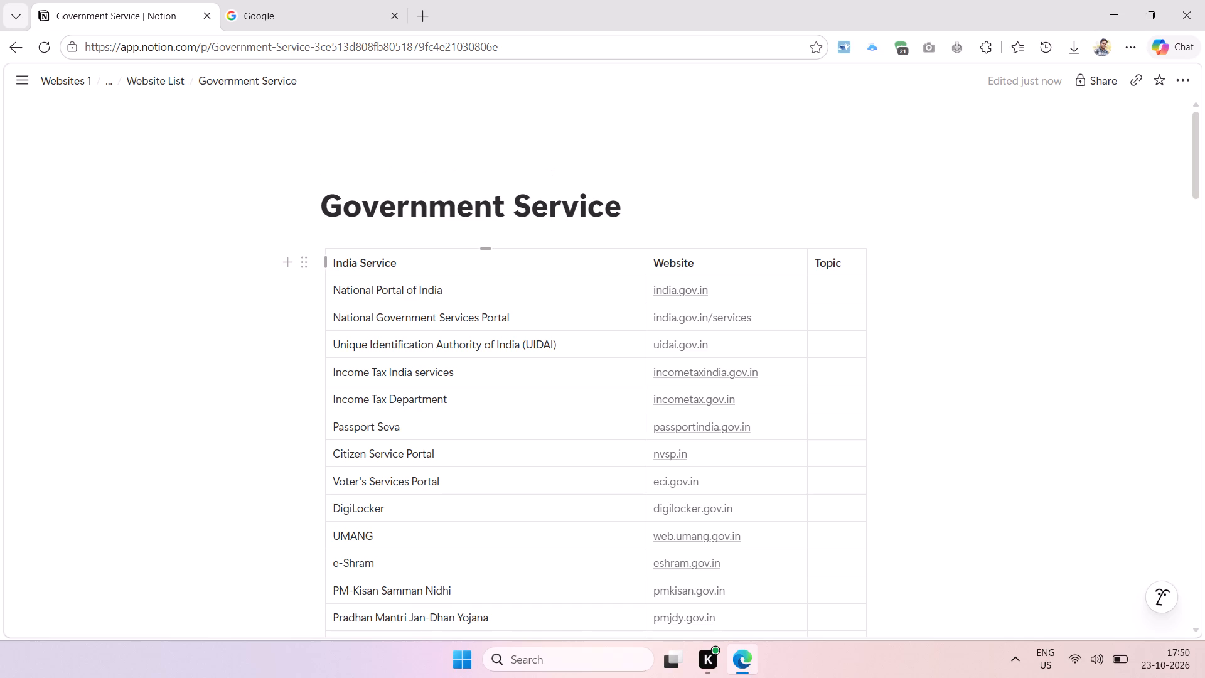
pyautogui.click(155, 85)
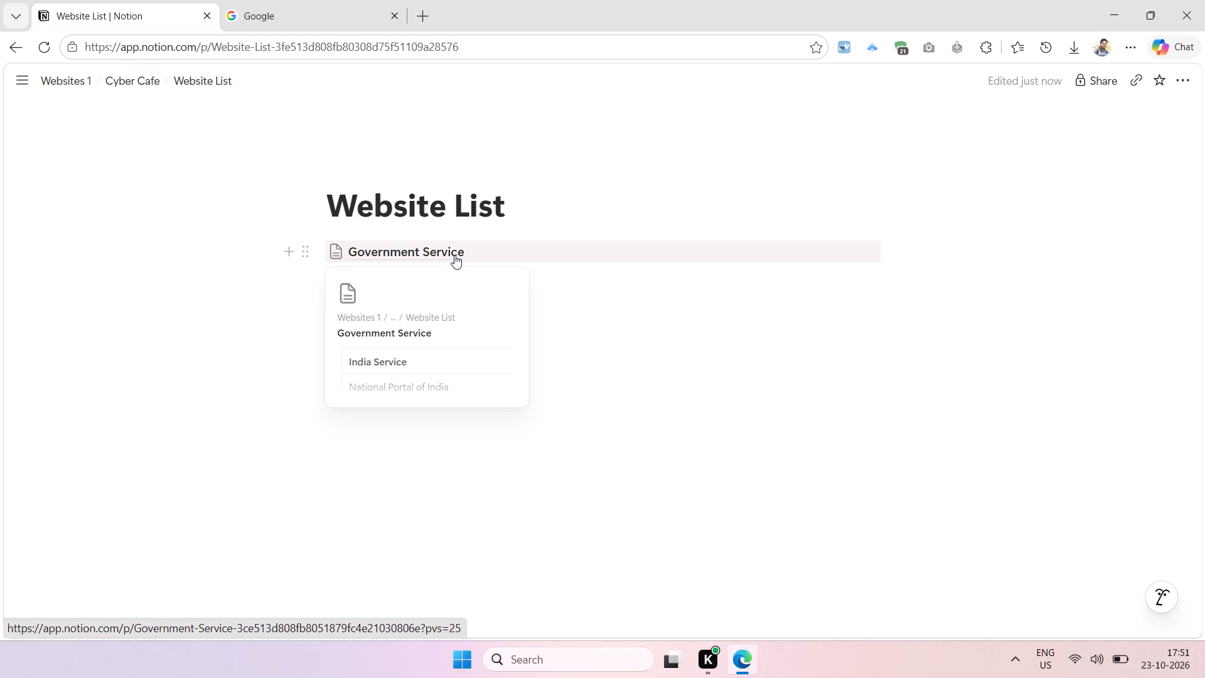
# Insert a new subpage at the top of the Government Service page and title it "India Service".
pyautogui.click(436, 255)
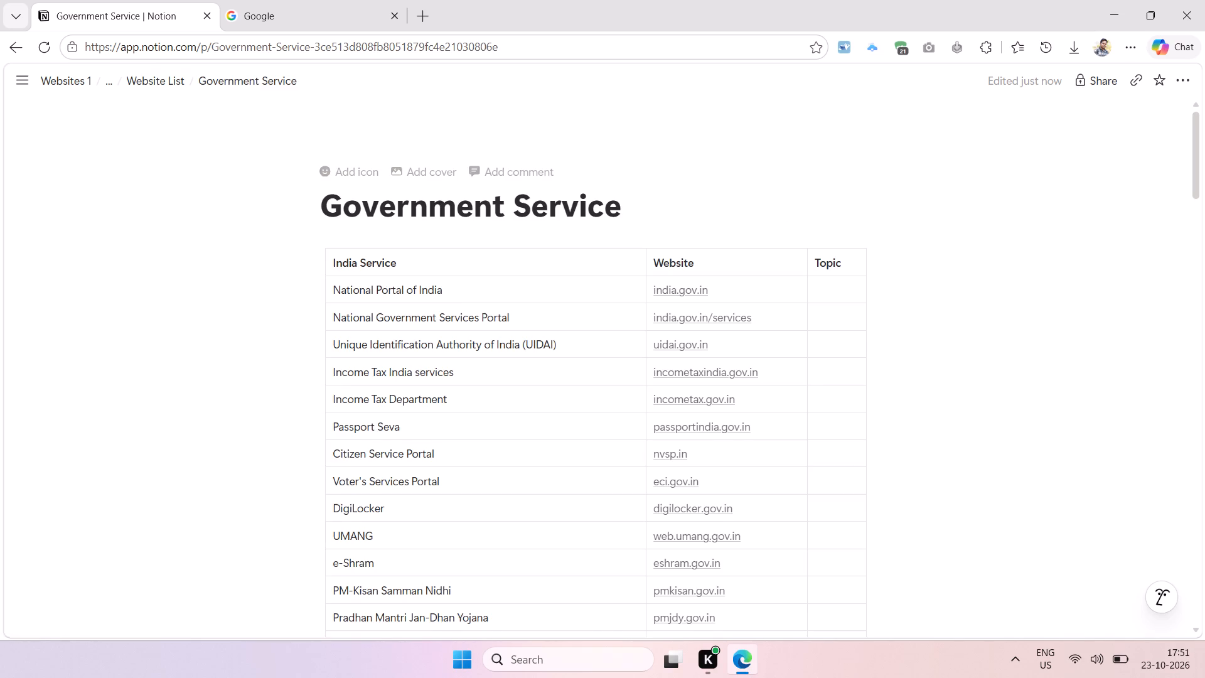
pyautogui.click(625, 212)
pyautogui.press('Return')
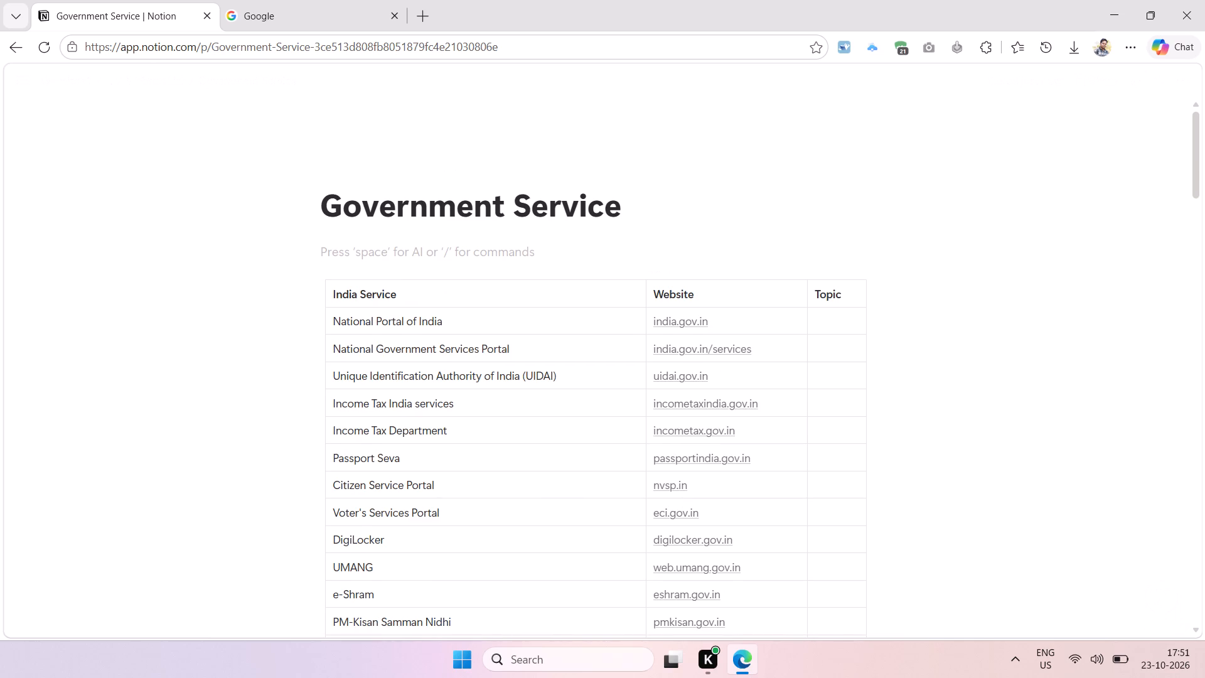
pyautogui.write('/page')
pyautogui.press('Return')
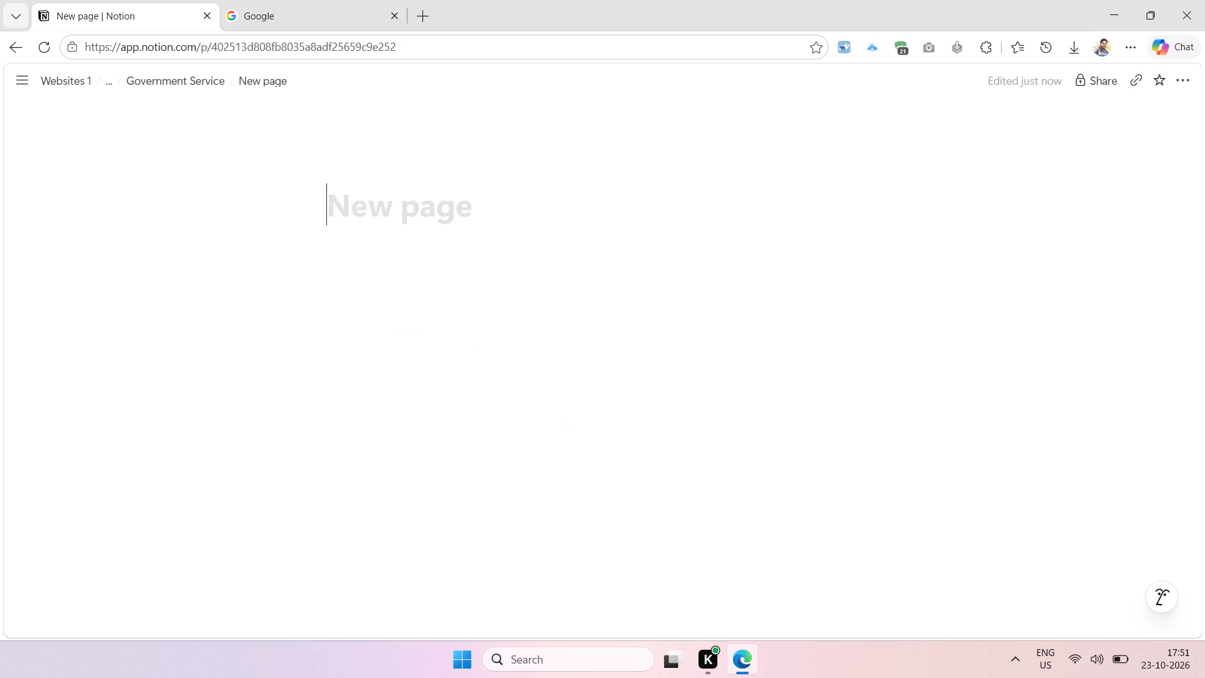
pyautogui.write('In')
pyautogui.press('BackSpace')
pyautogui.press('BackSpace')
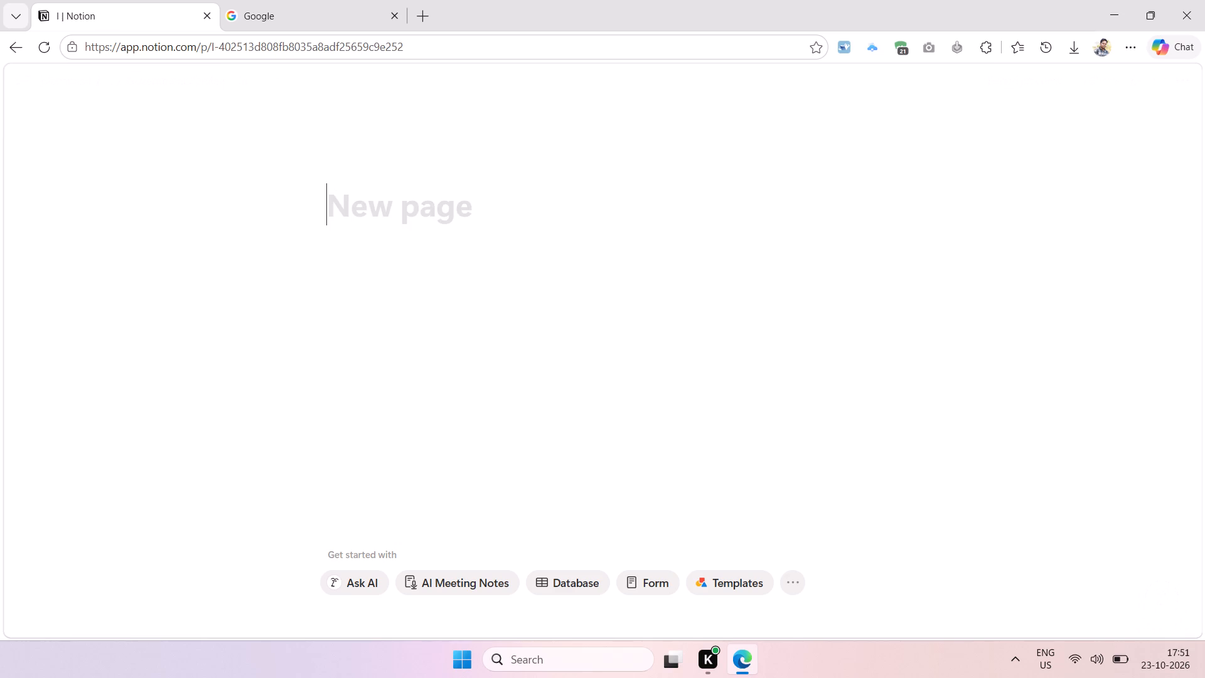
pyautogui.write('India')
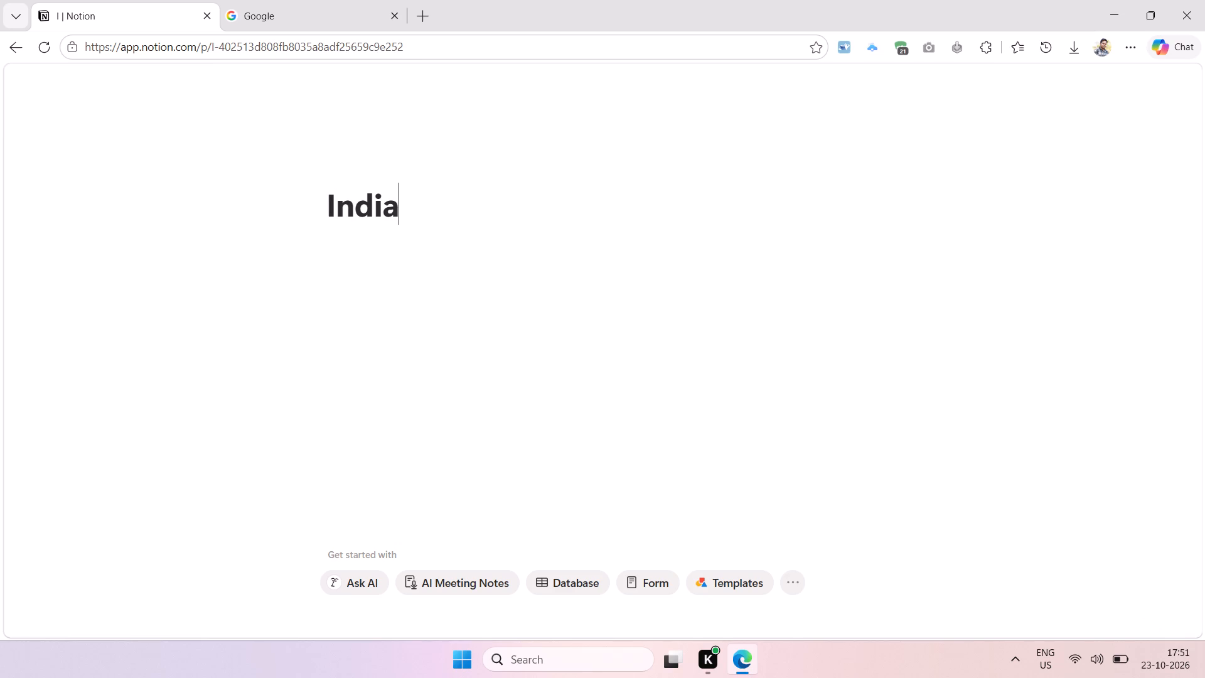
pyautogui.press('space')
pyautogui.write('Service')
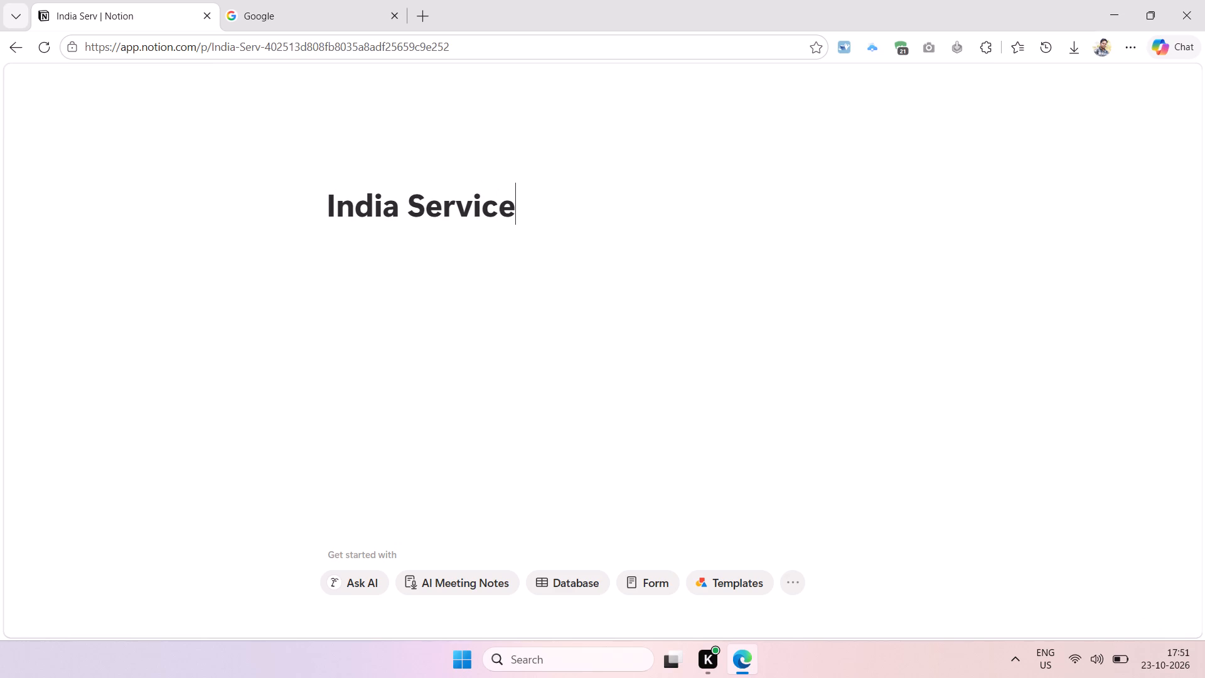
# Return to Government Service and move the India Service table and the Swabalamban UDID table into the India Service subpage.
pyautogui.click(179, 90)
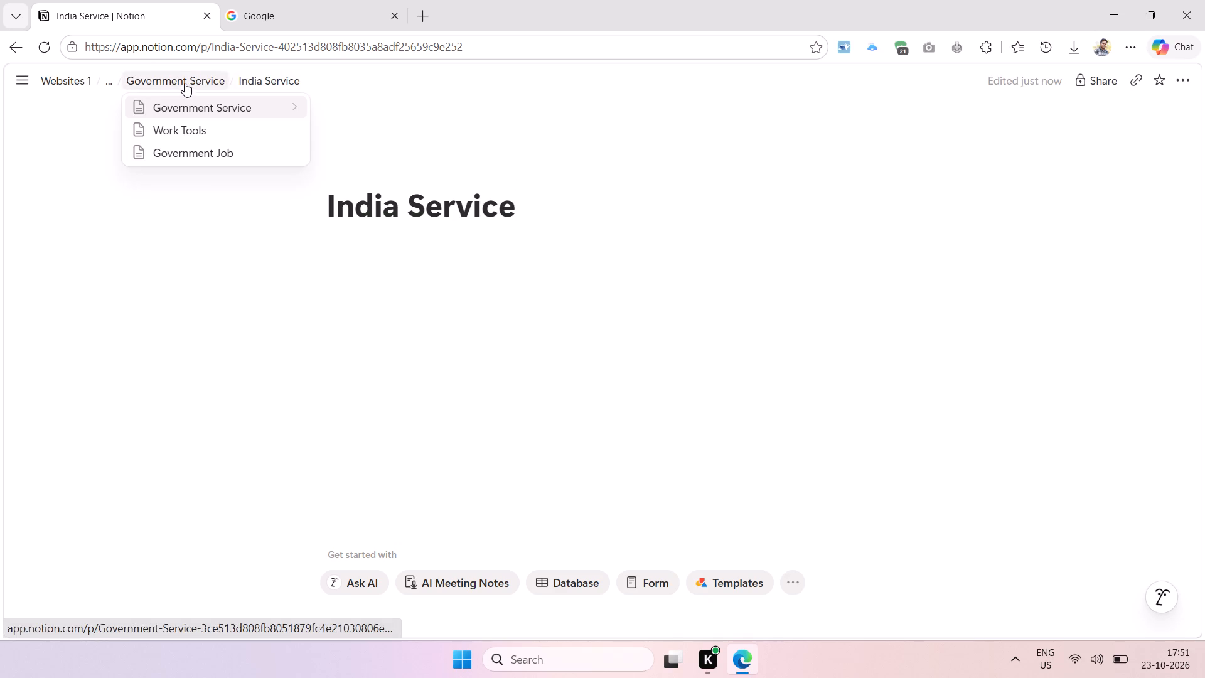
pyautogui.click(185, 80)
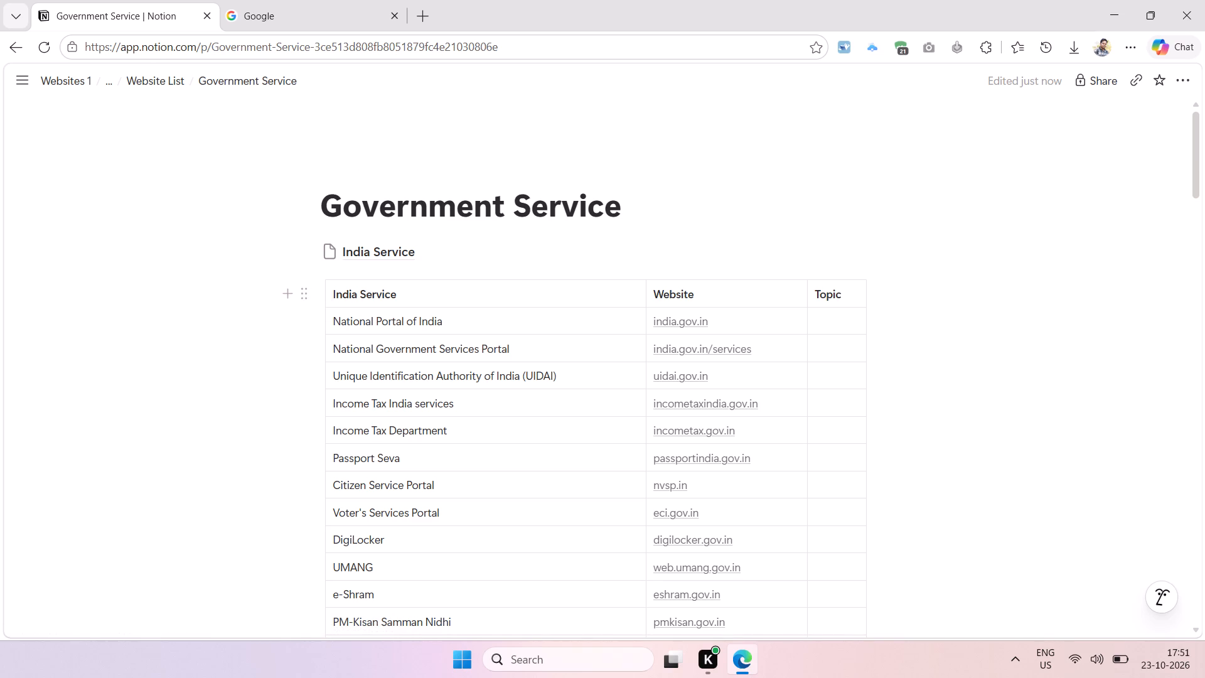
pyautogui.moveTo(306, 295); pyautogui.dragTo(359, 249)
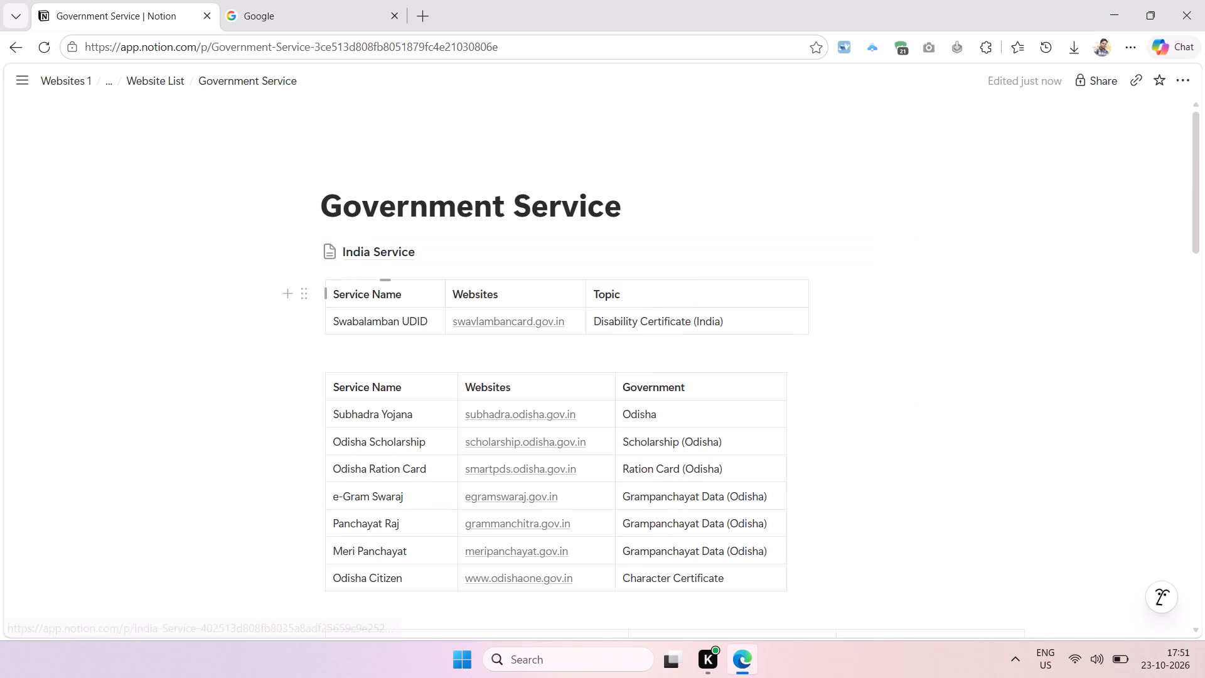
pyautogui.moveTo(304, 301); pyautogui.dragTo(357, 254)
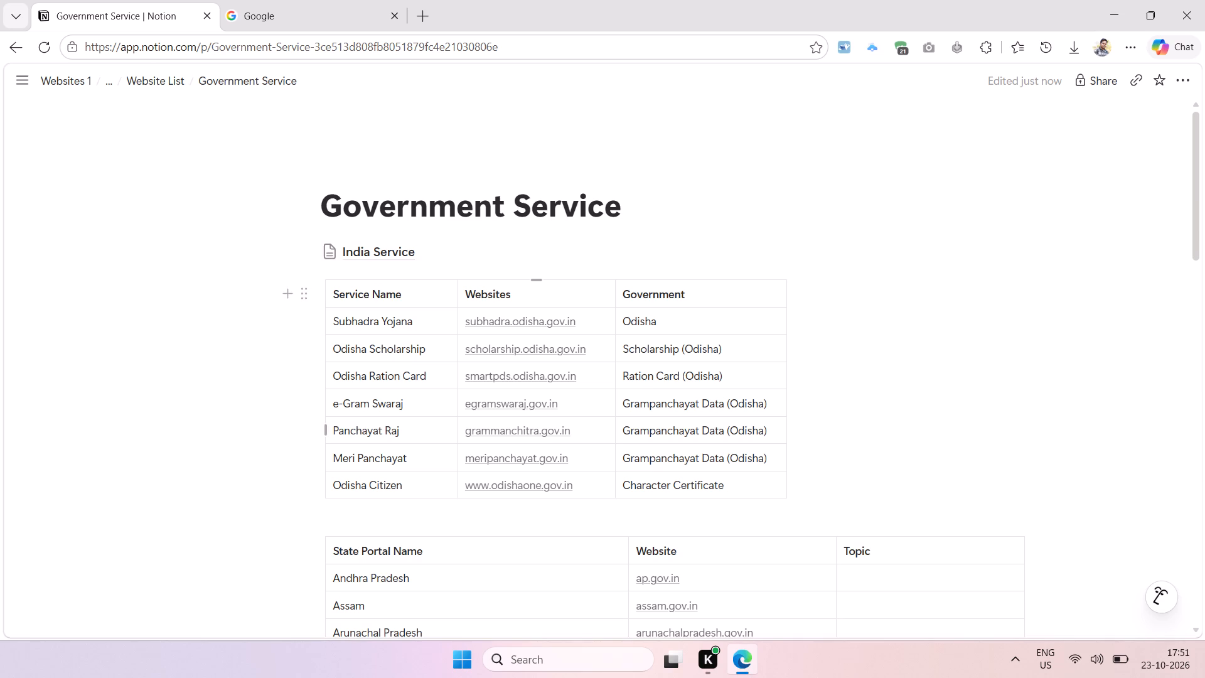
# Open the India Service subpage from the Government Service page.
pyautogui.scroll(-13, 471, 420)
pyautogui.scroll(10, 471, 420)
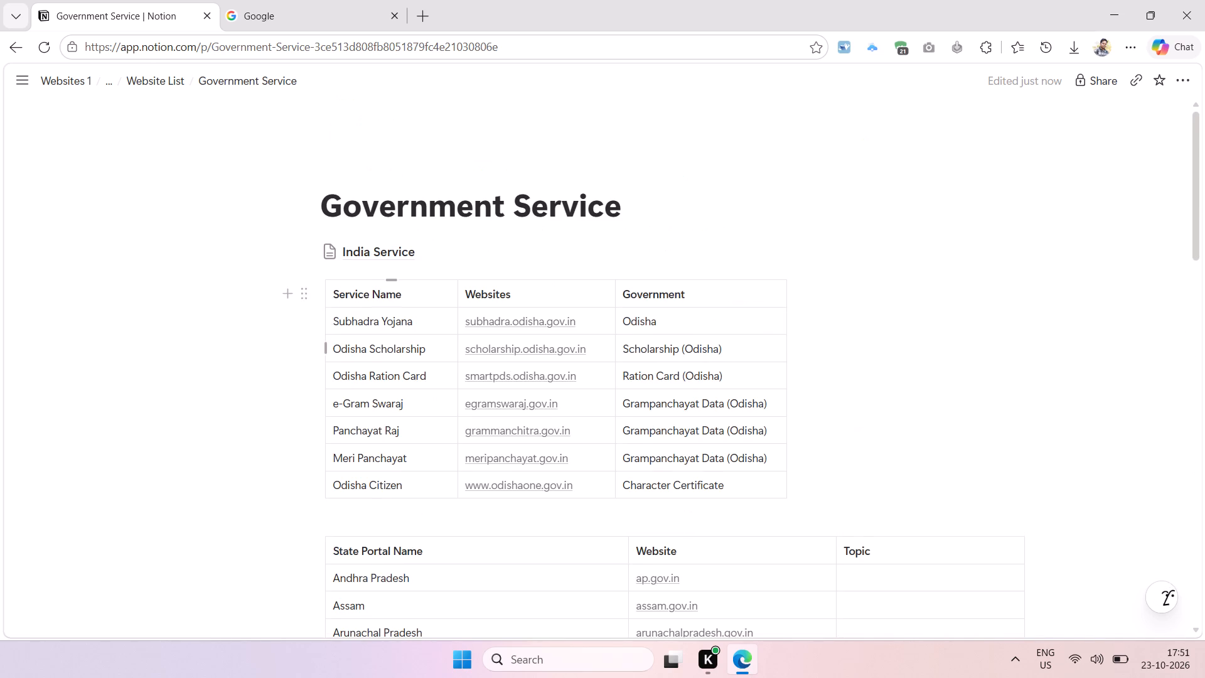
pyautogui.click(385, 249)
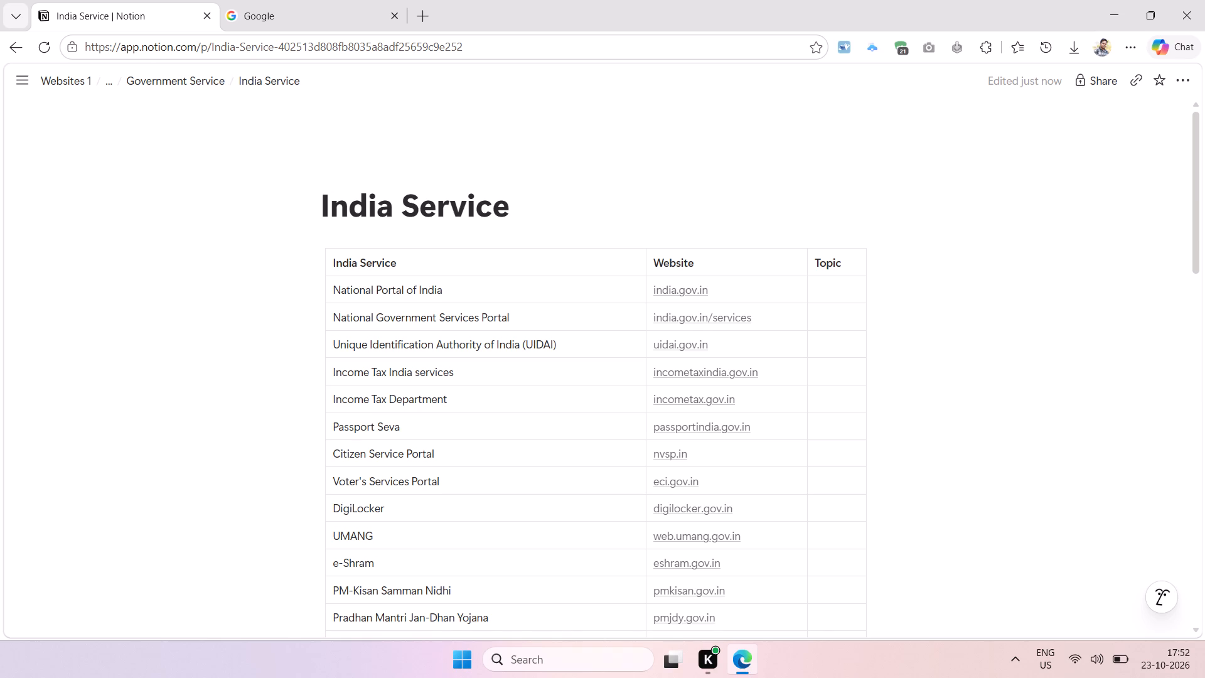
# Look over the India Service page, from its main services table down to the Swabalamban UDID table.
pyautogui.click(1005, 237)
pyautogui.scroll(1, 1204, 4)
pyautogui.scroll(-1, 1204, 105)
pyautogui.scroll(2, 1204, 272)
pyautogui.scroll(-1, 1041, 460)
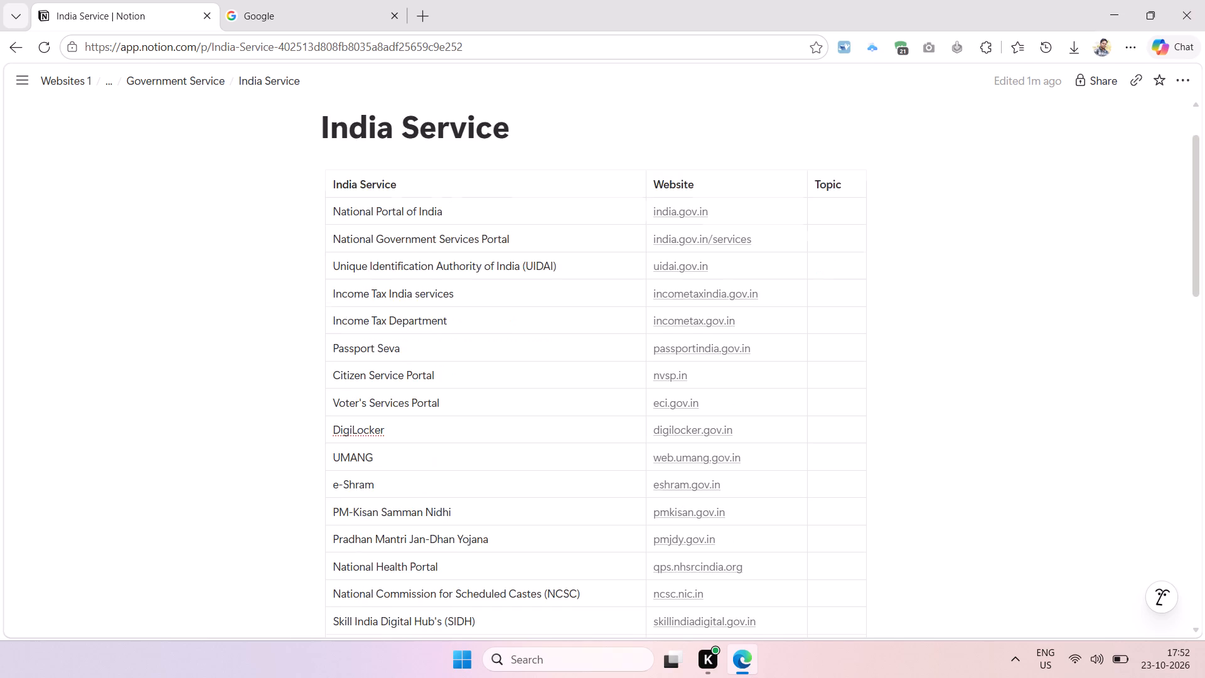
pyautogui.scroll(1, 1007, 432)
pyautogui.scroll(-3, 1007, 432)
pyautogui.click(993, 305)
pyautogui.scroll(2, 993, 305)
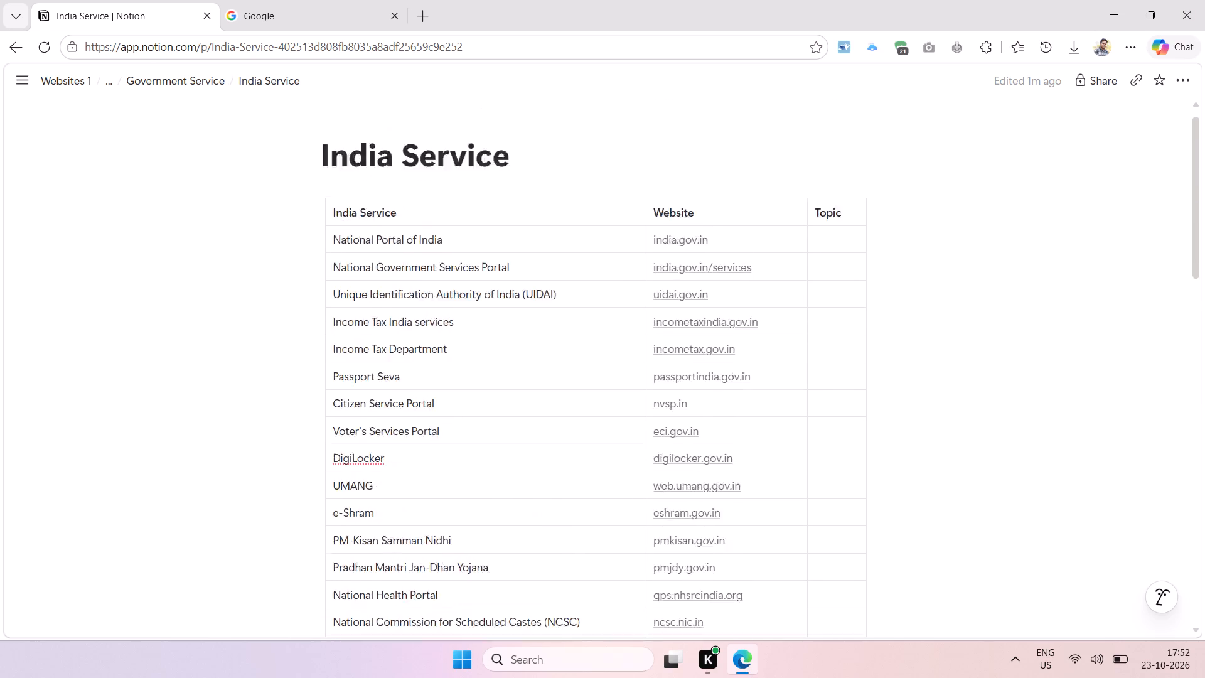
pyautogui.scroll(1, 993, 305)
pyautogui.scroll(-6, 993, 305)
pyautogui.scroll(-8, 594, 475)
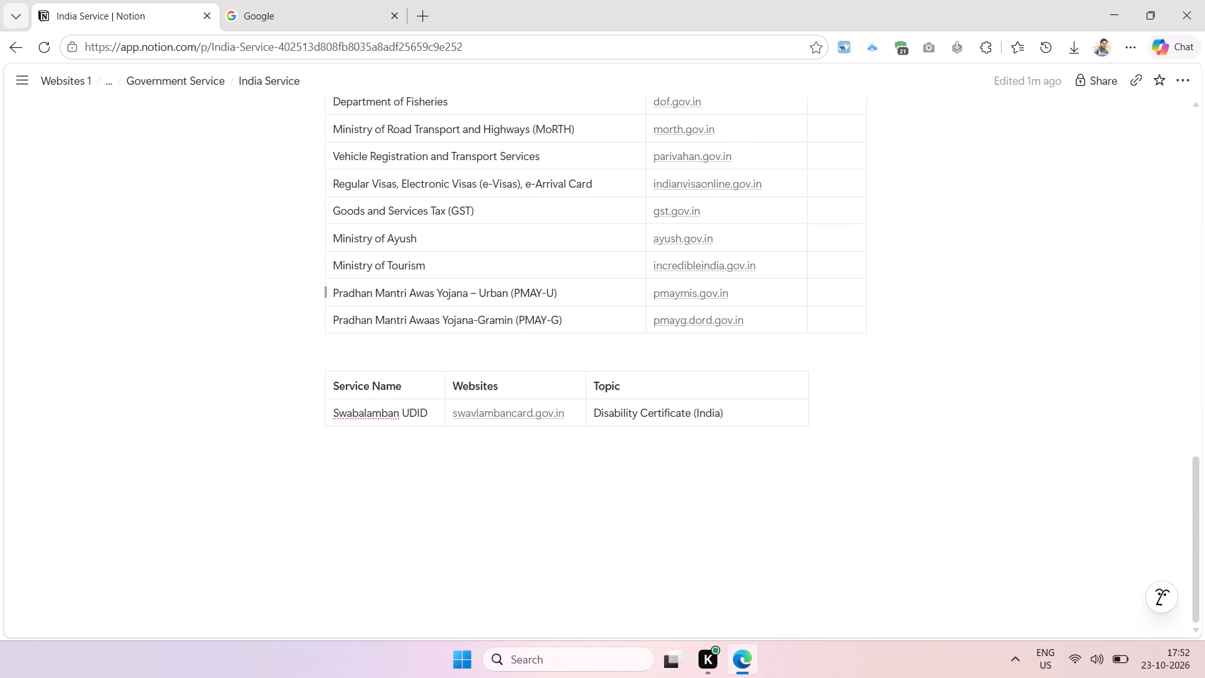
pyautogui.scroll(7, 593, 473)
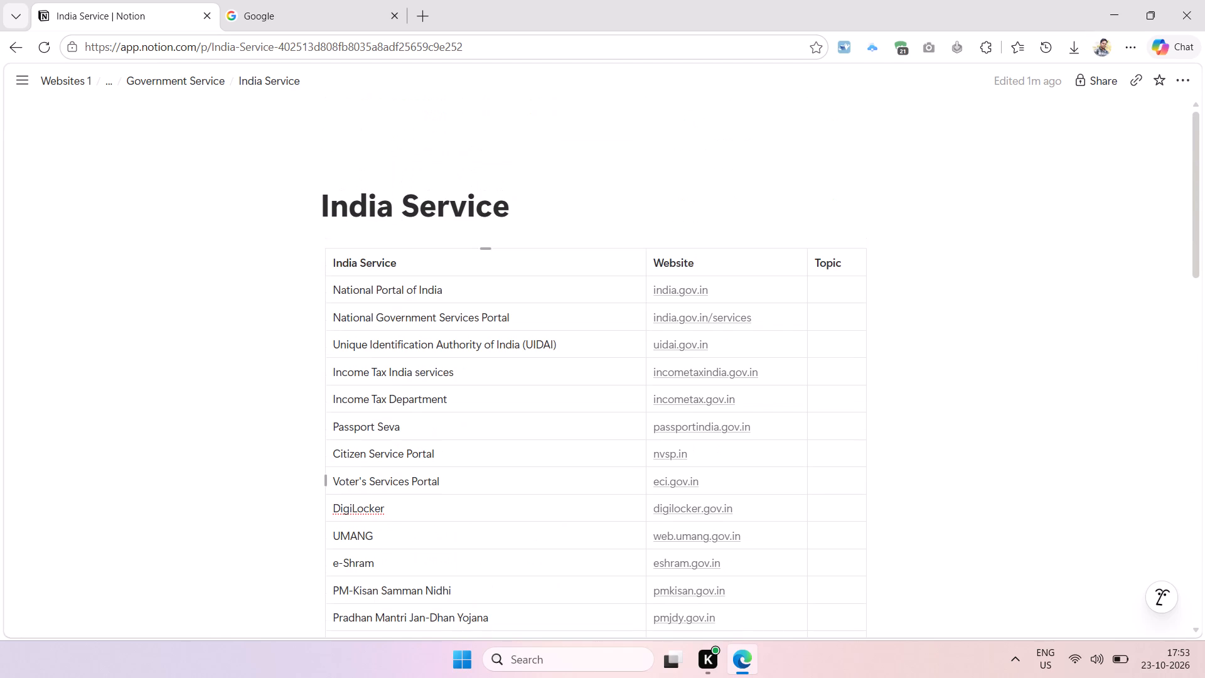
# Rename the first column header of the main India Service table to "Name" and keep it bold.
pyautogui.click(410, 254)
pyautogui.moveTo(413, 268); pyautogui.dragTo(322, 263)
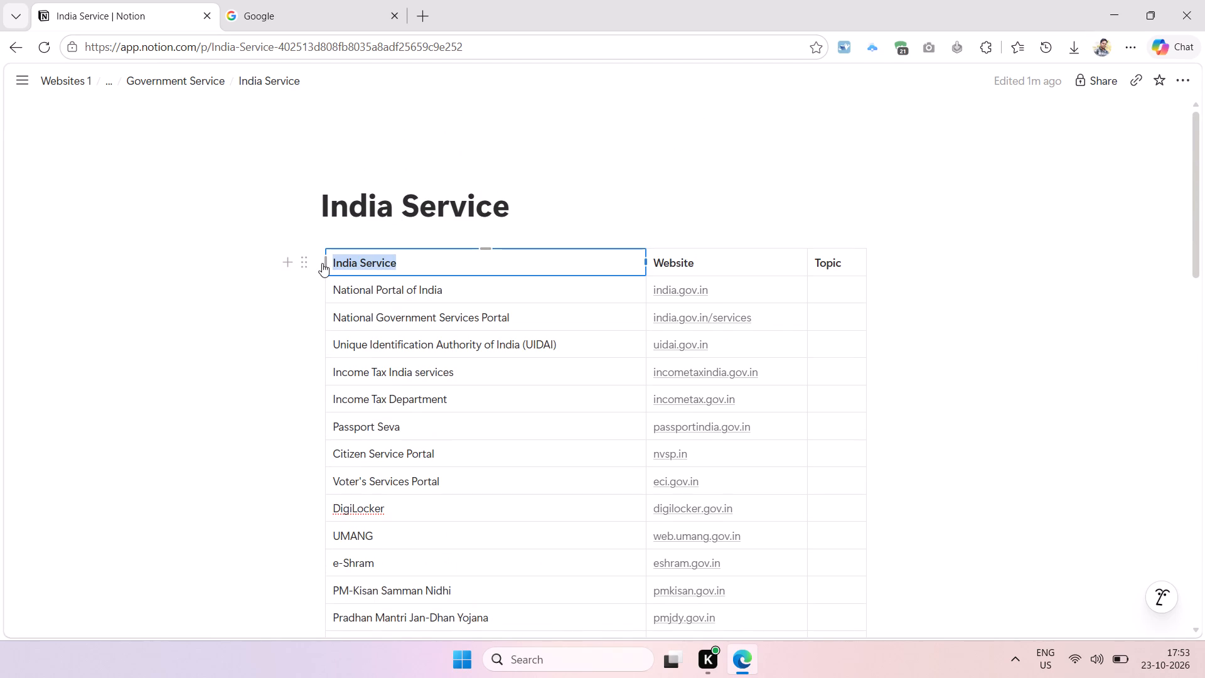
pyautogui.moveTo(322, 263); pyautogui.dragTo(321, 263)
pyautogui.write('Work')
pyautogui.press('space')
pyautogui.write('Name')
pyautogui.hotkey('ctrl', 'a')
pyautogui.hotkey('ctrl', 'b')
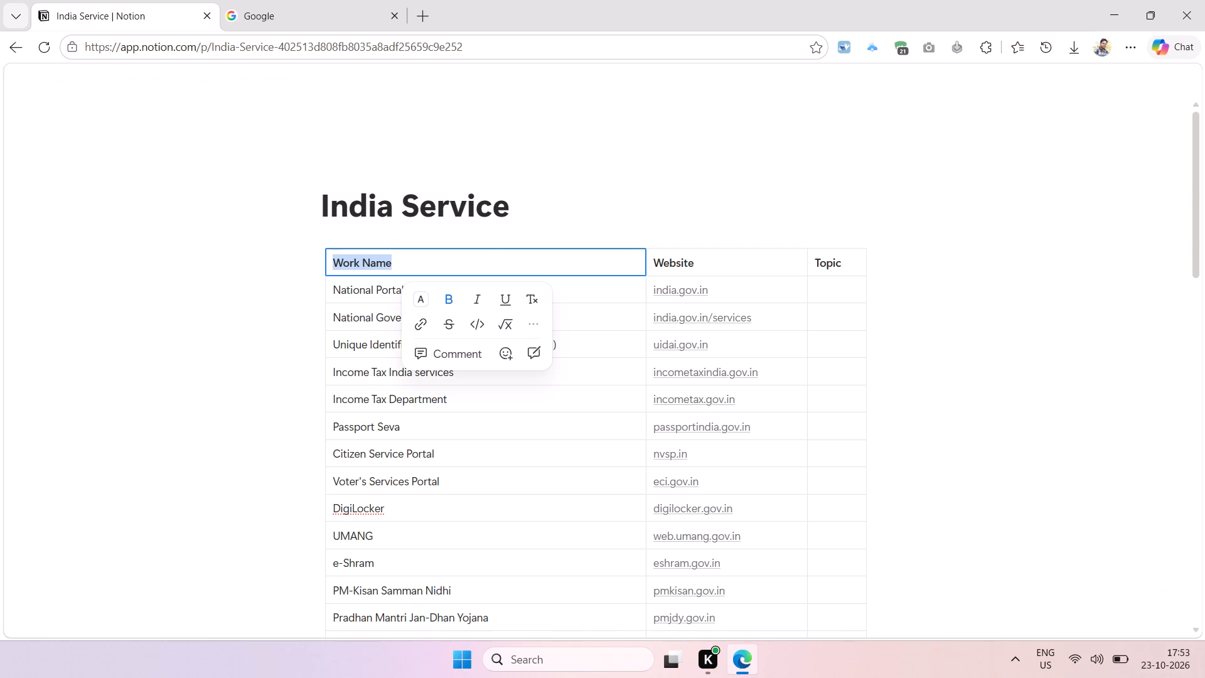
pyautogui.click(410, 261)
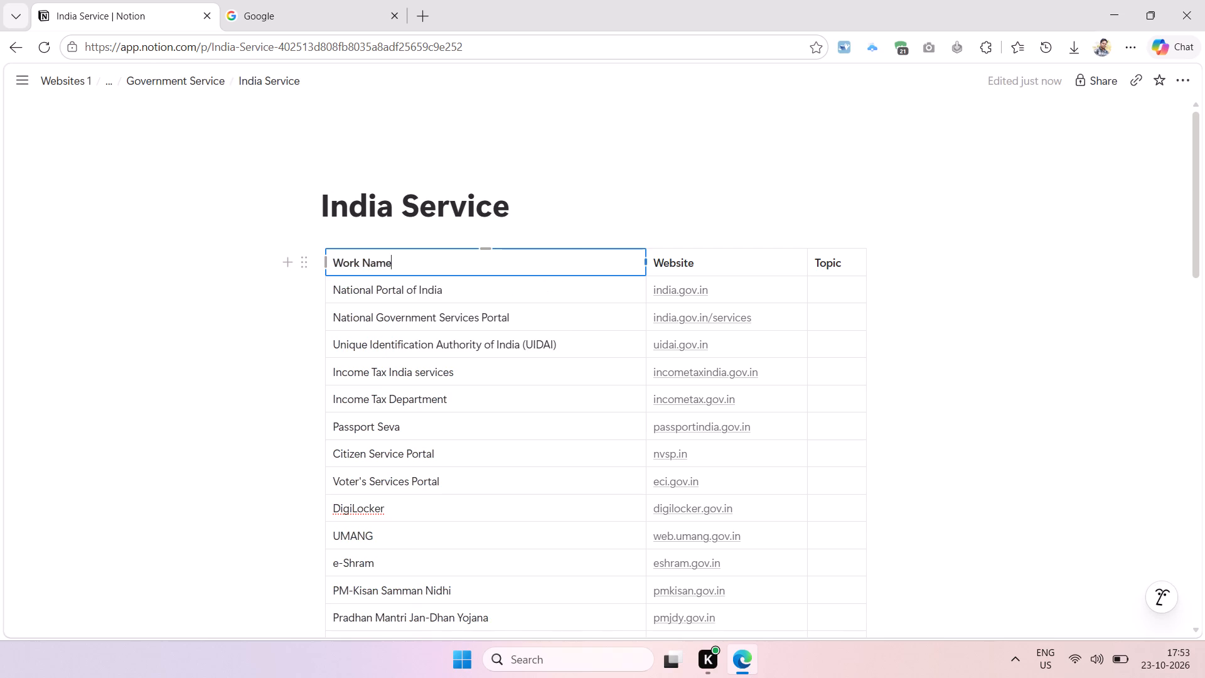
pyautogui.doubleClick(350, 262)
pyautogui.press('BackSpace')
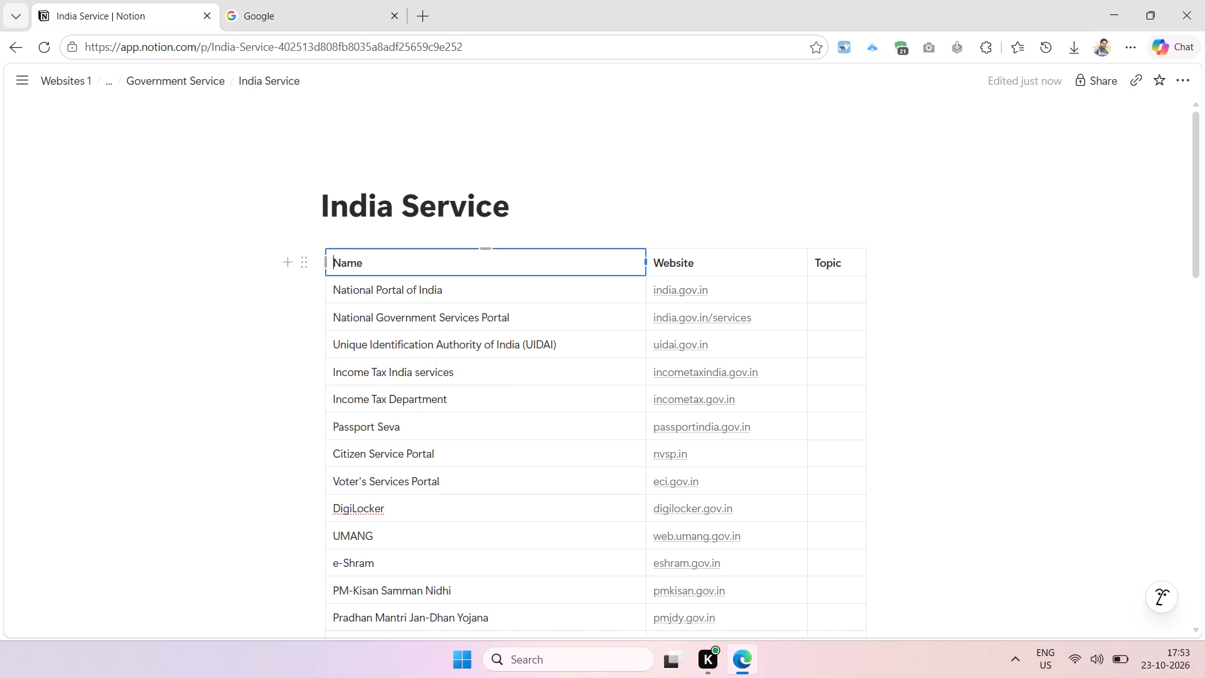
pyautogui.hotkey('ctrl', 's')
# Move the Topic column of the main table between the Name and Website columns.
pyautogui.doubleClick(834, 264)
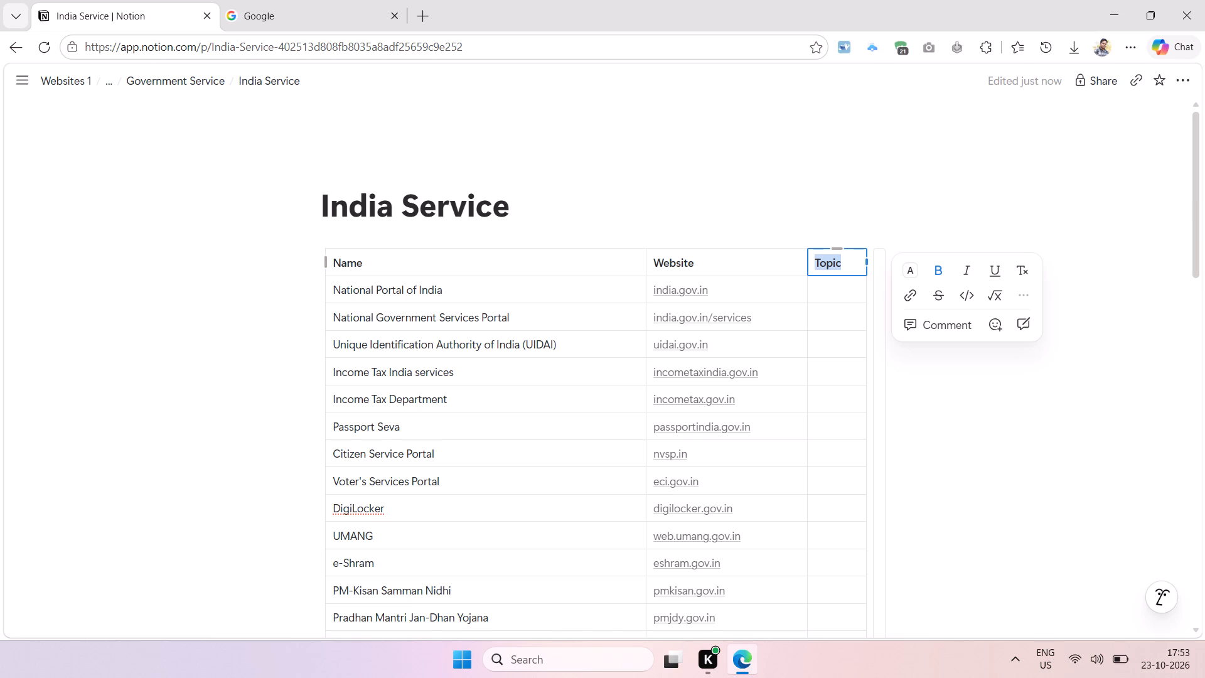
pyautogui.click(904, 178)
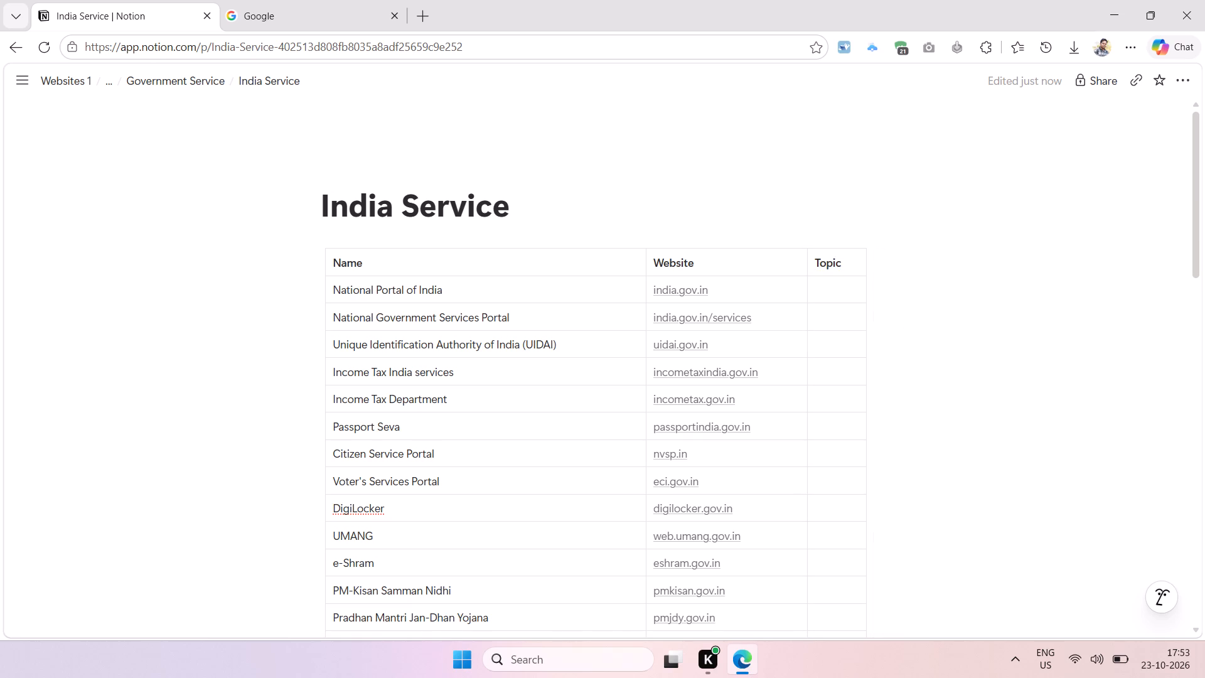
pyautogui.moveTo(838, 251); pyautogui.dragTo(628, 256)
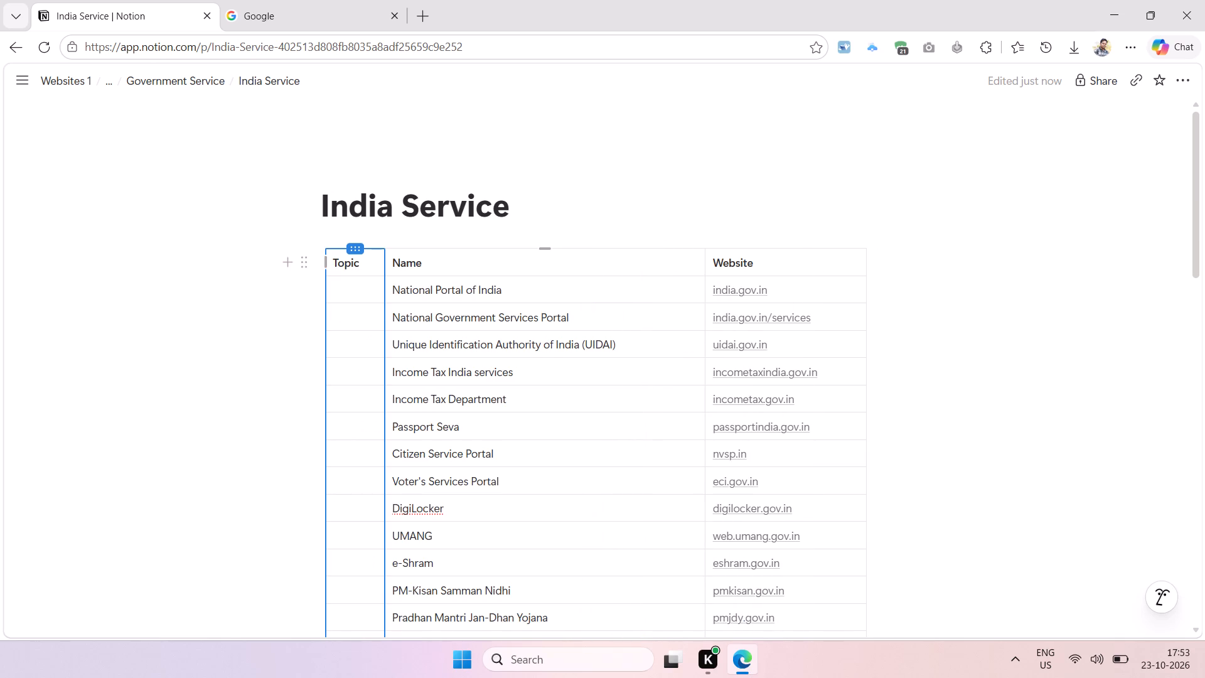
pyautogui.moveTo(353, 249); pyautogui.dragTo(677, 240)
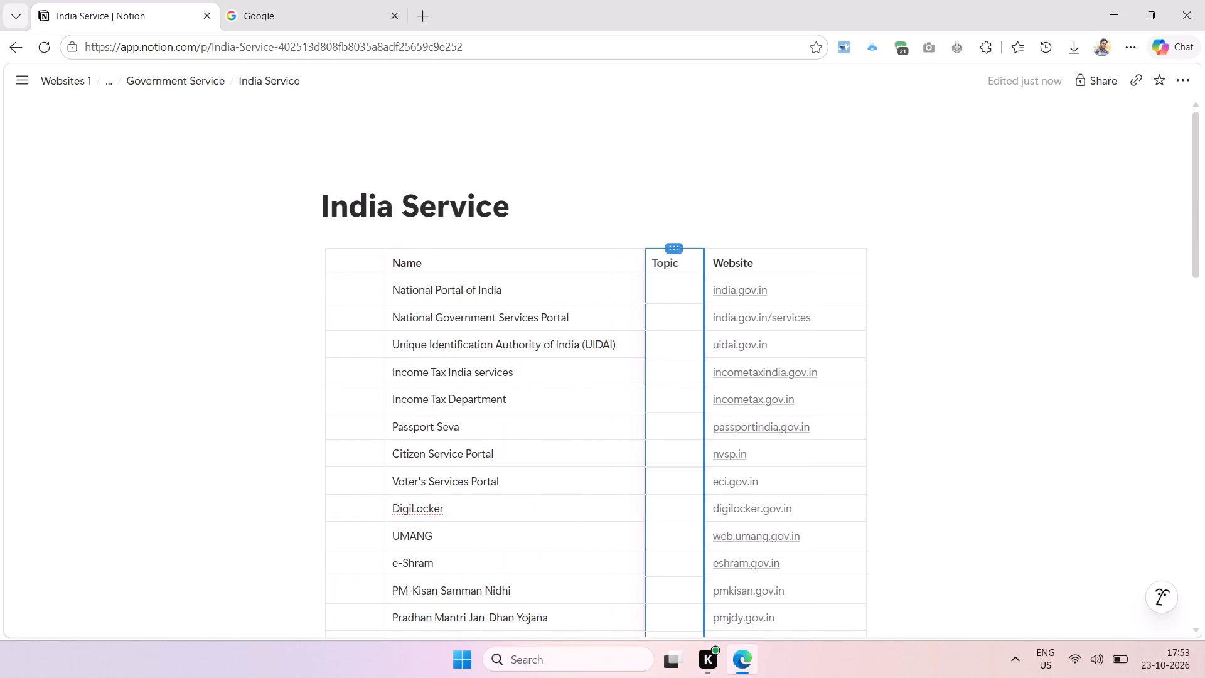
pyautogui.moveTo(677, 240); pyautogui.dragTo(718, 237)
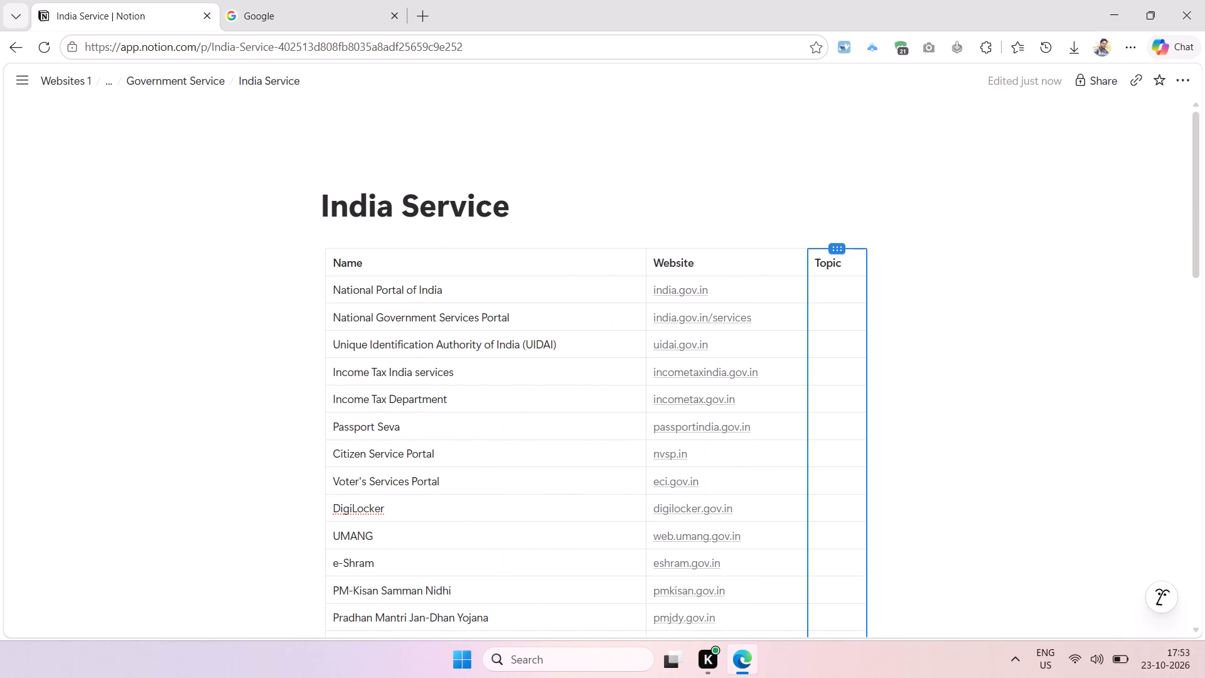
pyautogui.moveTo(842, 247); pyautogui.dragTo(659, 250)
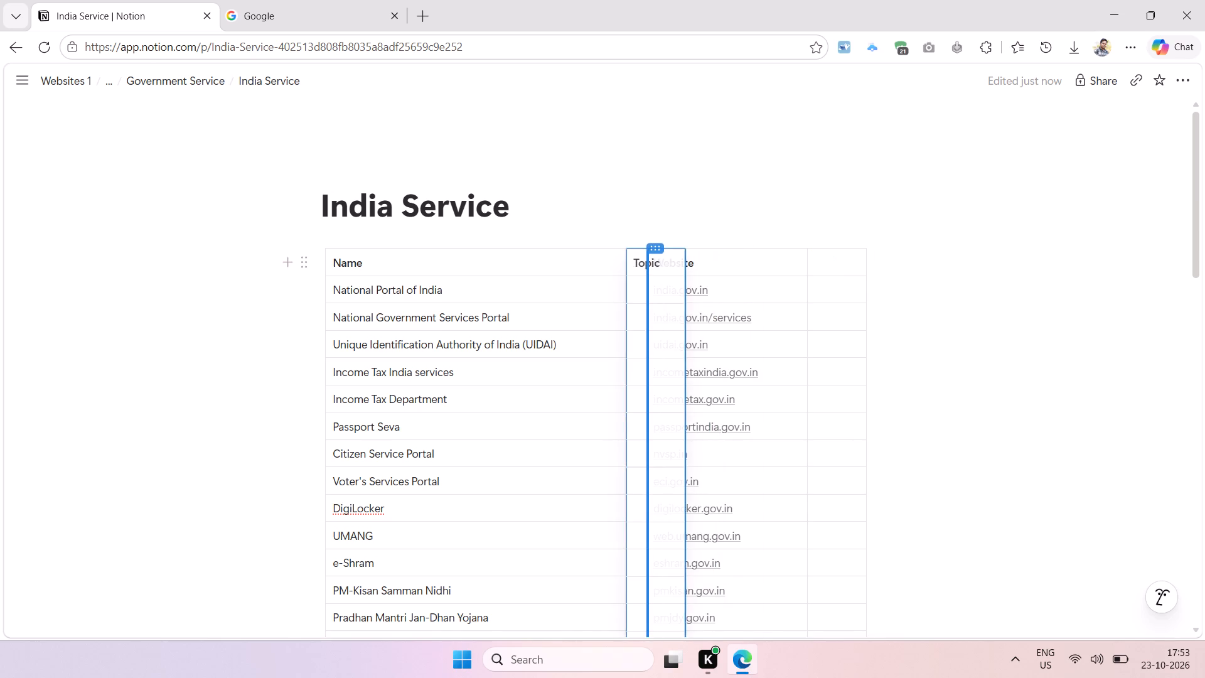
pyautogui.click(795, 183)
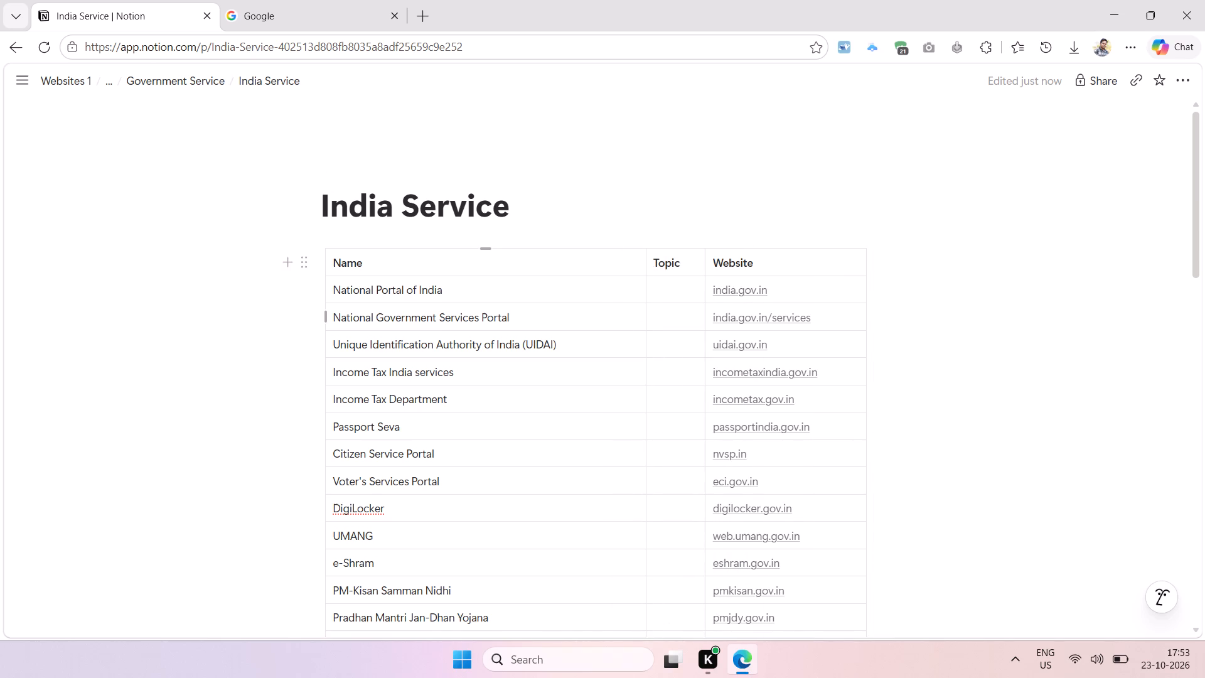
# Add an empty row beneath the Swabalamban UDID entry in the lower table.
pyautogui.hscroll(-1, 461, 303)
pyautogui.scroll(-2, 479, 328)
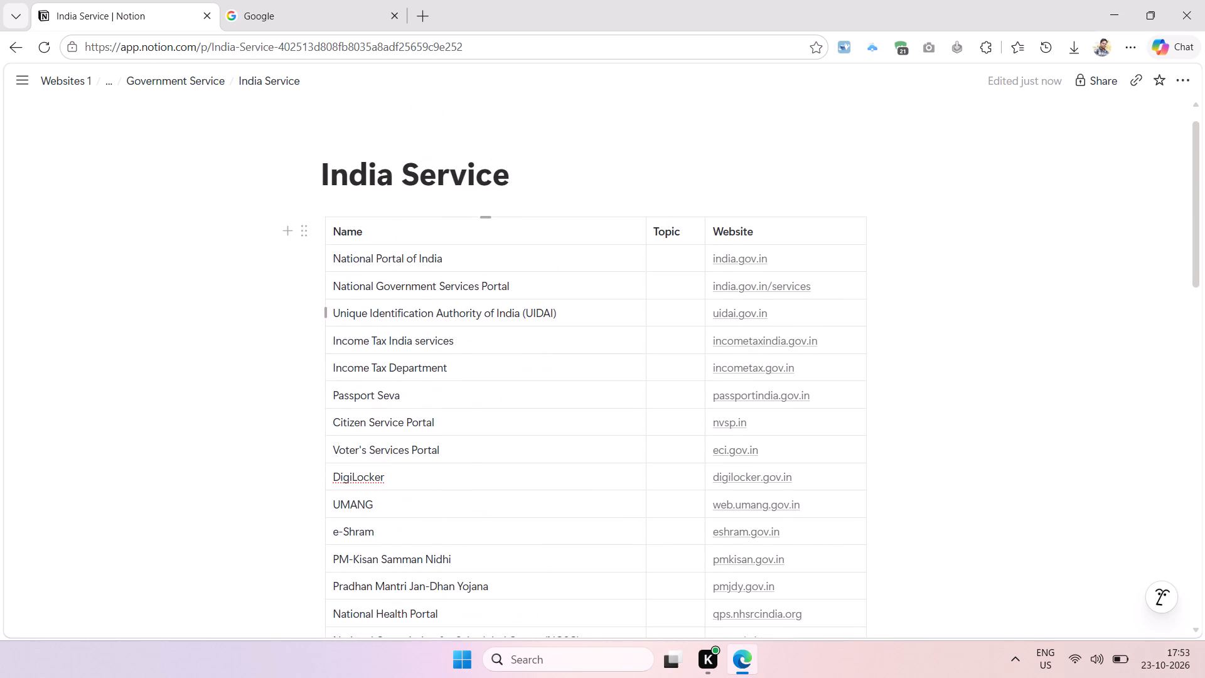
pyautogui.scroll(-14, 441, 298)
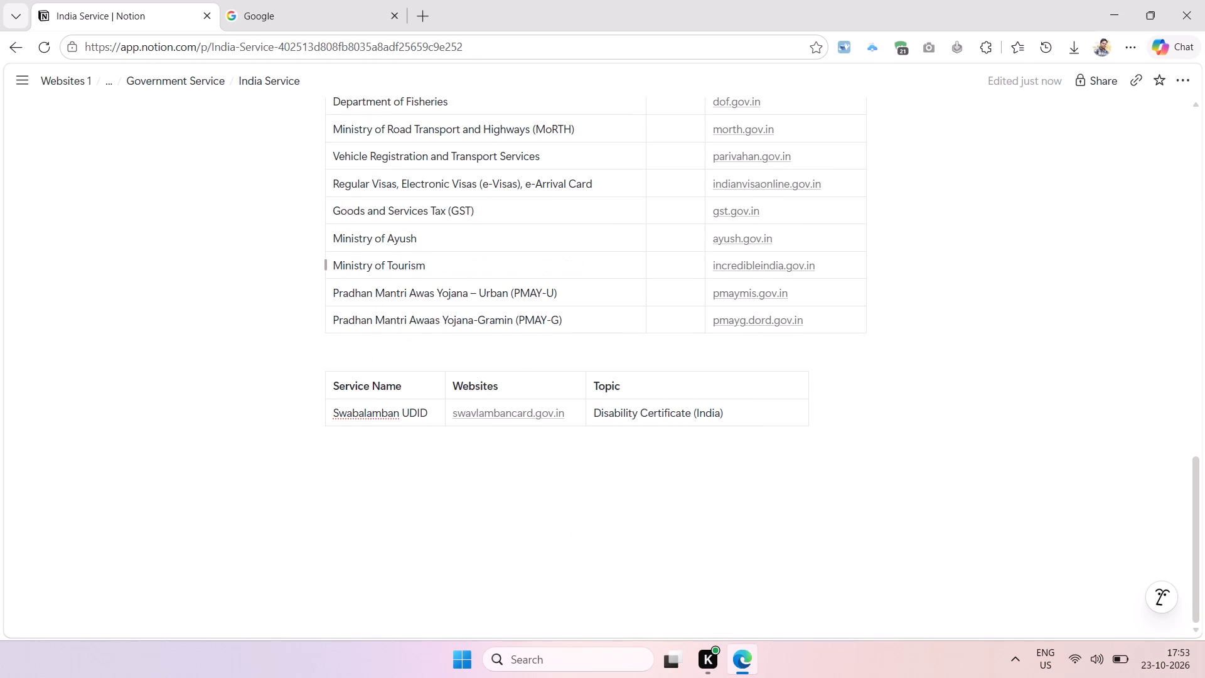
pyautogui.scroll(-1, 434, 276)
pyautogui.scroll(-1, 485, 401)
pyautogui.click(342, 439)
pyautogui.scroll(-1, 355, 442)
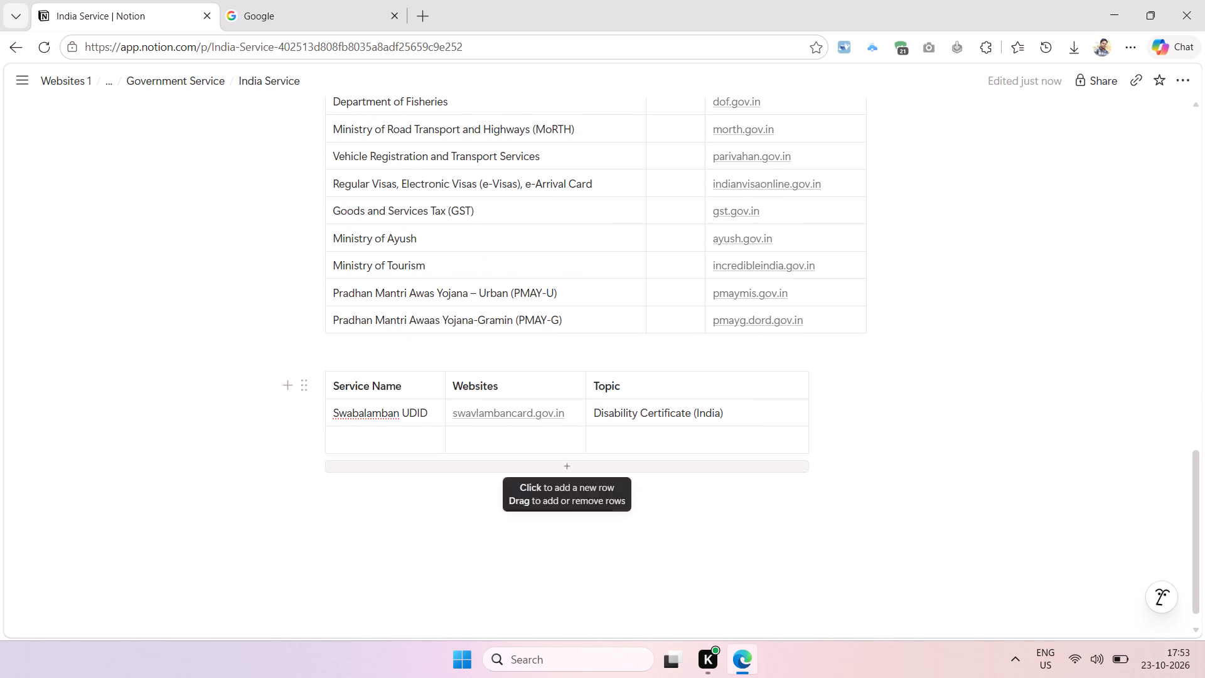
# Move the National Portal of India row's contents from the main table into the empty row of the Swabalamban UDID table.
pyautogui.scroll(-1, 660, 415)
pyautogui.scroll(7, 664, 387)
pyautogui.scroll(5, 719, 233)
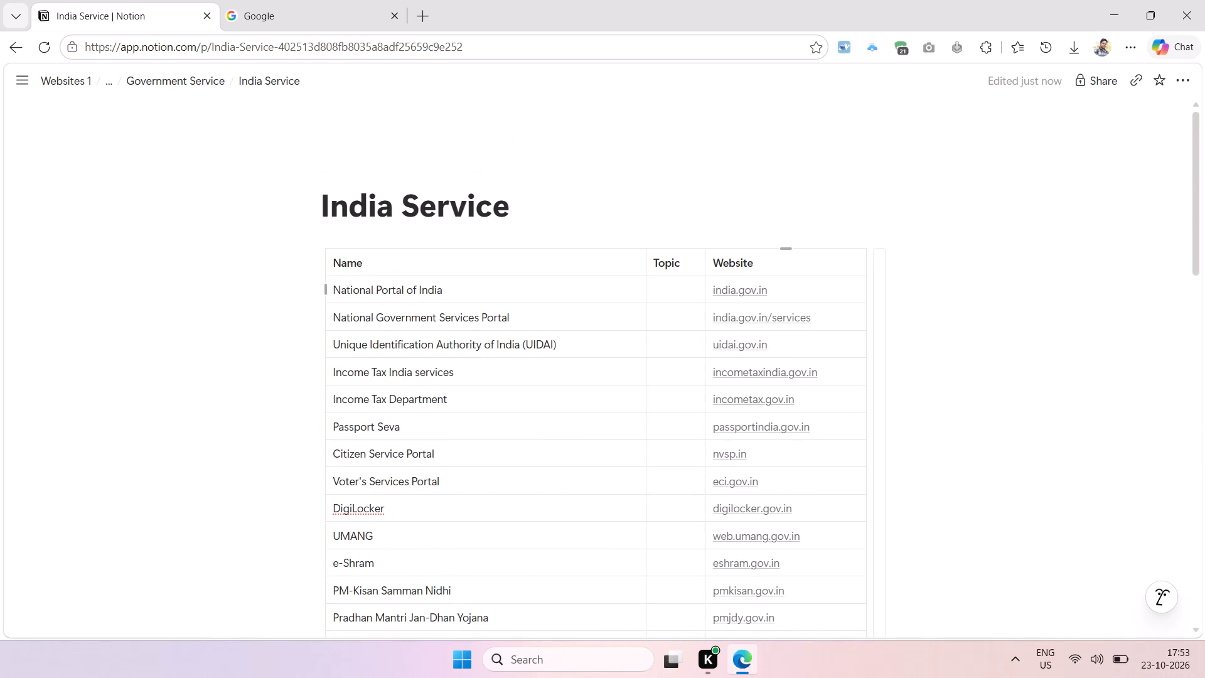
pyautogui.moveTo(779, 290); pyautogui.dragTo(399, 283)
pyautogui.hotkey('ctrl', 'x')
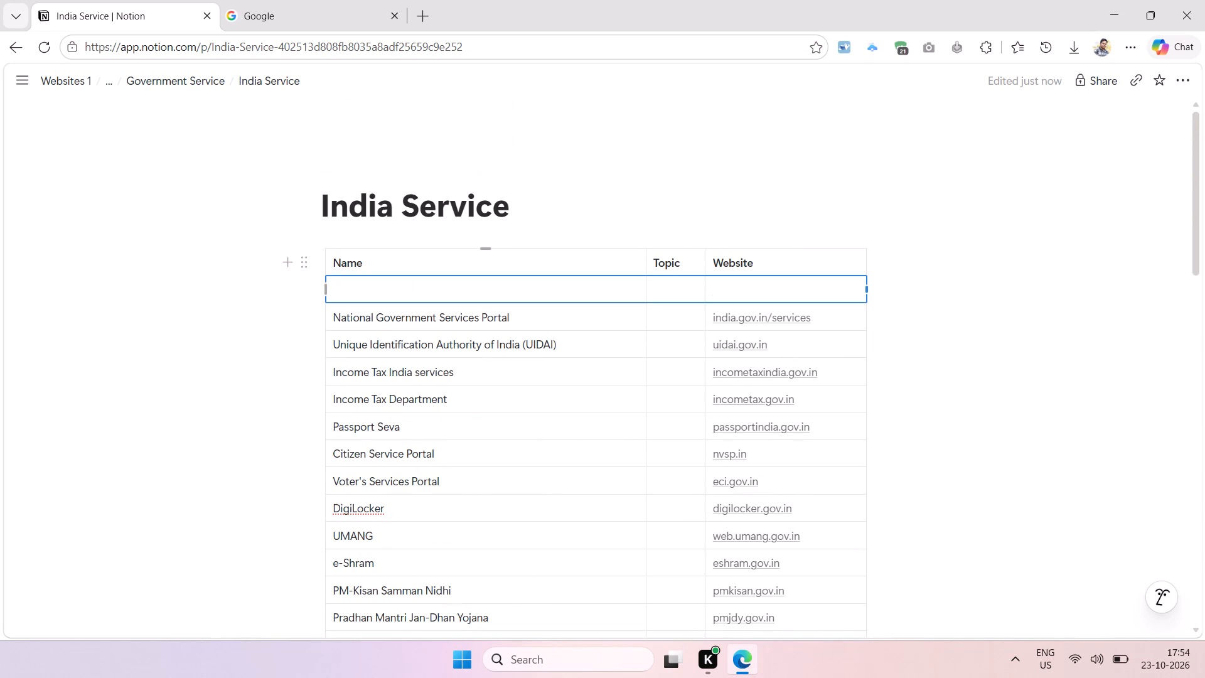
pyautogui.scroll(-7, 544, 377)
pyautogui.scroll(-3, 509, 470)
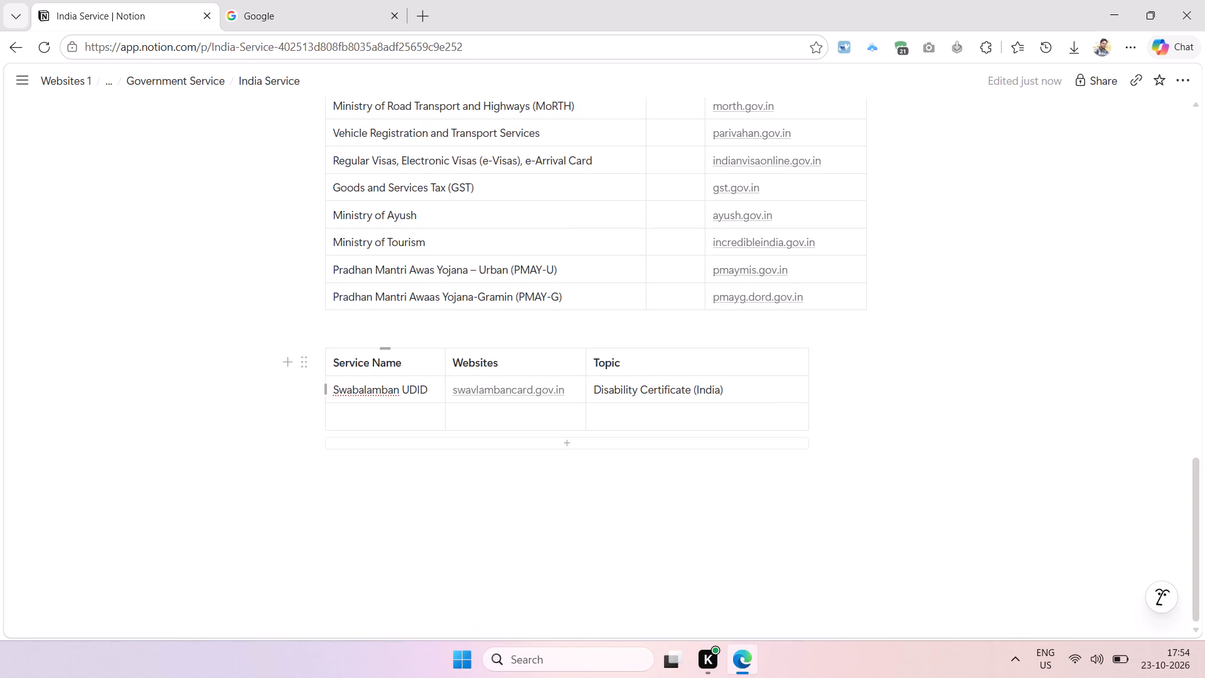
pyautogui.click(414, 419)
pyautogui.hotkey('ctrl', 'v')
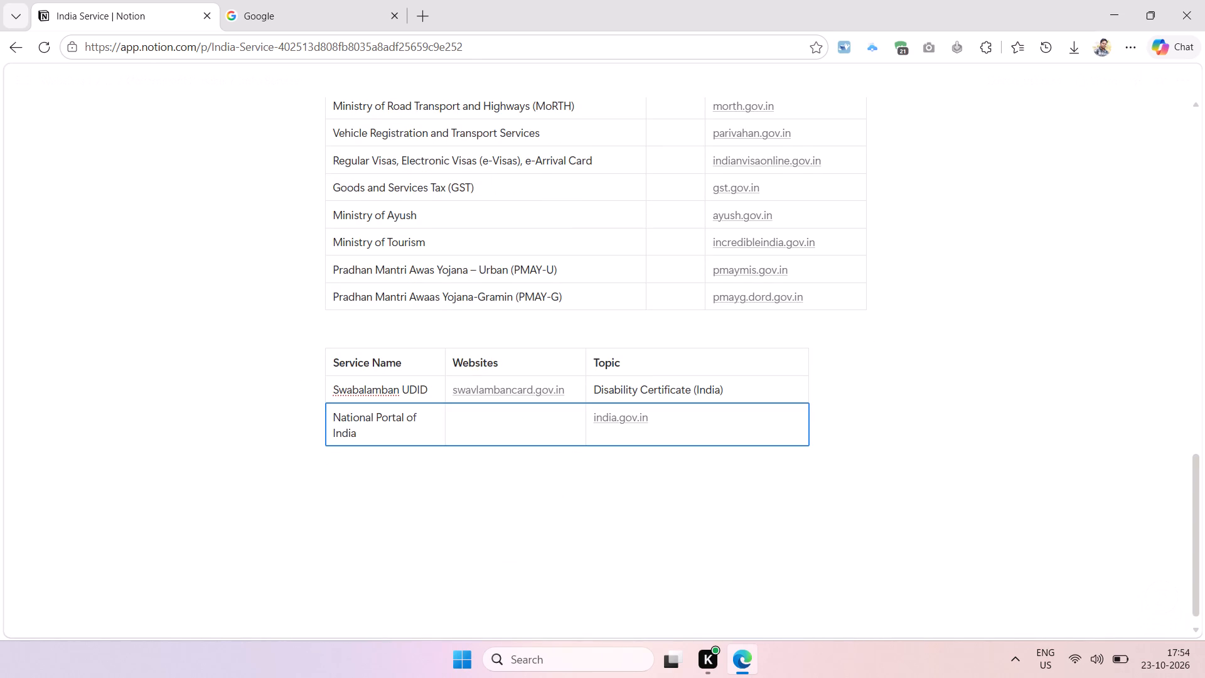
pyautogui.hotkey('ctrl', 's')
pyautogui.click(679, 472)
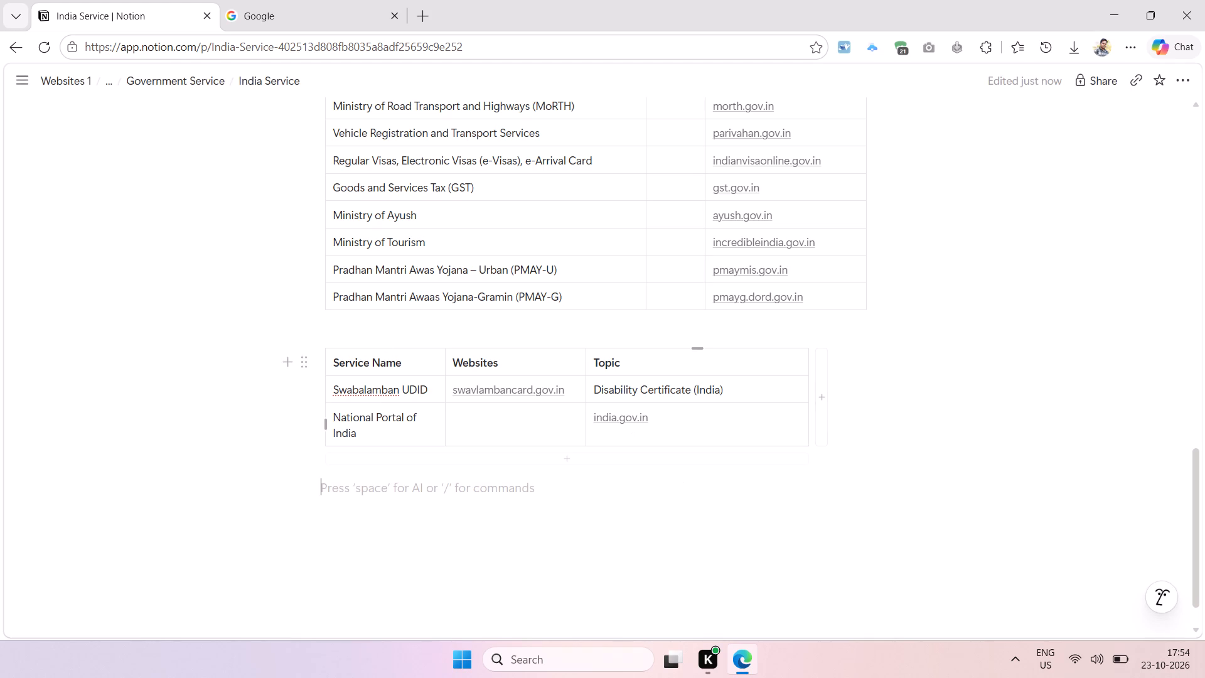
# Move the india.gov.in link from the Topic cell to the Websites cell in the National Portal of India row.
pyautogui.moveTo(661, 415); pyautogui.dragTo(552, 418)
pyautogui.click(637, 431)
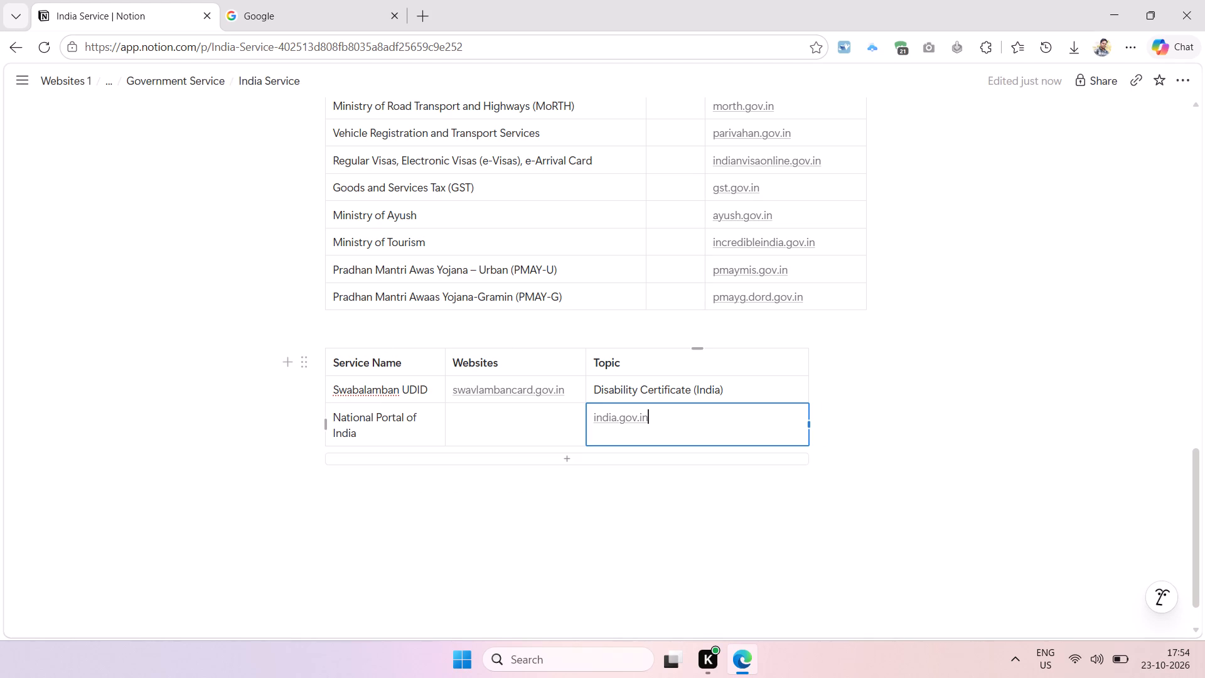
pyautogui.click(689, 424)
pyautogui.hotkey('ctrl', 'x')
pyautogui.click(540, 426)
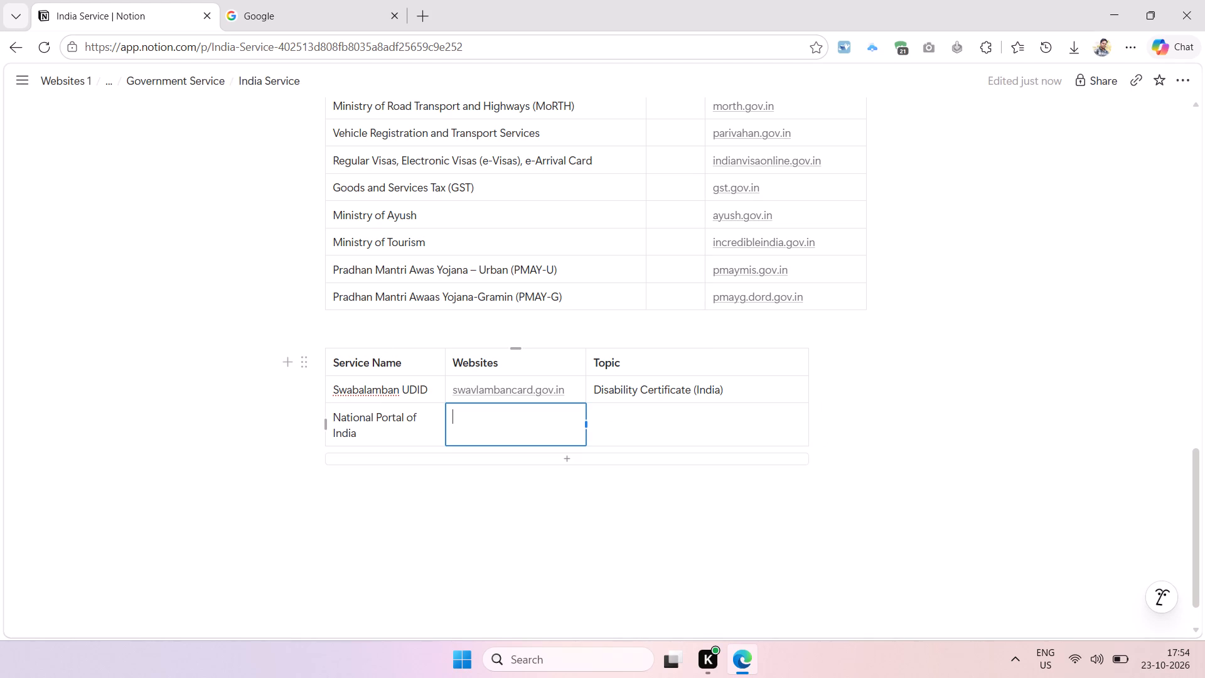
pyautogui.hotkey('ctrl', 'v')
pyautogui.hotkey('ctrl', 's')
# Widen the Service Name column of the Swabalamban UDID table.
pyautogui.scroll(9, 581, 329)
pyautogui.scroll(-8, 581, 329)
pyautogui.moveTo(444, 313); pyautogui.dragTo(653, 315)
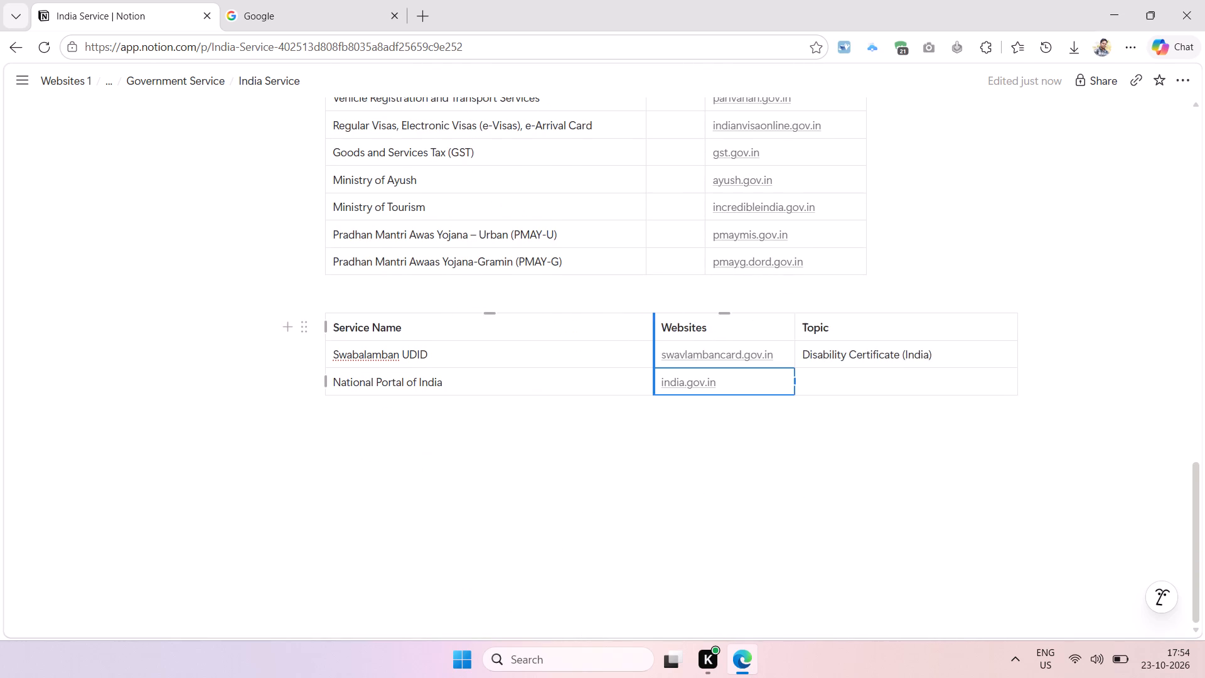
pyautogui.moveTo(653, 315); pyautogui.dragTo(522, 313)
# Delete the empty row directly below the header of the main table.
pyautogui.scroll(11, 523, 315)
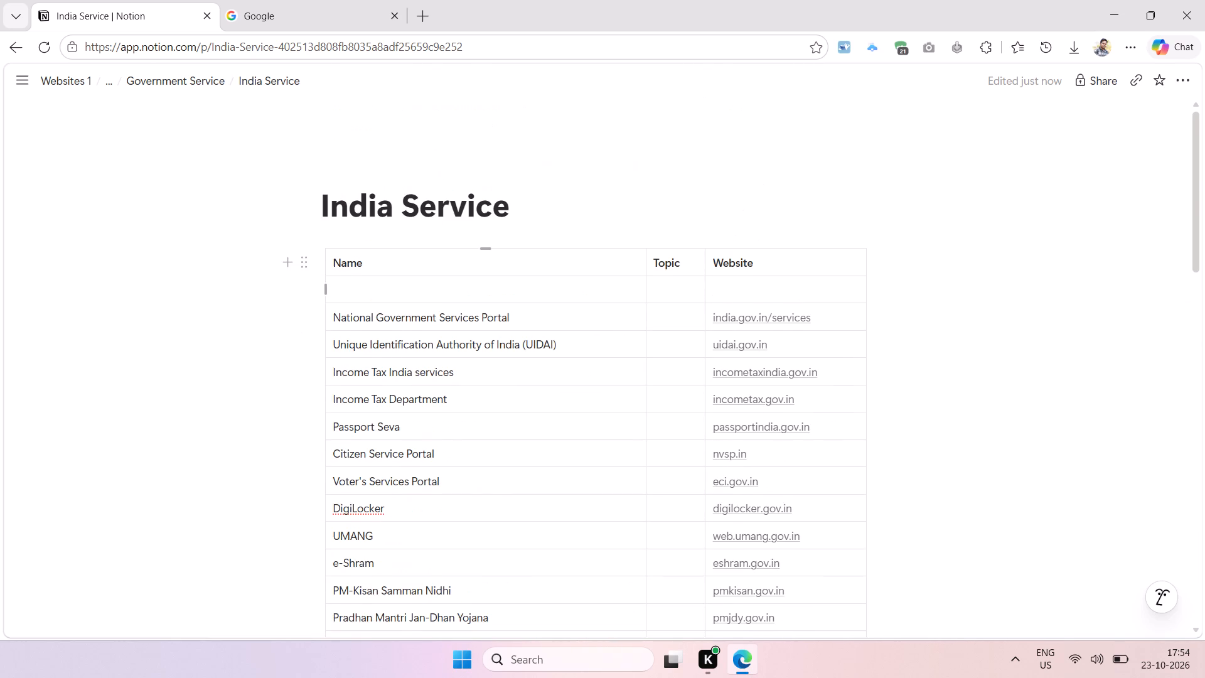
pyautogui.click(324, 287)
pyautogui.press('Delete')
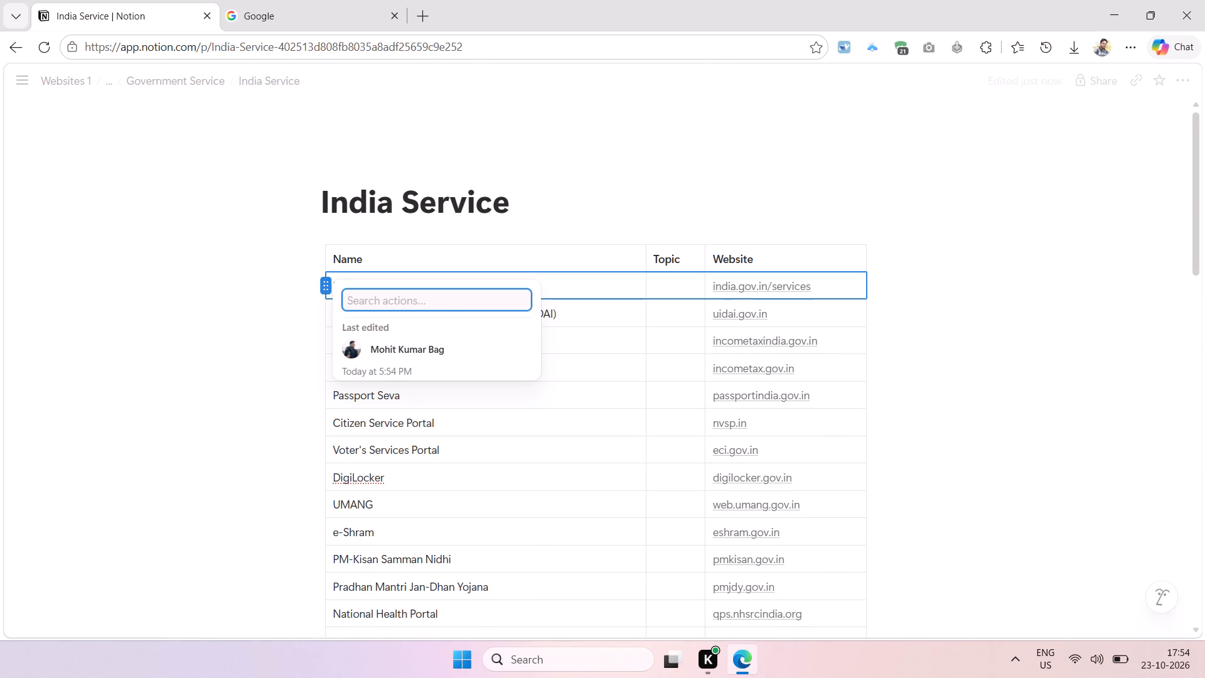
pyautogui.click(1077, 376)
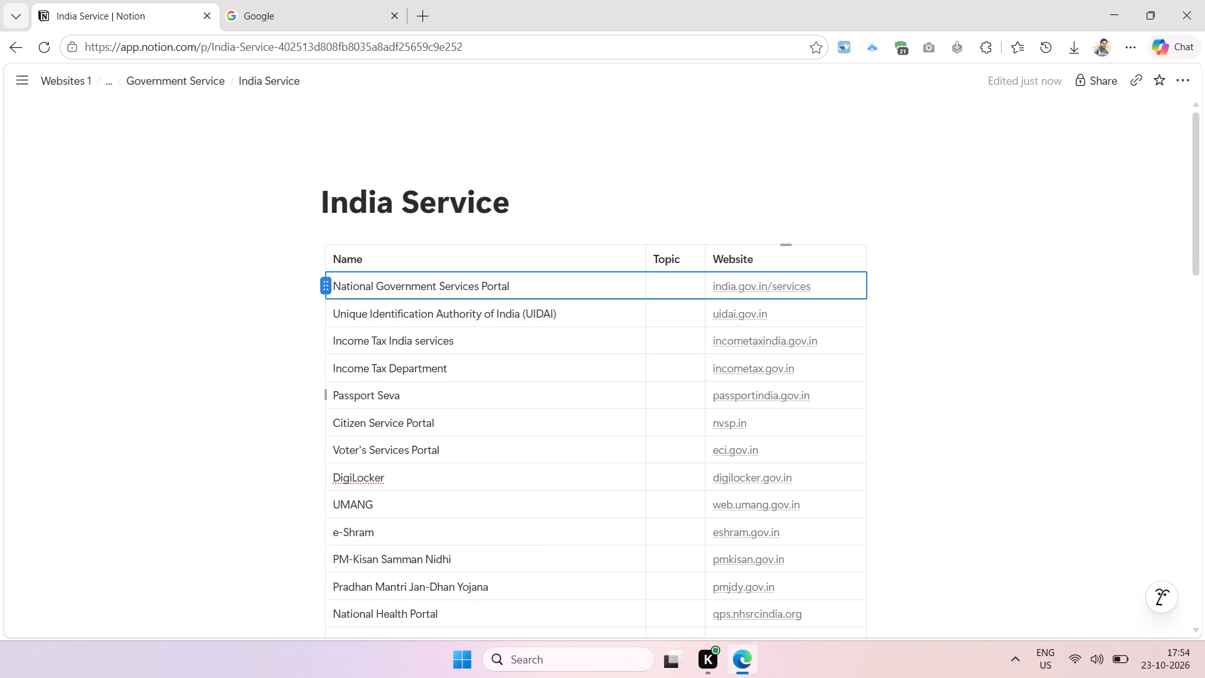
# Move the National Government Services Portal row's contents from the main table into a new row at the end of the Swabalamban UDID table.
pyautogui.scroll(-1, 538, 377)
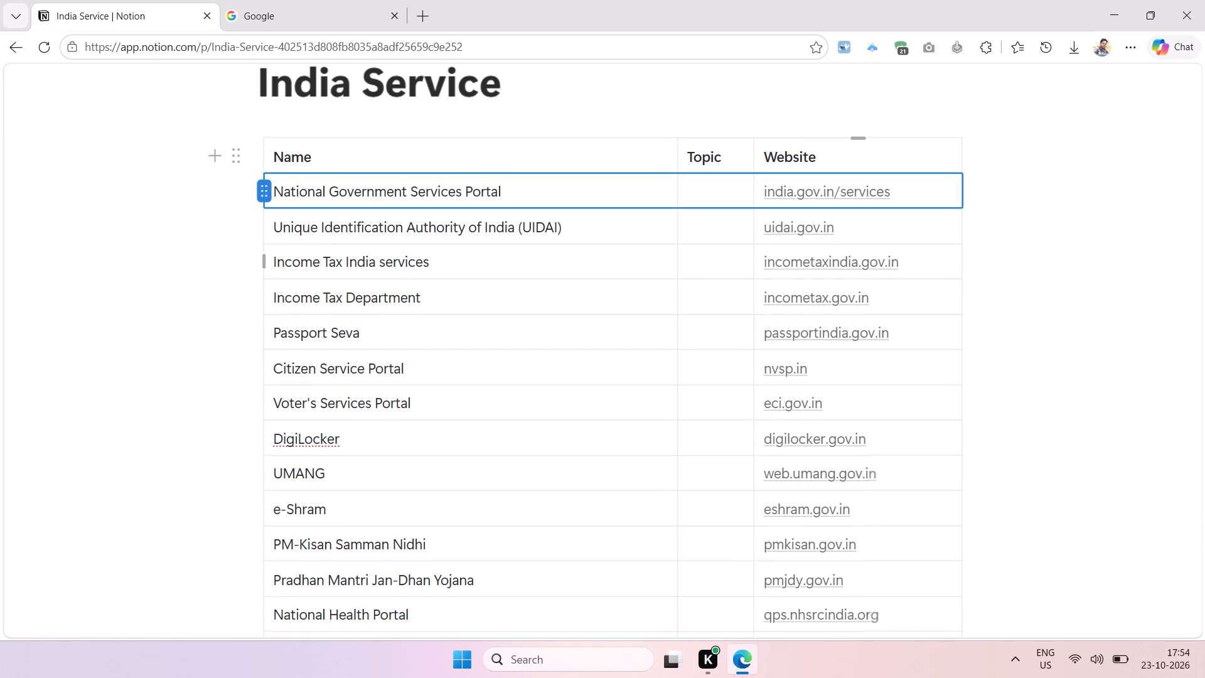
pyautogui.hotkey('ctrl', 'x')
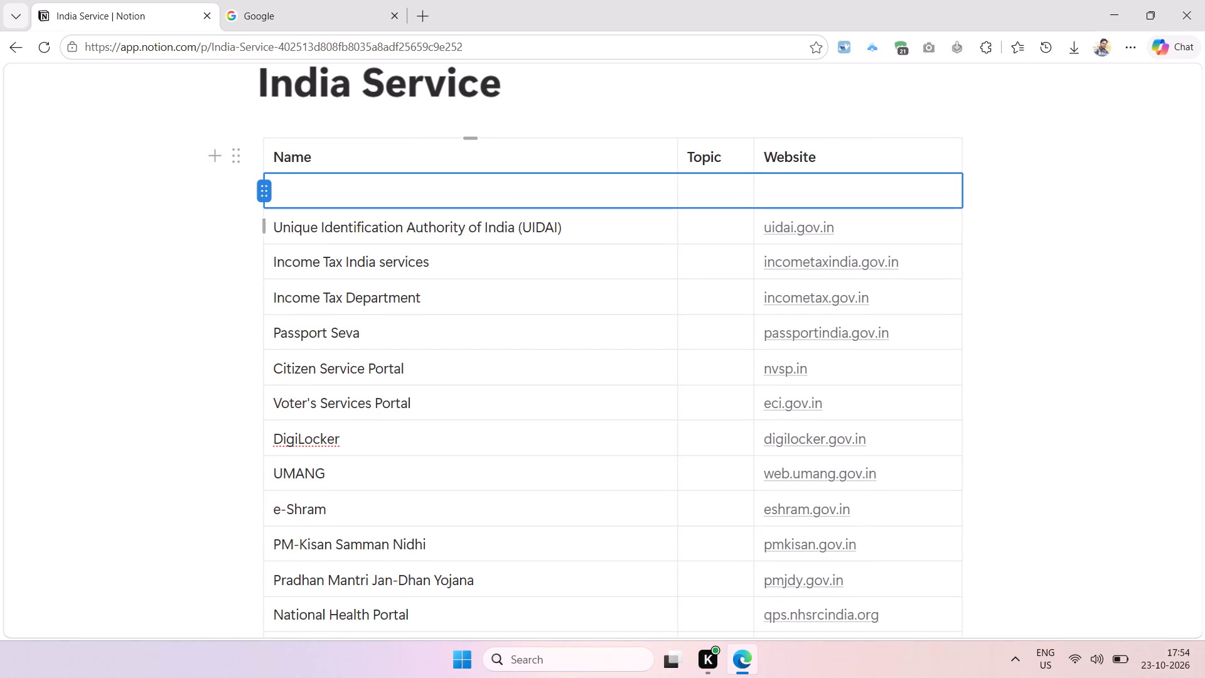
pyautogui.moveTo(618, 234); pyautogui.dragTo(282, 4)
pyautogui.scroll(-8, 562, 81)
pyautogui.scroll(-8, 208, 117)
pyautogui.scroll(-5, 104, 205)
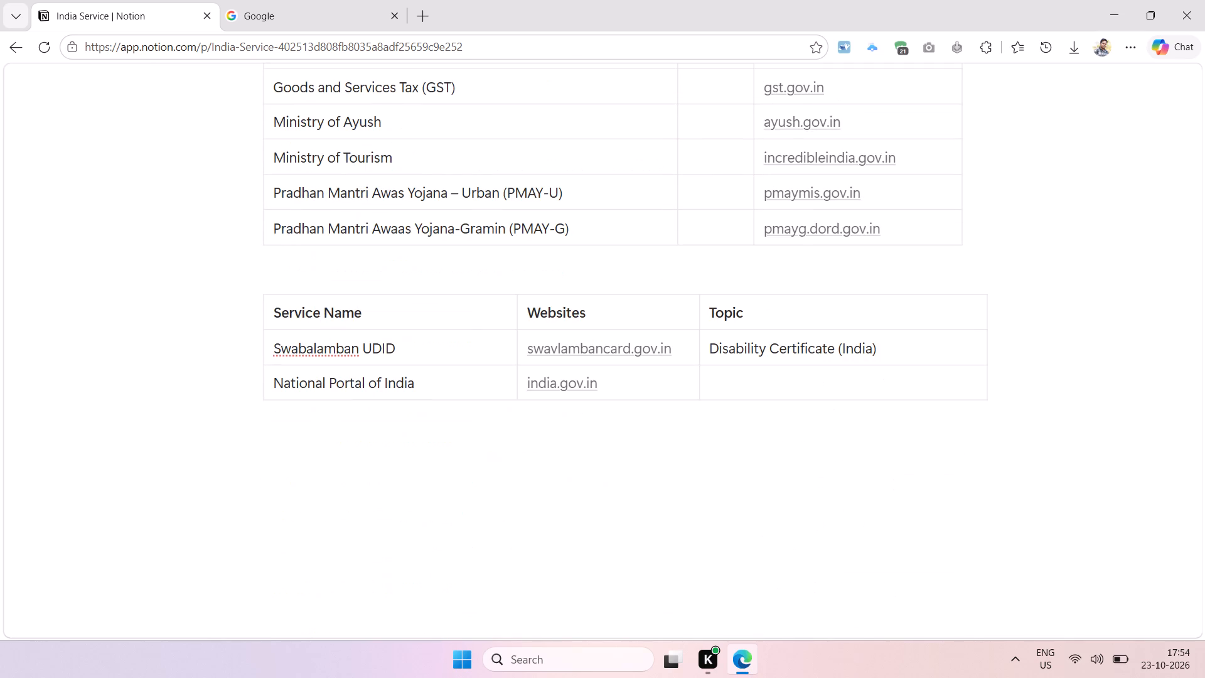
pyautogui.click(586, 417)
pyautogui.click(323, 421)
pyautogui.hotkey('ctrl', 'v')
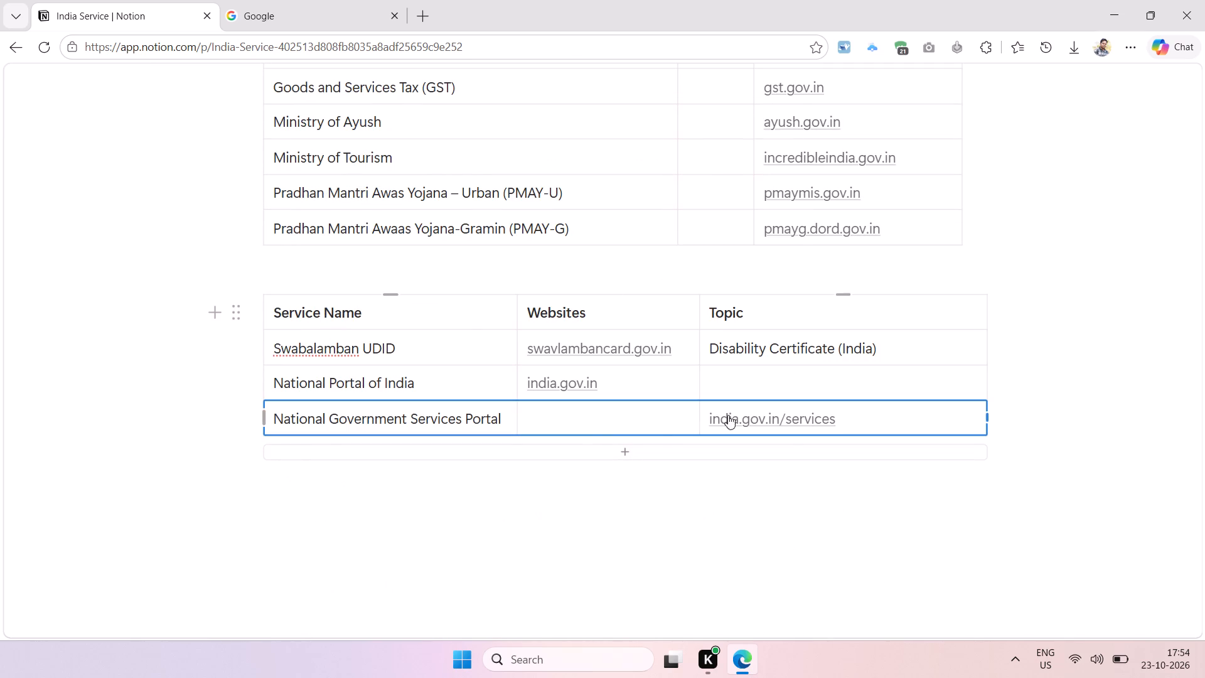
# Move the india.gov.in/services link from the Topic cell to the Websites cell in the National Government Services Portal row.
pyautogui.click(907, 434)
pyautogui.hotkey('ctrl', 'x')
pyautogui.click(629, 419)
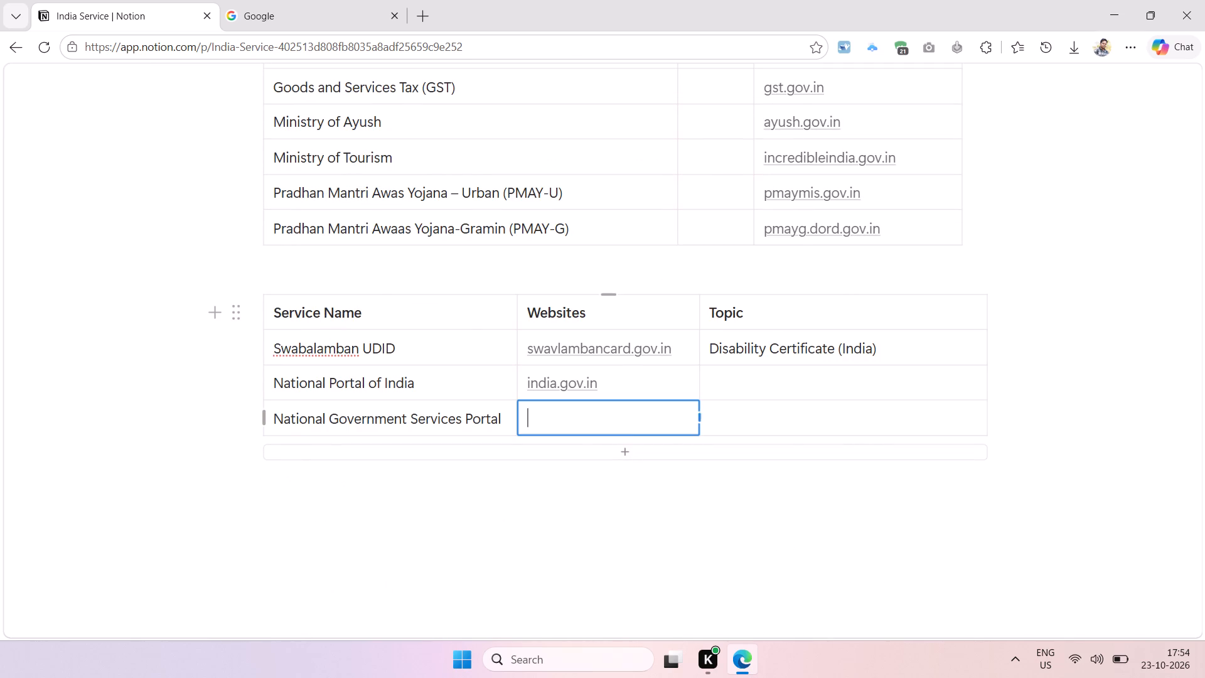
pyautogui.hotkey('ctrl', 'v')
pyautogui.scroll(8, 592, 230)
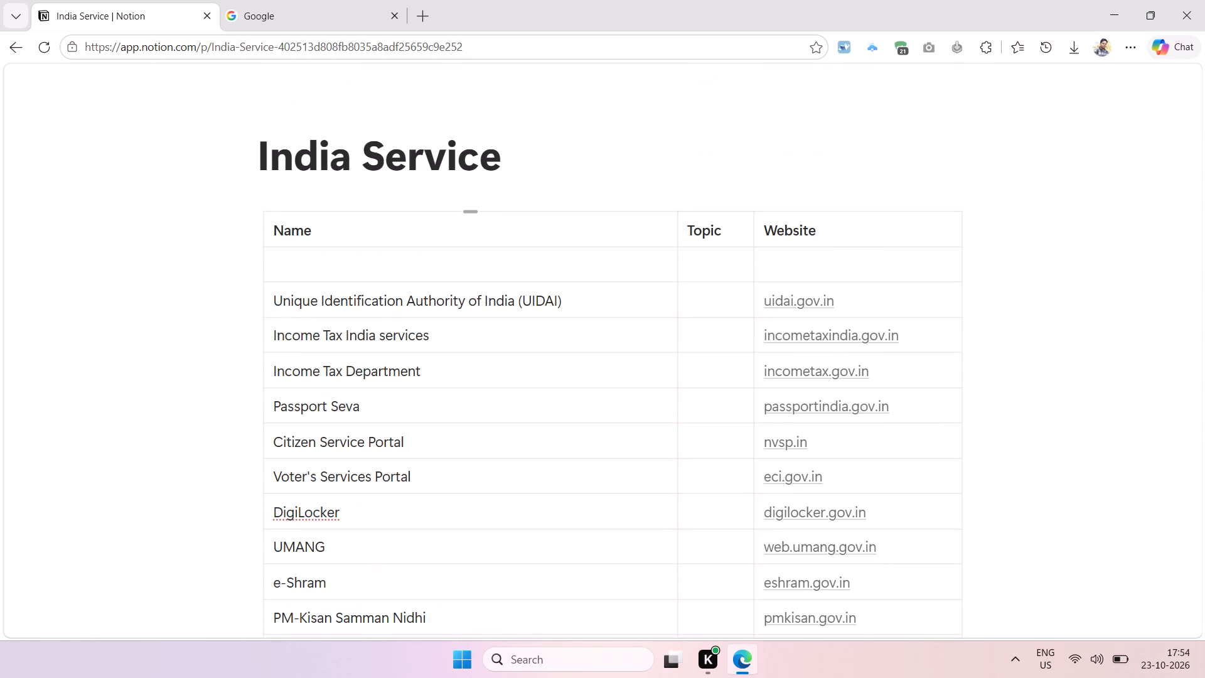
pyautogui.hotkey('ctrl', 's')
# Delete the empty row directly below the header of the main table.
pyautogui.click(259, 262)
pyautogui.click(259, 262)
pyautogui.press('Delete')
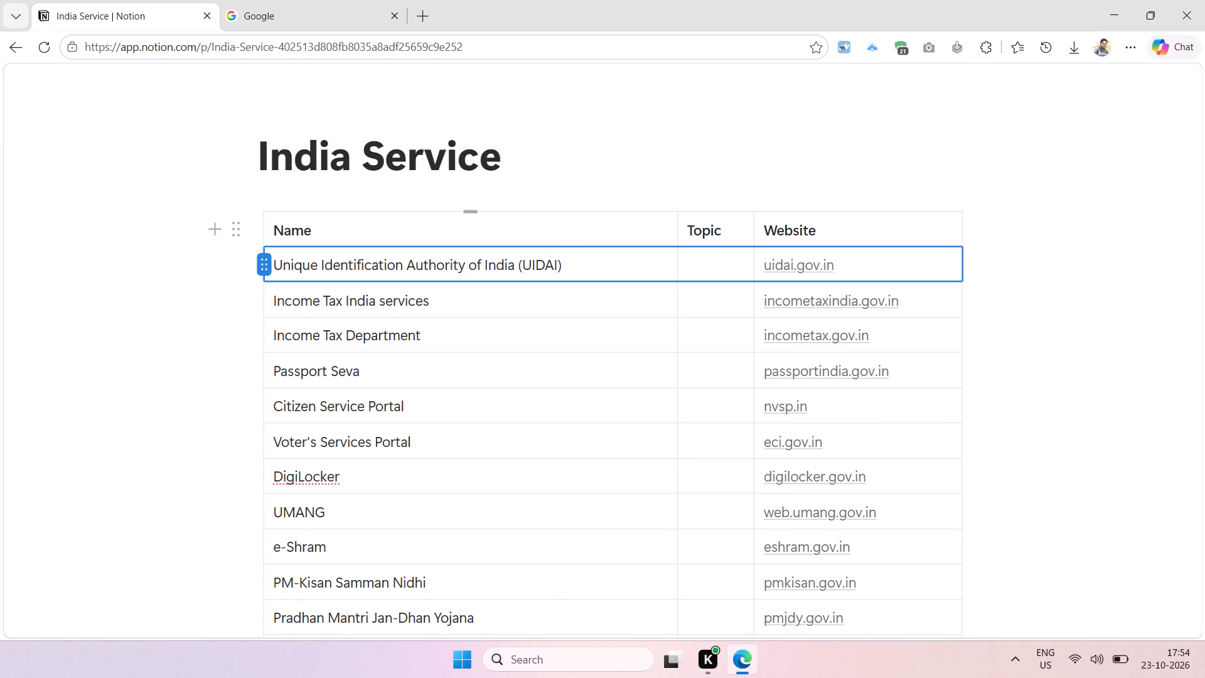
# Enter Aadhaar Card as the topic of the Unique Identification Authority of India (UIDAI) row.
pyautogui.click(589, 259)
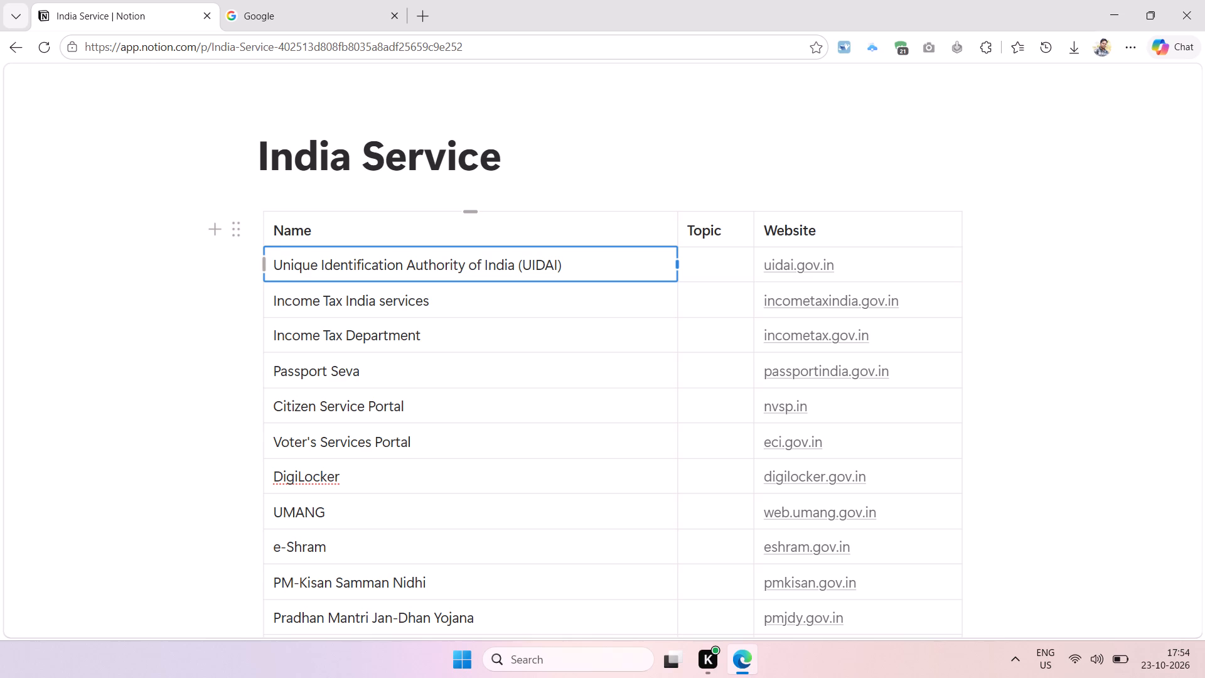
pyautogui.click(720, 260)
pyautogui.write('Aadhaar')
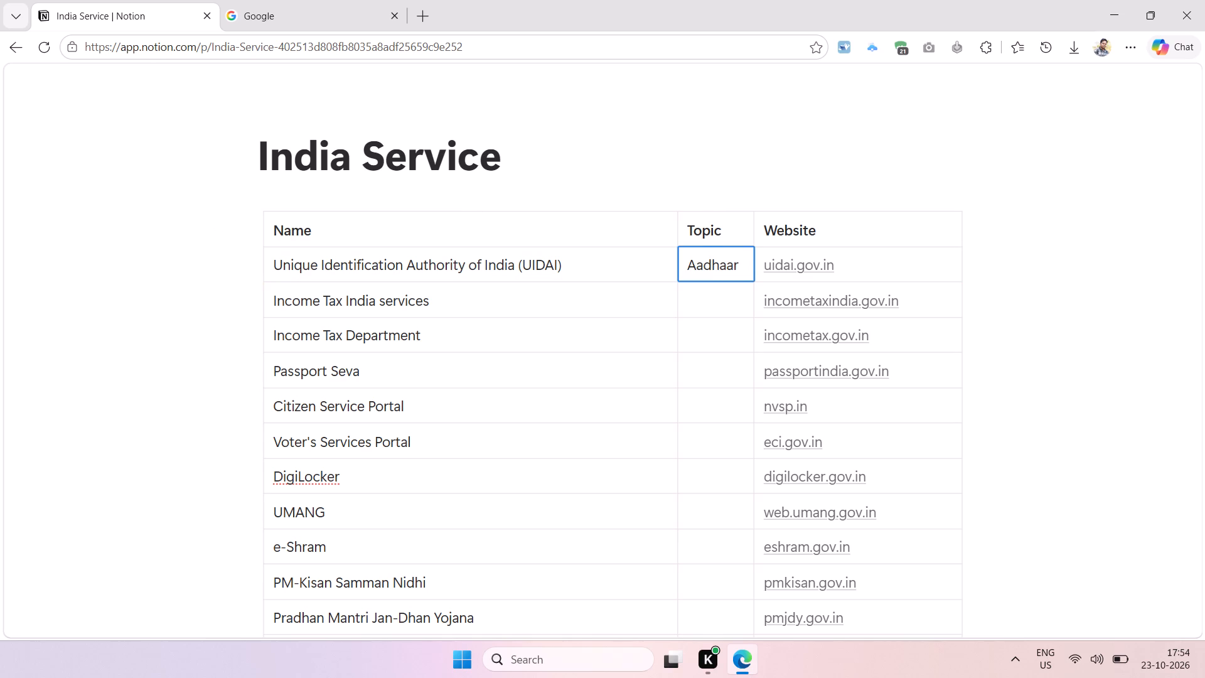
pyautogui.press('space')
pyautogui.write('Card')
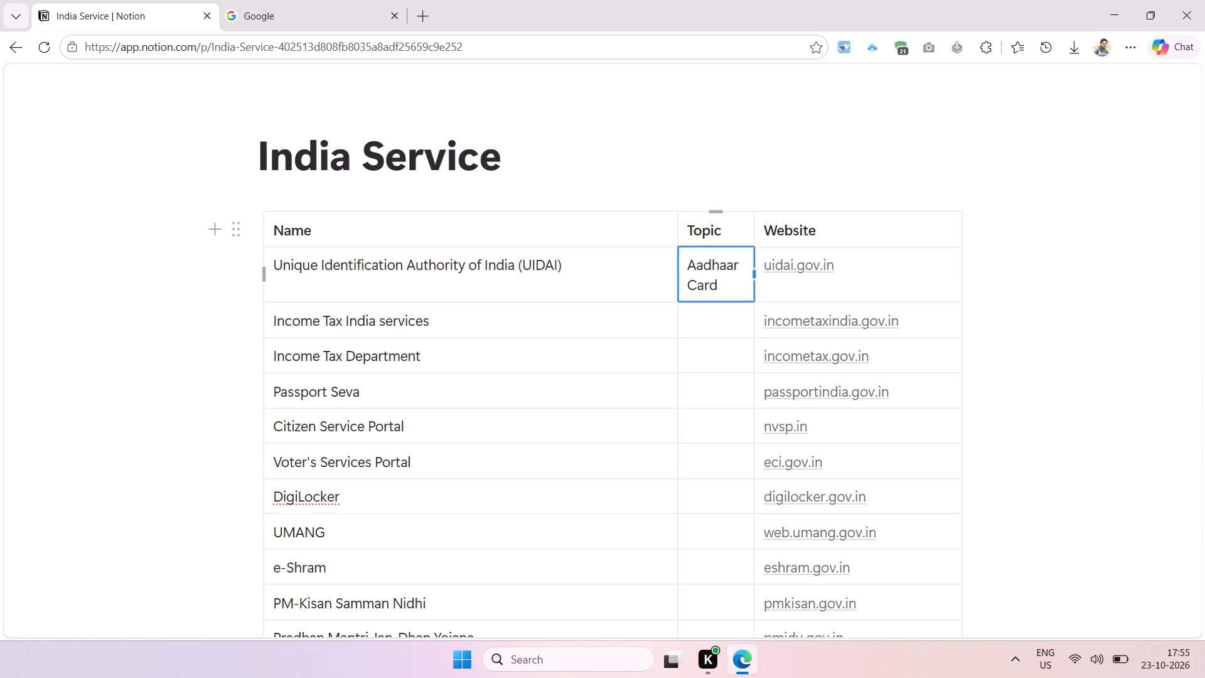
# Widen the main table's Topic column so that Aadhaar Card fits on one line, and save.
pyautogui.moveTo(754, 225); pyautogui.dragTo(825, 216)
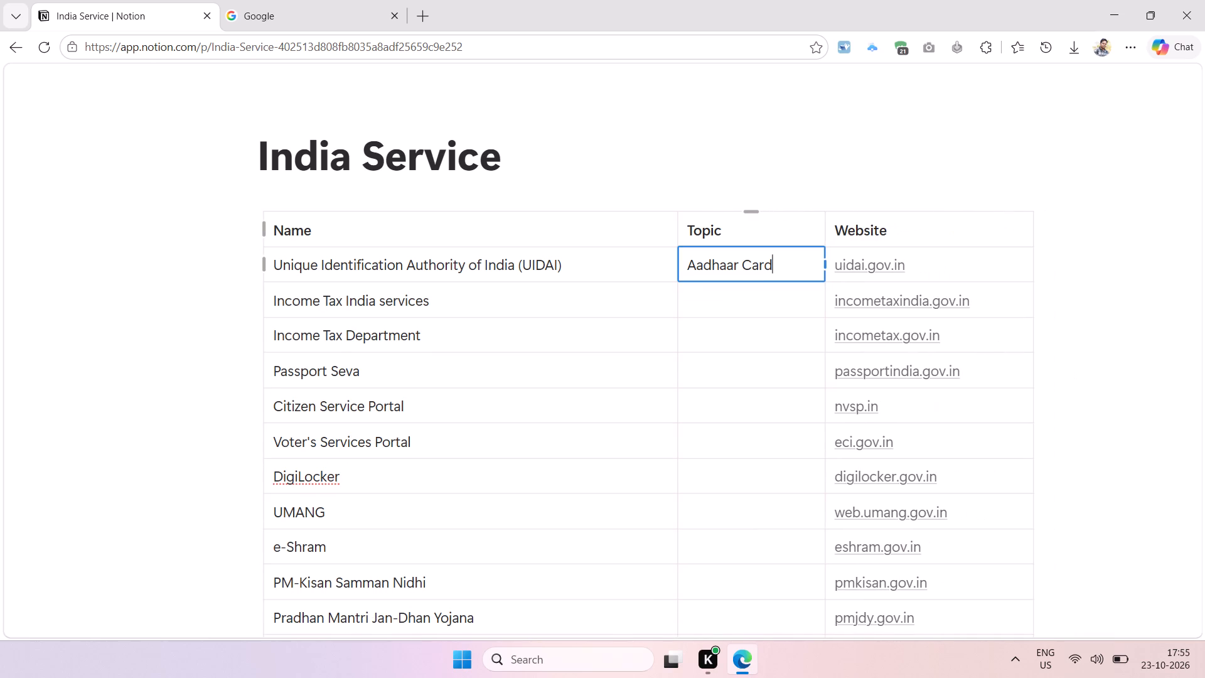
pyautogui.click(830, 175)
pyautogui.hotkey('ctrl', 's')
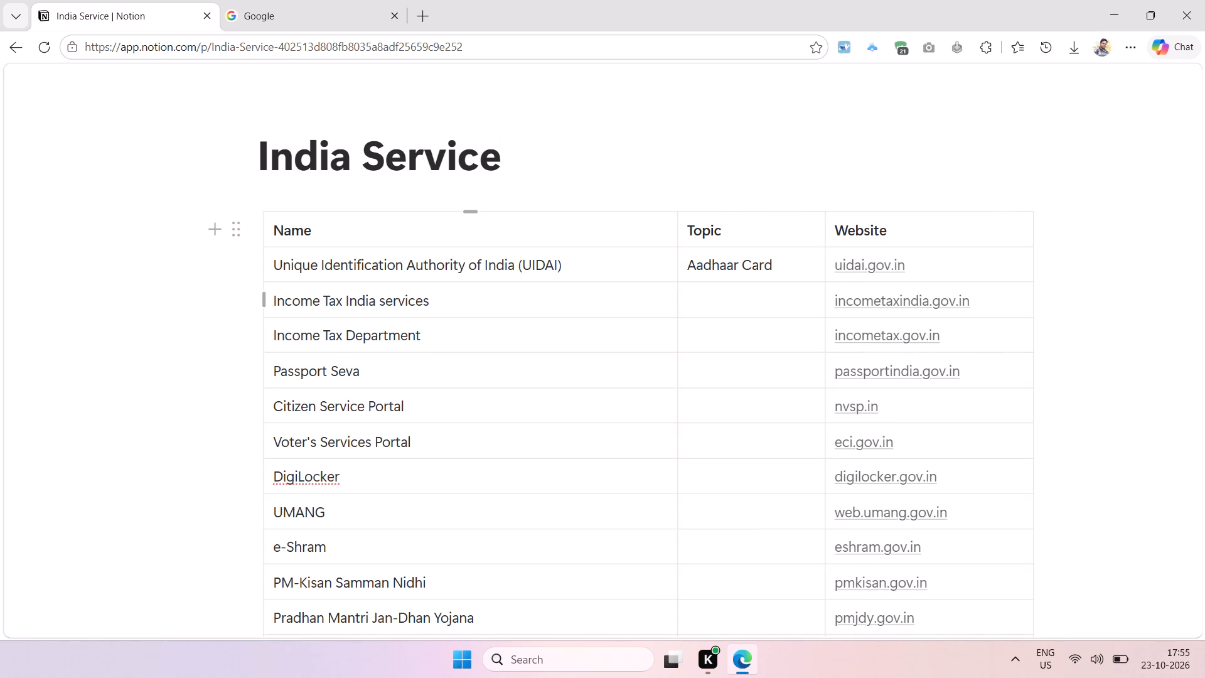
# Fill in PAN Card as the topic of both the Income Tax India services and Income Tax Department rows.
pyautogui.click(697, 301)
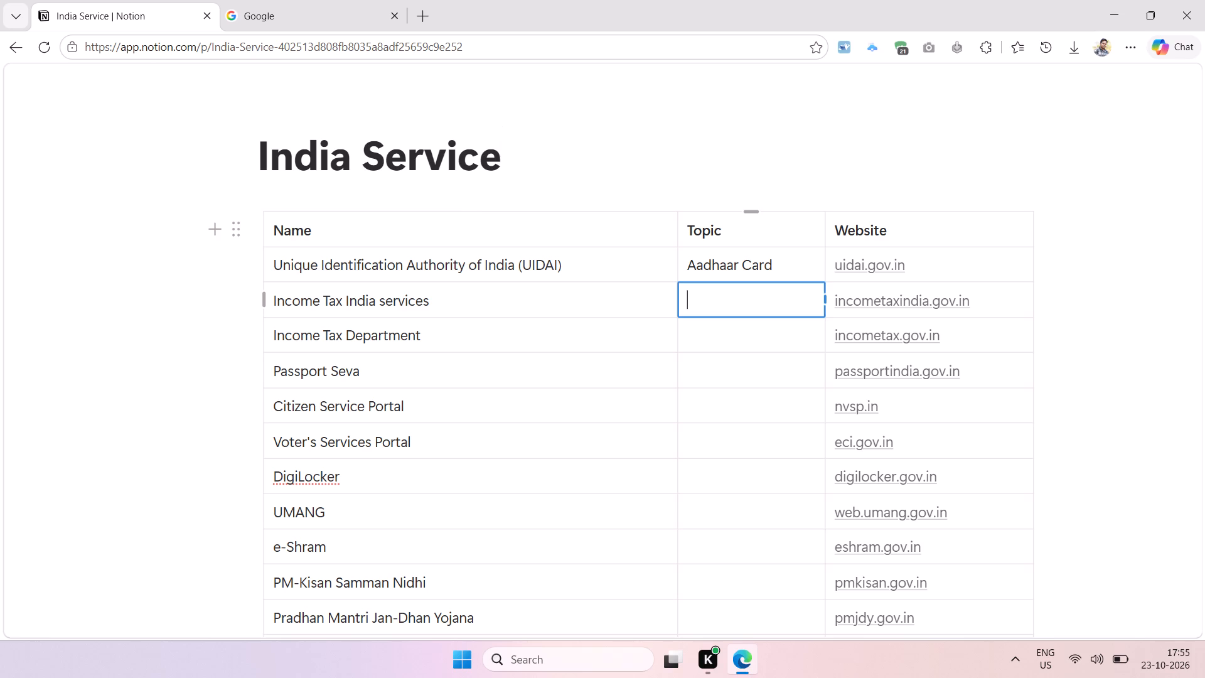
pyautogui.write('PAN Card')
pyautogui.click(771, 364)
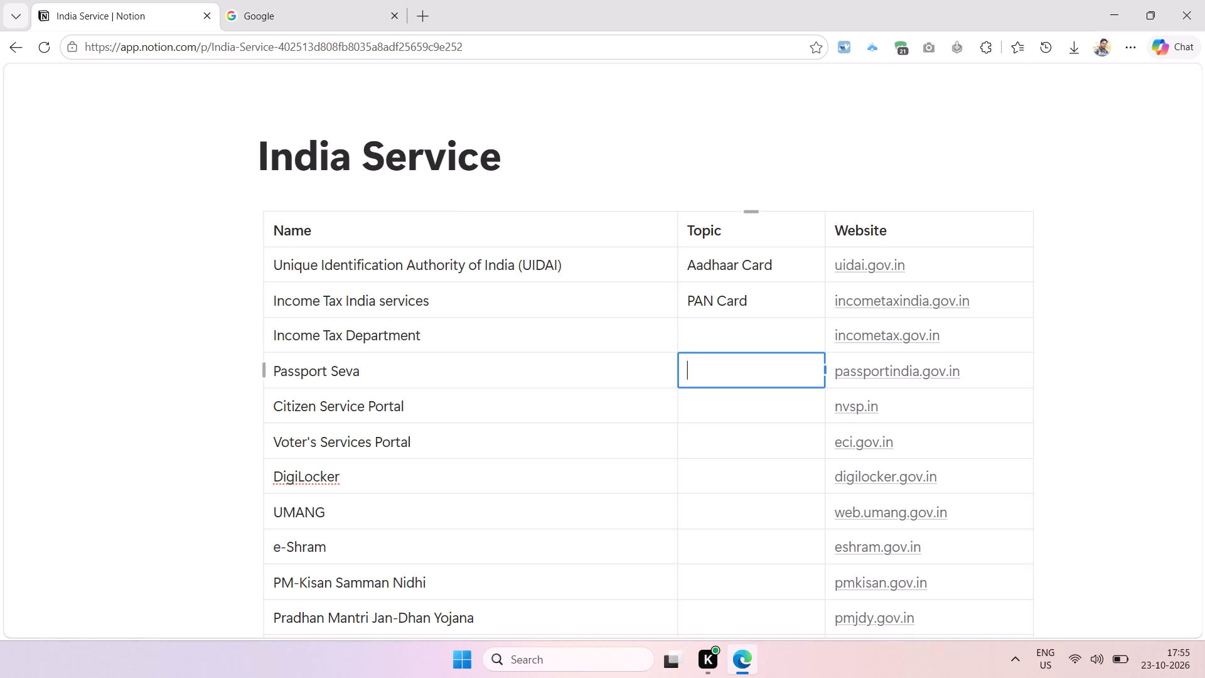
pyautogui.click(769, 306)
pyautogui.hotkey('ctrl', 'c')
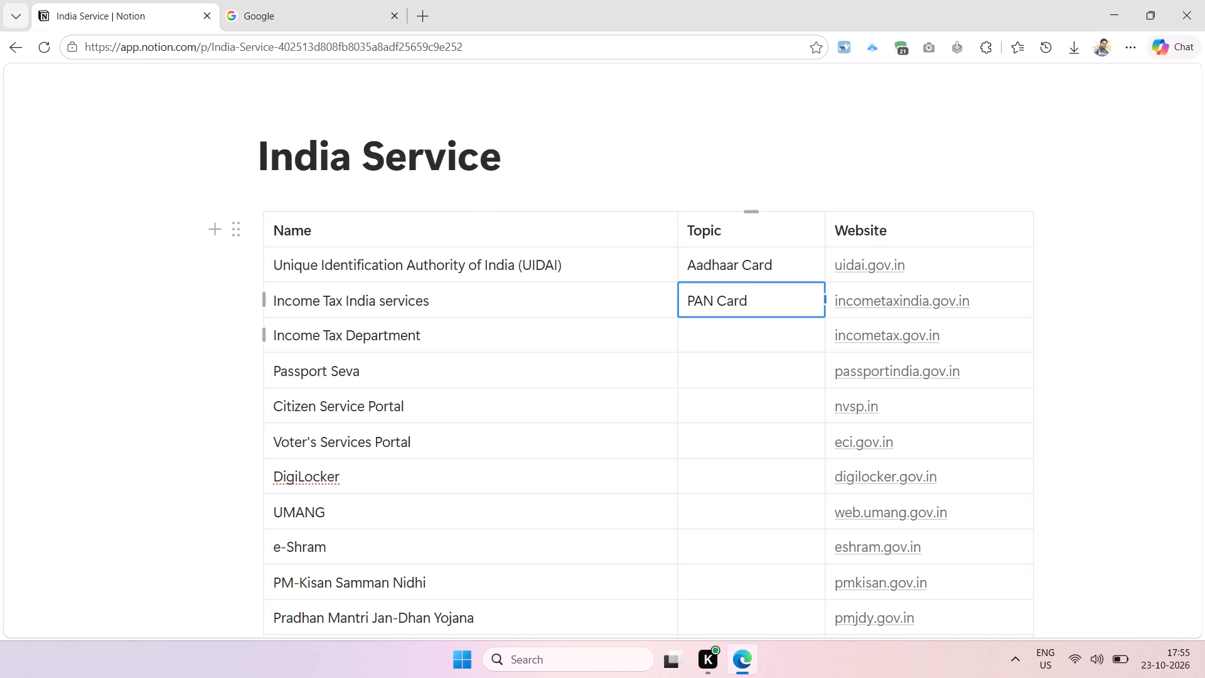
pyautogui.click(729, 335)
pyautogui.hotkey('ctrl', 'v')
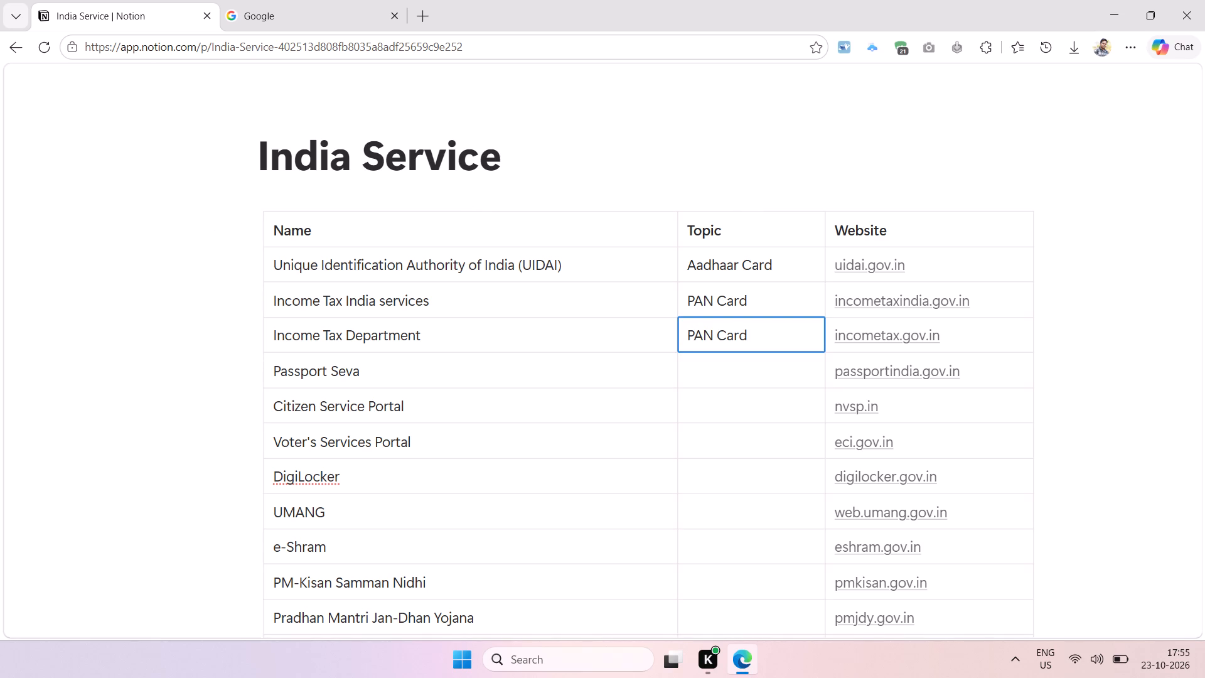
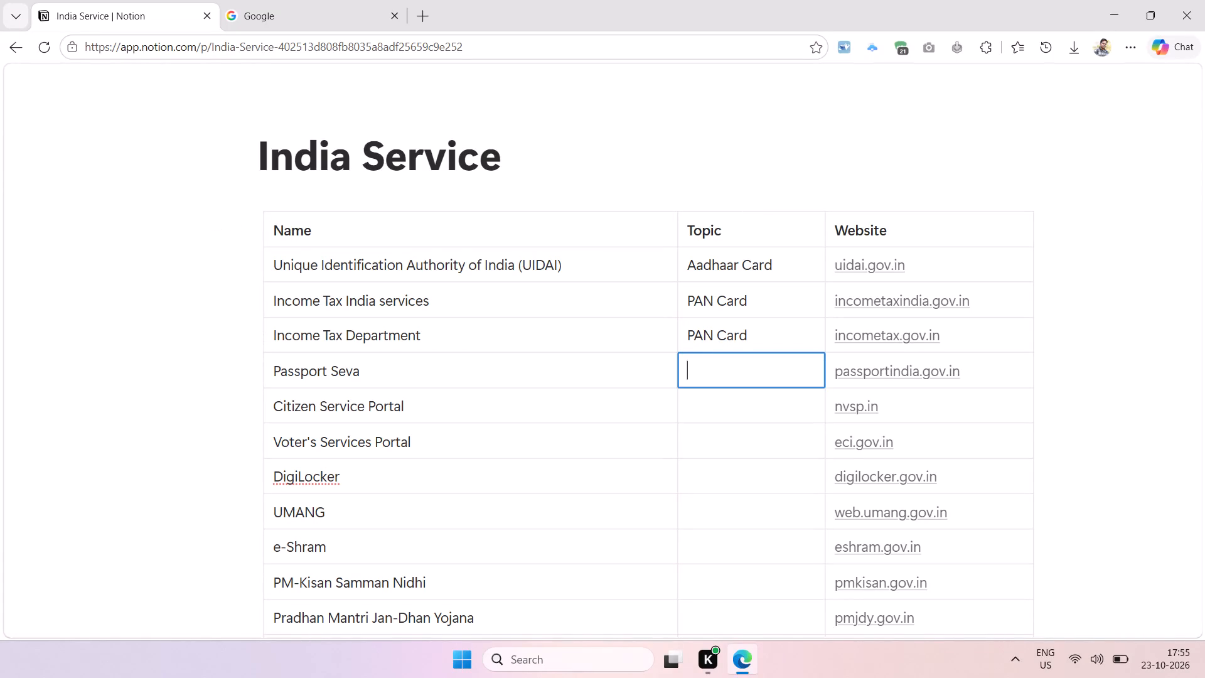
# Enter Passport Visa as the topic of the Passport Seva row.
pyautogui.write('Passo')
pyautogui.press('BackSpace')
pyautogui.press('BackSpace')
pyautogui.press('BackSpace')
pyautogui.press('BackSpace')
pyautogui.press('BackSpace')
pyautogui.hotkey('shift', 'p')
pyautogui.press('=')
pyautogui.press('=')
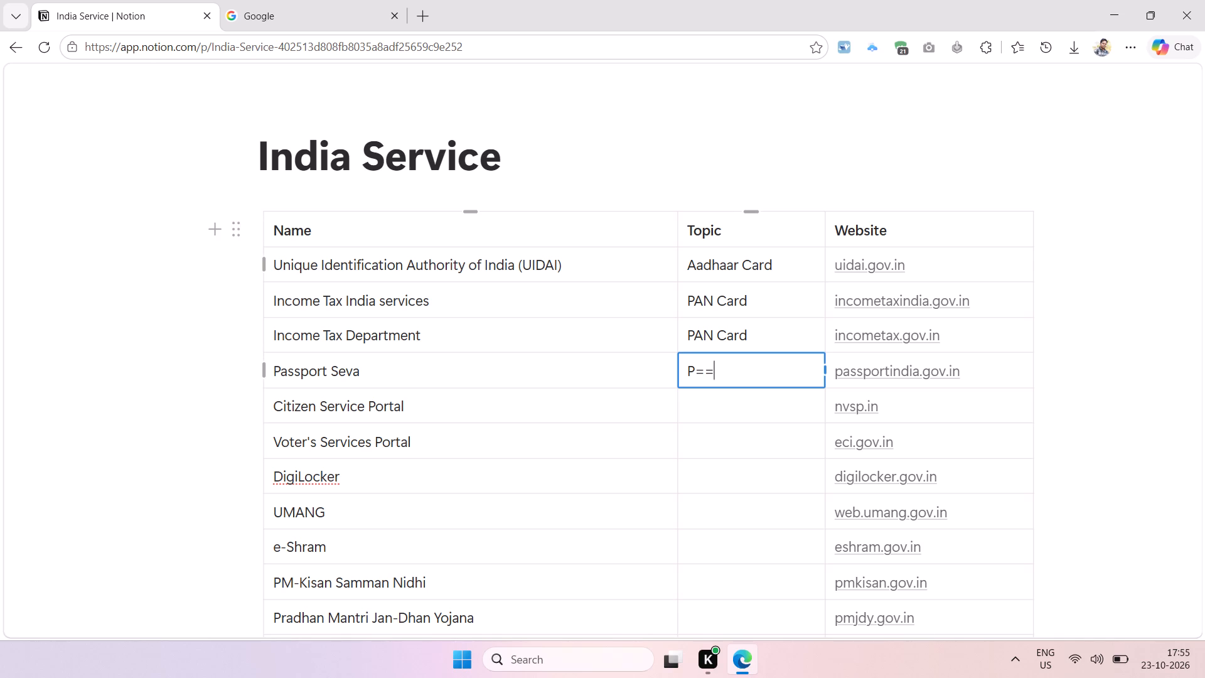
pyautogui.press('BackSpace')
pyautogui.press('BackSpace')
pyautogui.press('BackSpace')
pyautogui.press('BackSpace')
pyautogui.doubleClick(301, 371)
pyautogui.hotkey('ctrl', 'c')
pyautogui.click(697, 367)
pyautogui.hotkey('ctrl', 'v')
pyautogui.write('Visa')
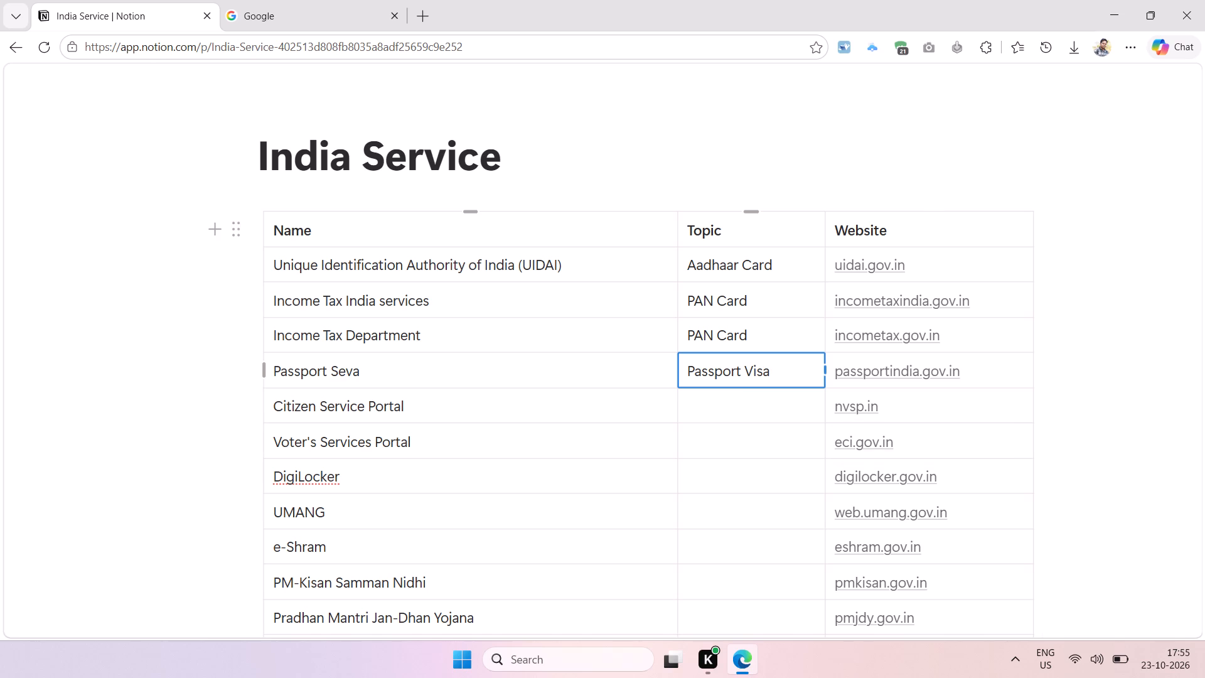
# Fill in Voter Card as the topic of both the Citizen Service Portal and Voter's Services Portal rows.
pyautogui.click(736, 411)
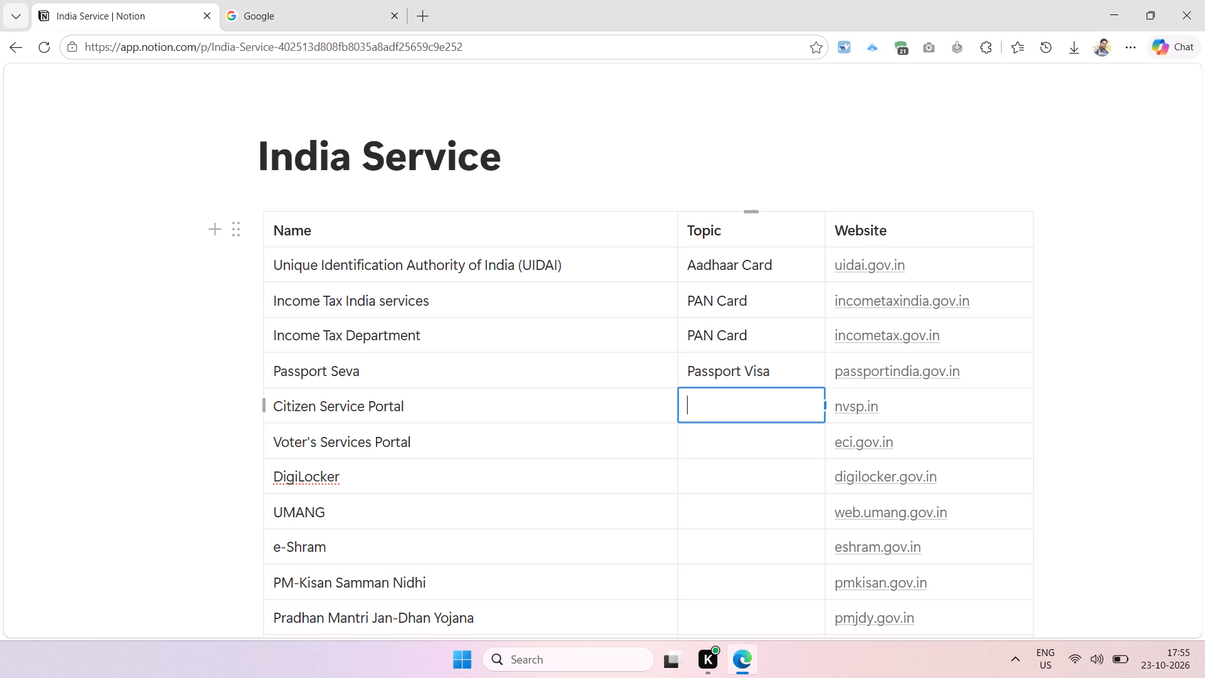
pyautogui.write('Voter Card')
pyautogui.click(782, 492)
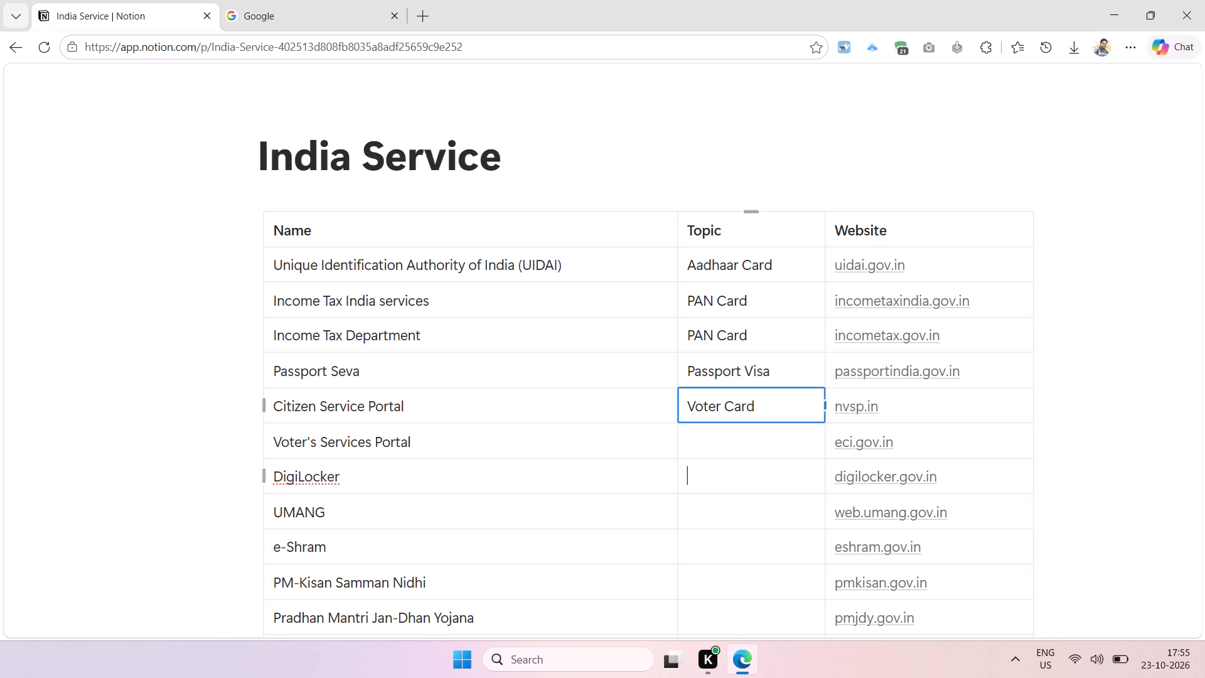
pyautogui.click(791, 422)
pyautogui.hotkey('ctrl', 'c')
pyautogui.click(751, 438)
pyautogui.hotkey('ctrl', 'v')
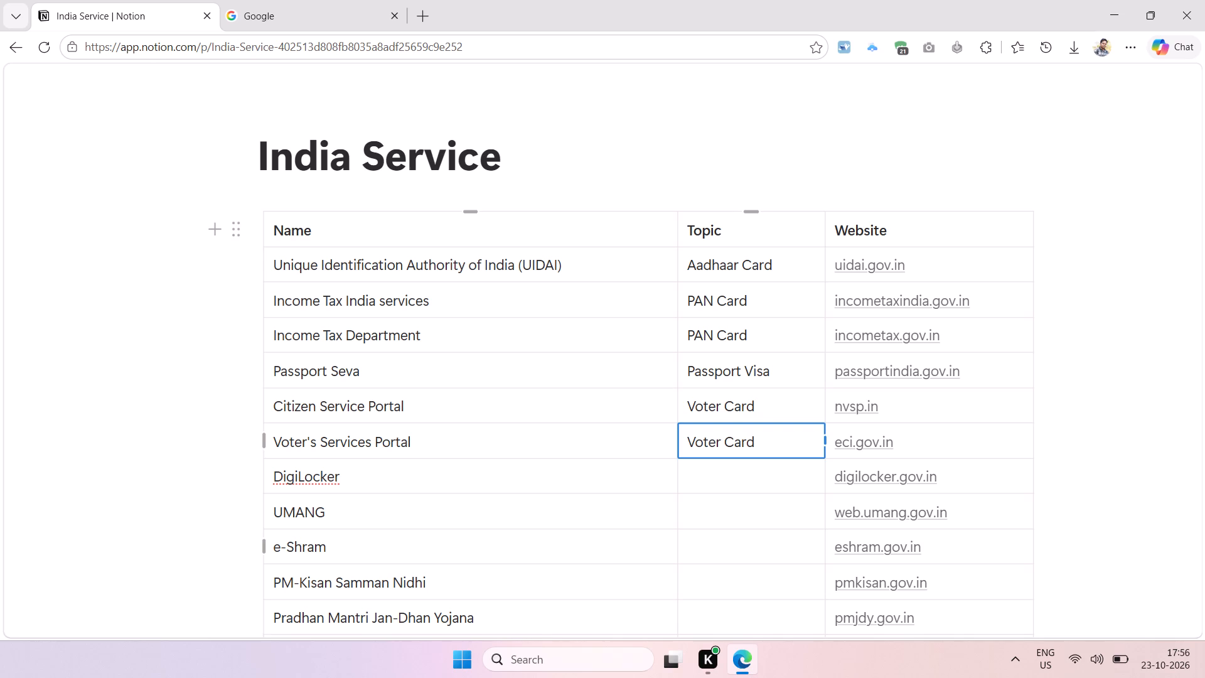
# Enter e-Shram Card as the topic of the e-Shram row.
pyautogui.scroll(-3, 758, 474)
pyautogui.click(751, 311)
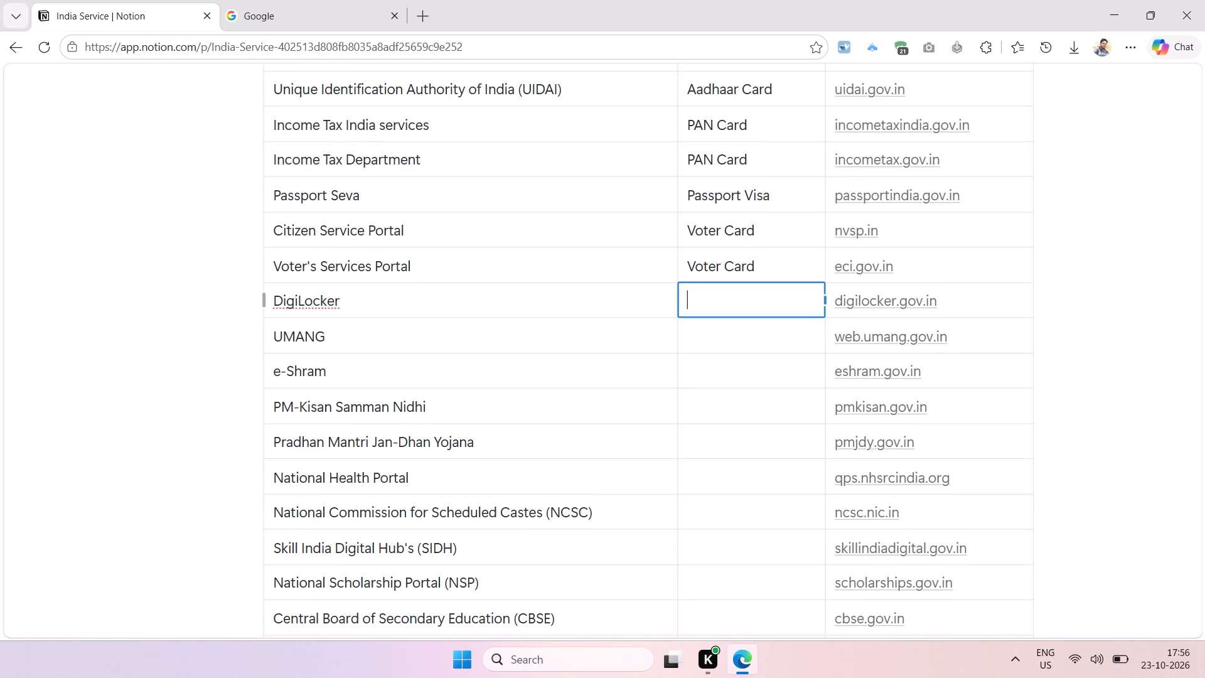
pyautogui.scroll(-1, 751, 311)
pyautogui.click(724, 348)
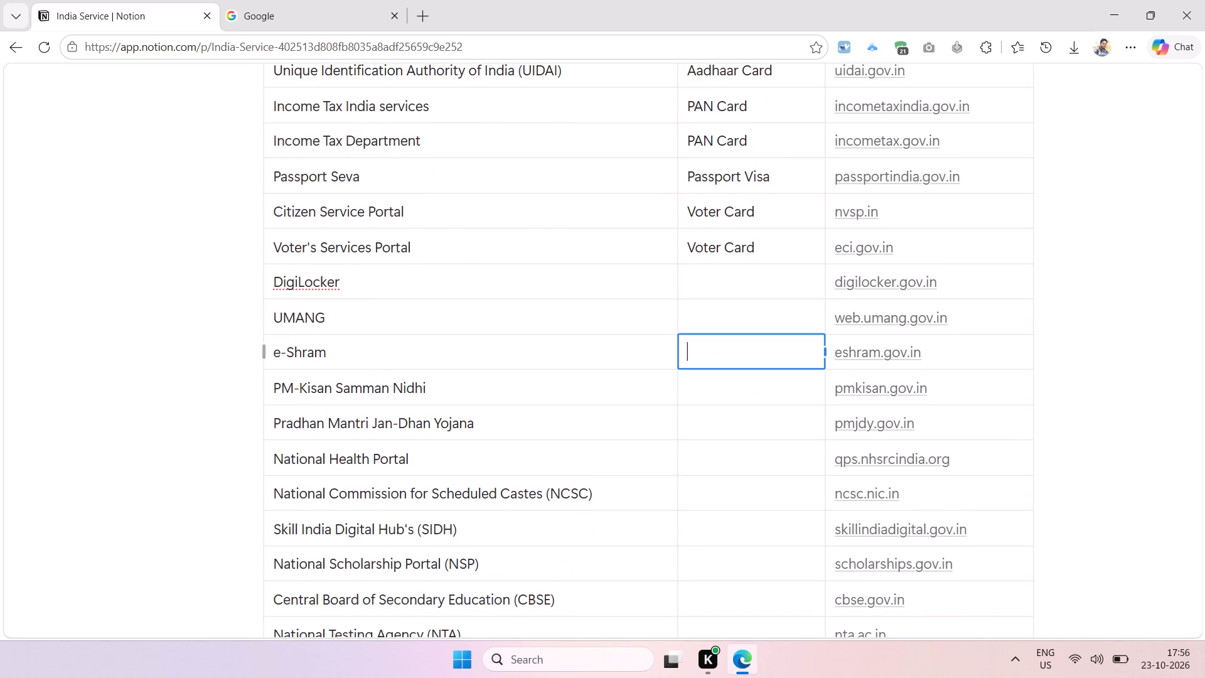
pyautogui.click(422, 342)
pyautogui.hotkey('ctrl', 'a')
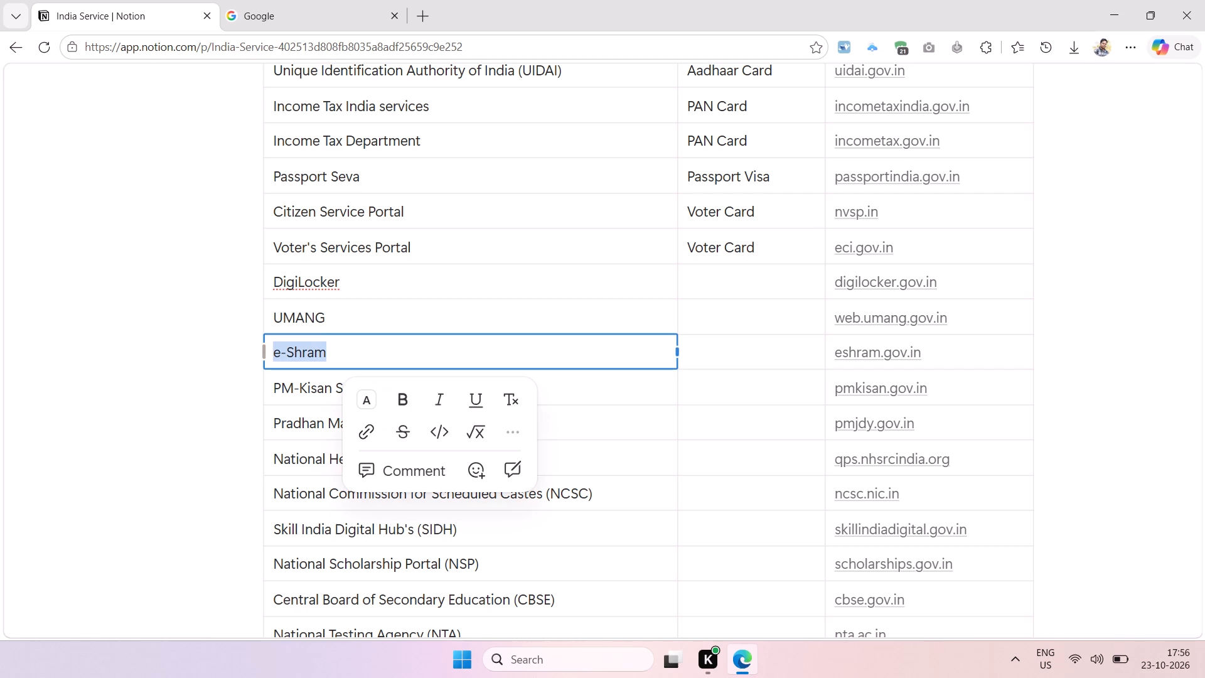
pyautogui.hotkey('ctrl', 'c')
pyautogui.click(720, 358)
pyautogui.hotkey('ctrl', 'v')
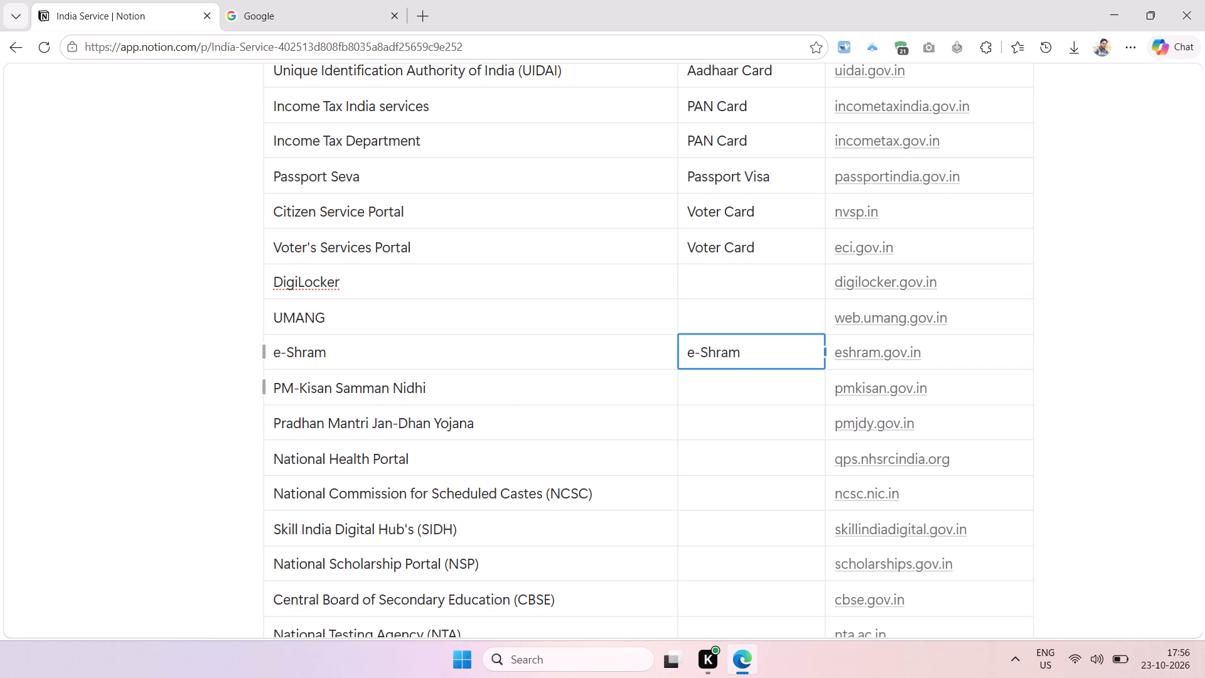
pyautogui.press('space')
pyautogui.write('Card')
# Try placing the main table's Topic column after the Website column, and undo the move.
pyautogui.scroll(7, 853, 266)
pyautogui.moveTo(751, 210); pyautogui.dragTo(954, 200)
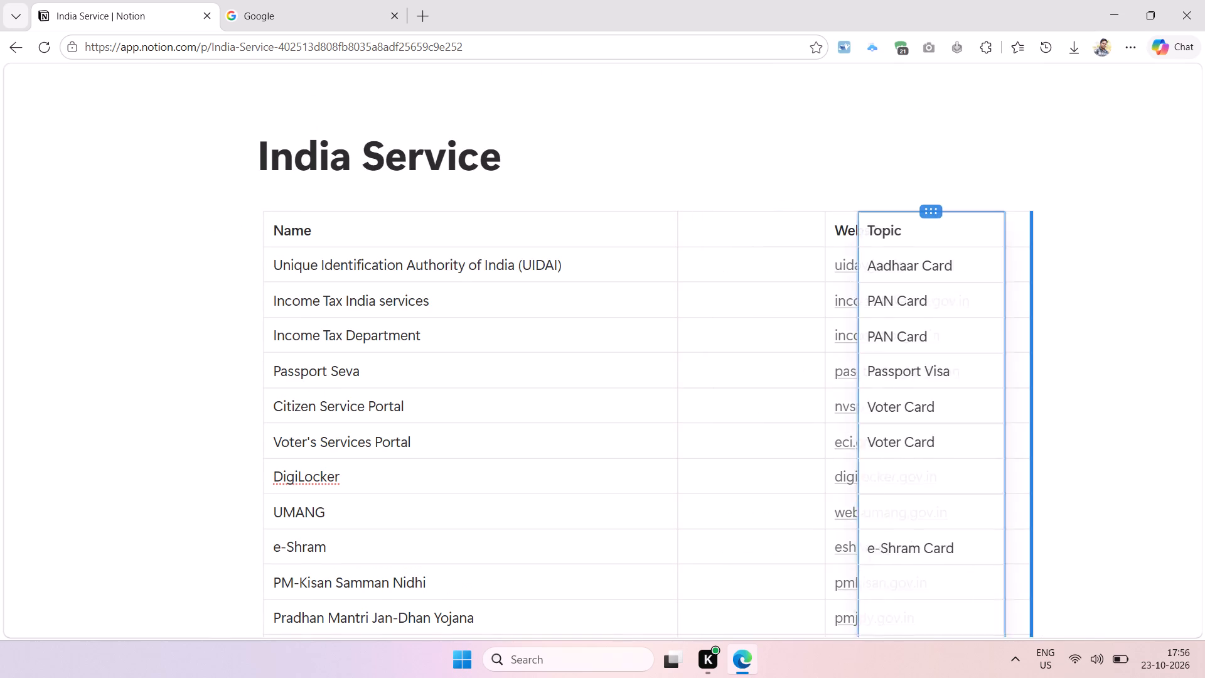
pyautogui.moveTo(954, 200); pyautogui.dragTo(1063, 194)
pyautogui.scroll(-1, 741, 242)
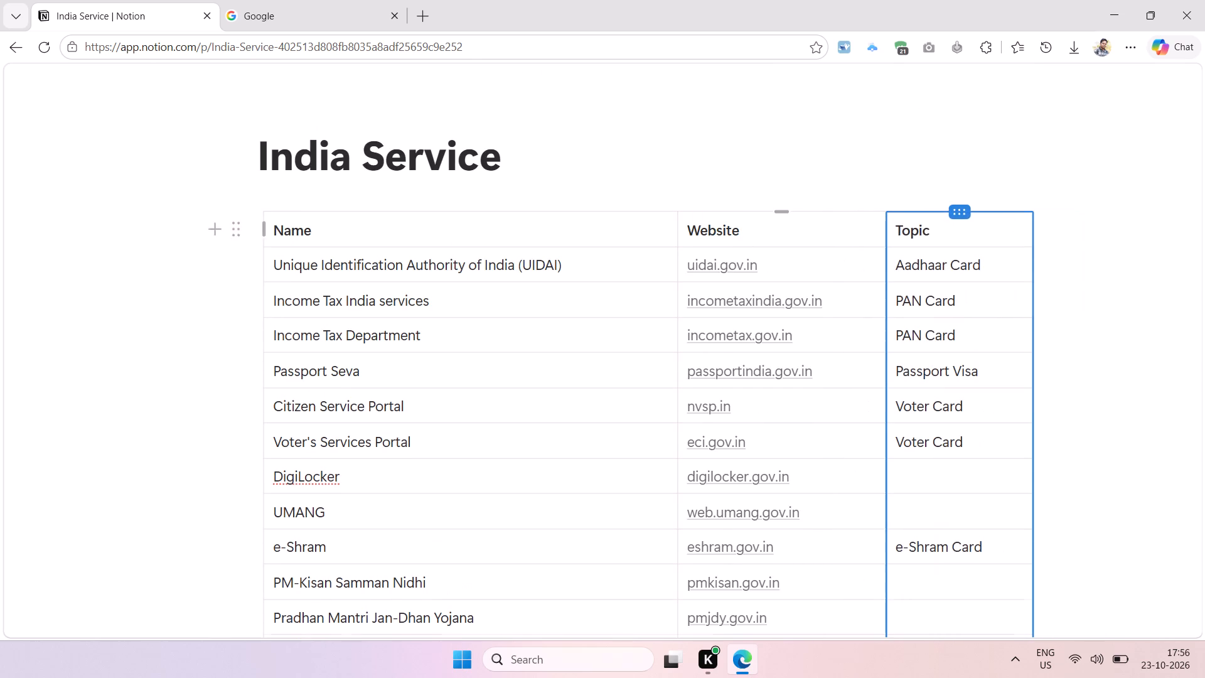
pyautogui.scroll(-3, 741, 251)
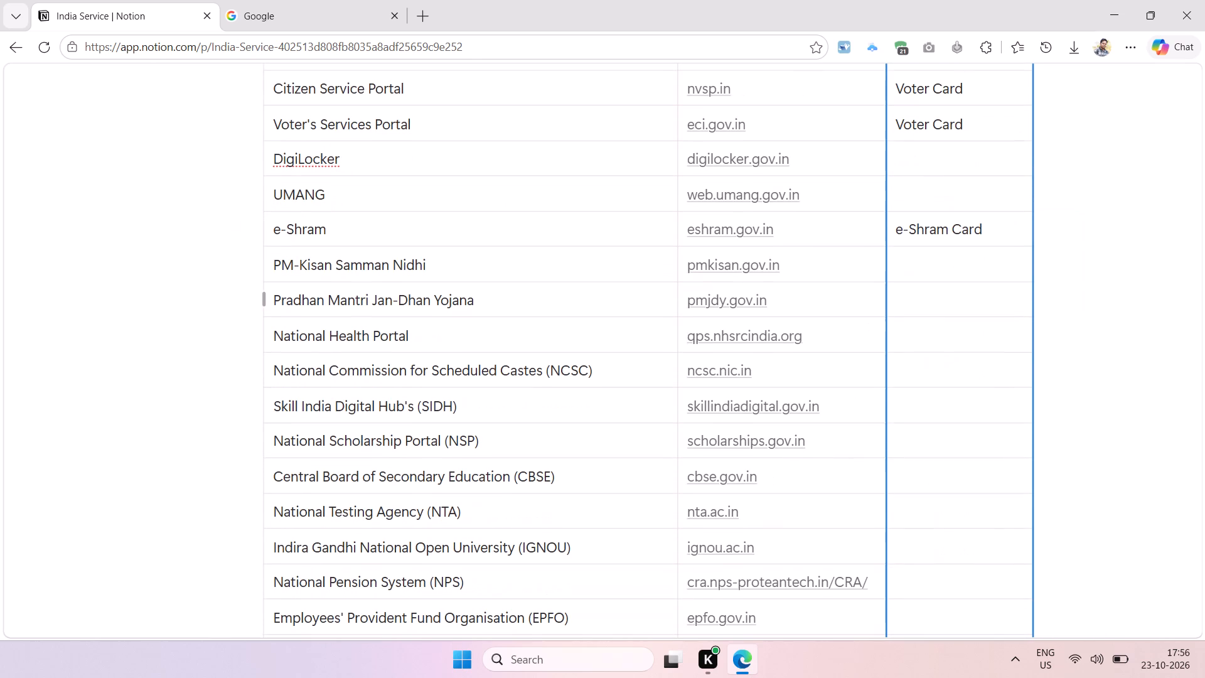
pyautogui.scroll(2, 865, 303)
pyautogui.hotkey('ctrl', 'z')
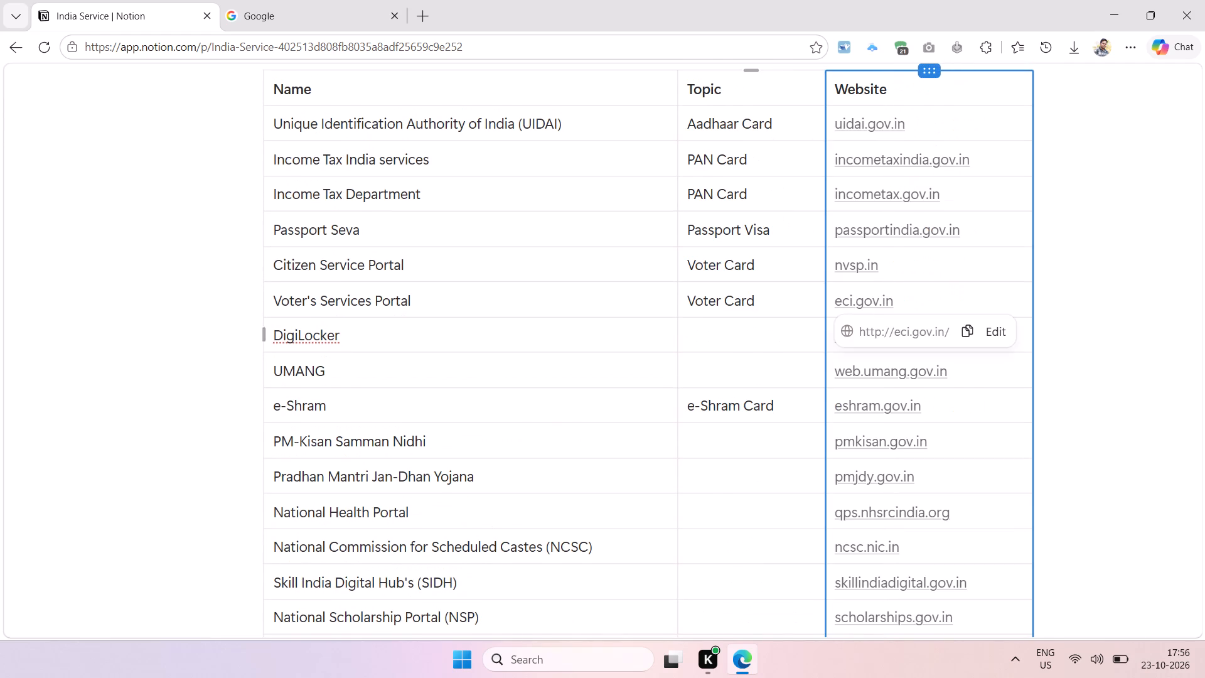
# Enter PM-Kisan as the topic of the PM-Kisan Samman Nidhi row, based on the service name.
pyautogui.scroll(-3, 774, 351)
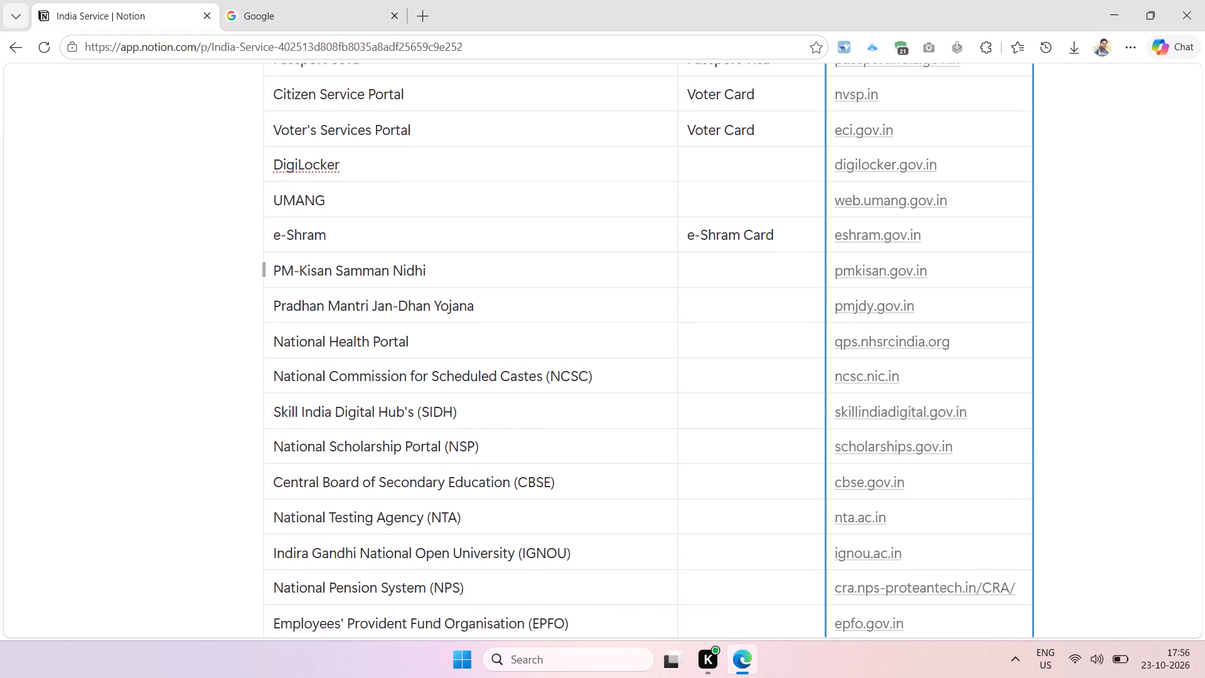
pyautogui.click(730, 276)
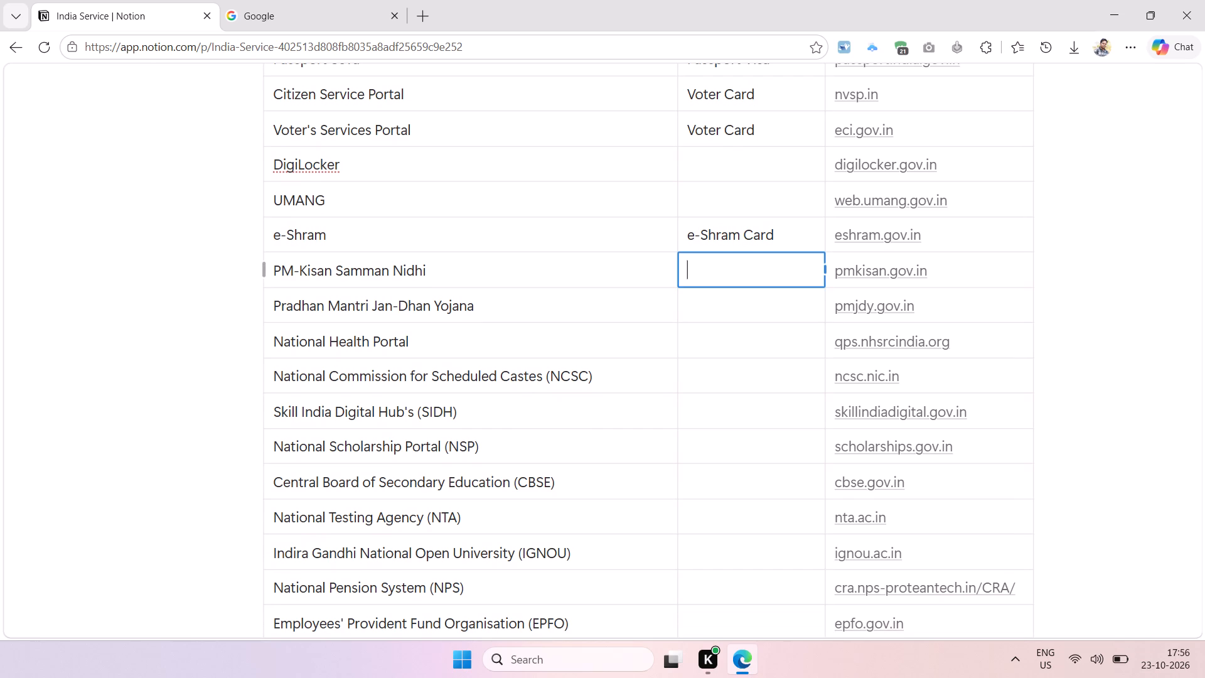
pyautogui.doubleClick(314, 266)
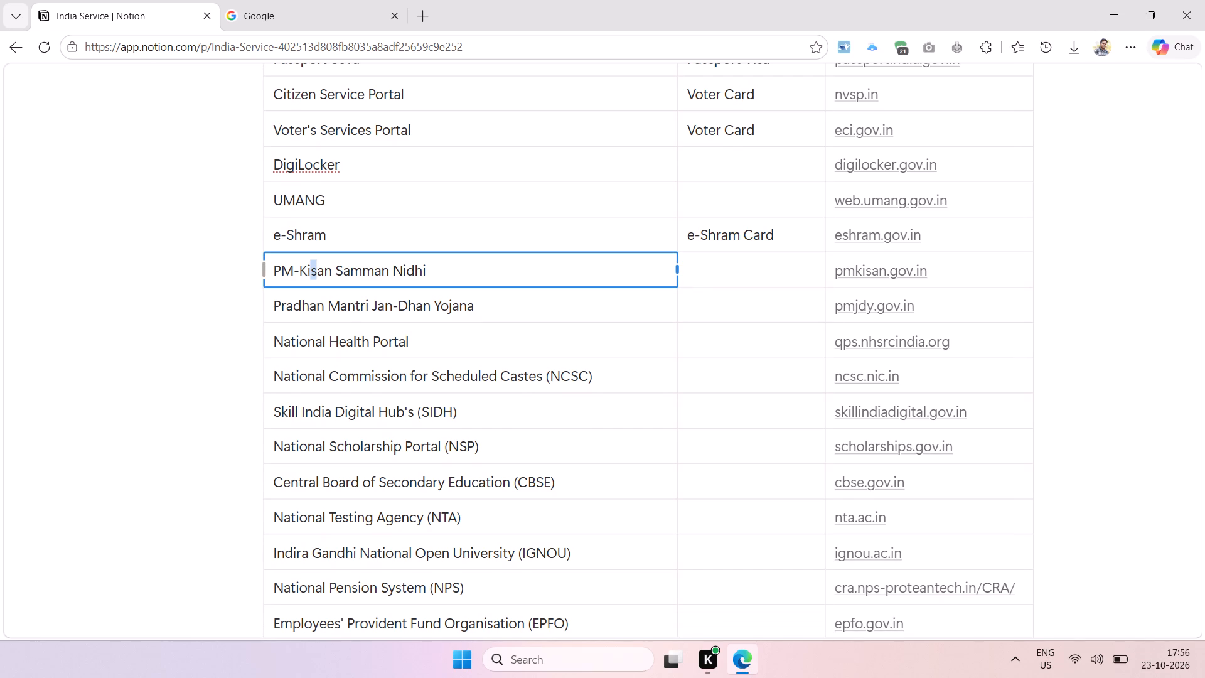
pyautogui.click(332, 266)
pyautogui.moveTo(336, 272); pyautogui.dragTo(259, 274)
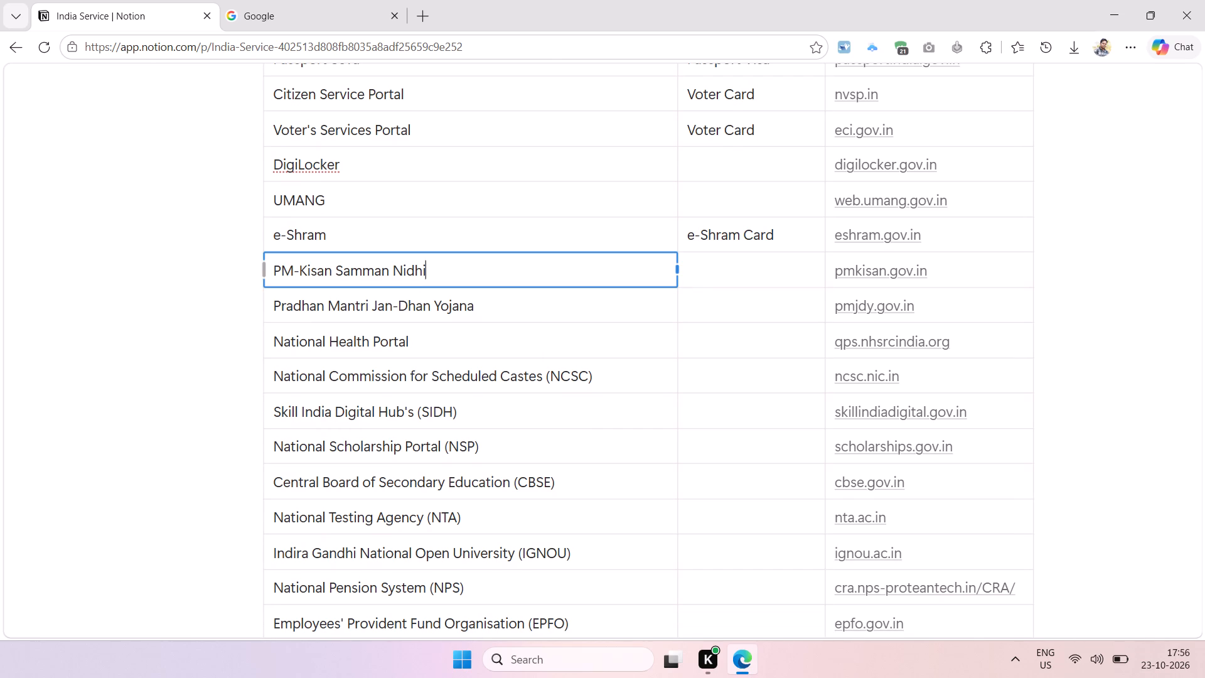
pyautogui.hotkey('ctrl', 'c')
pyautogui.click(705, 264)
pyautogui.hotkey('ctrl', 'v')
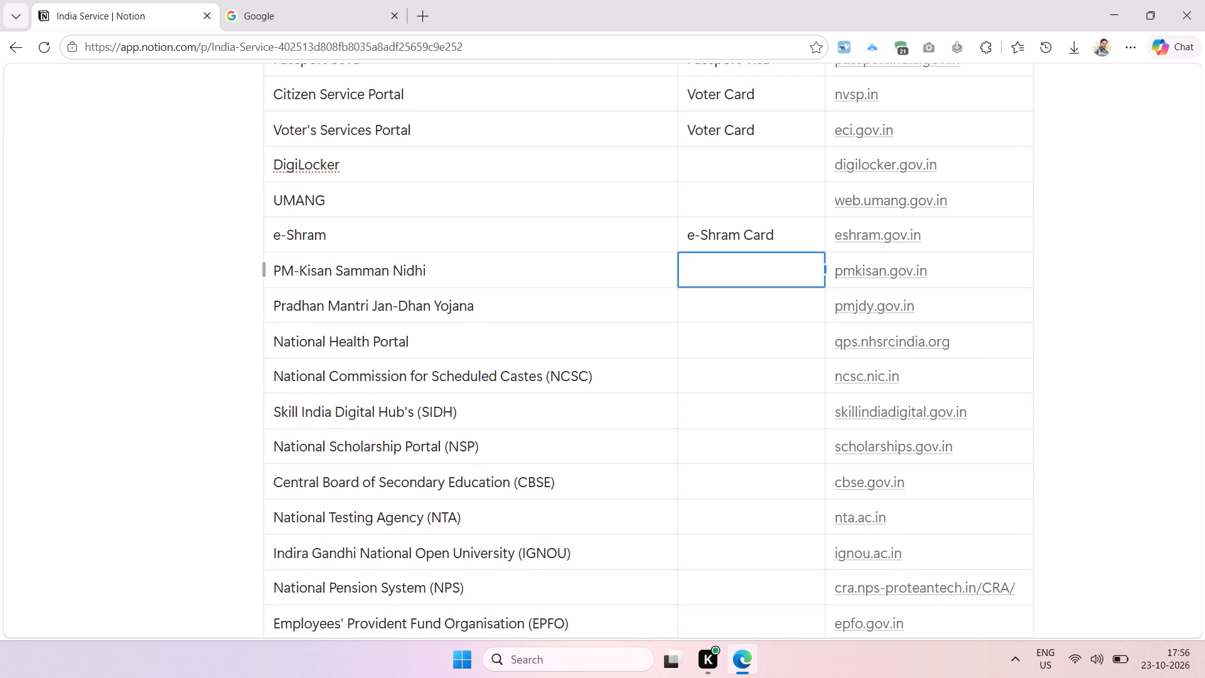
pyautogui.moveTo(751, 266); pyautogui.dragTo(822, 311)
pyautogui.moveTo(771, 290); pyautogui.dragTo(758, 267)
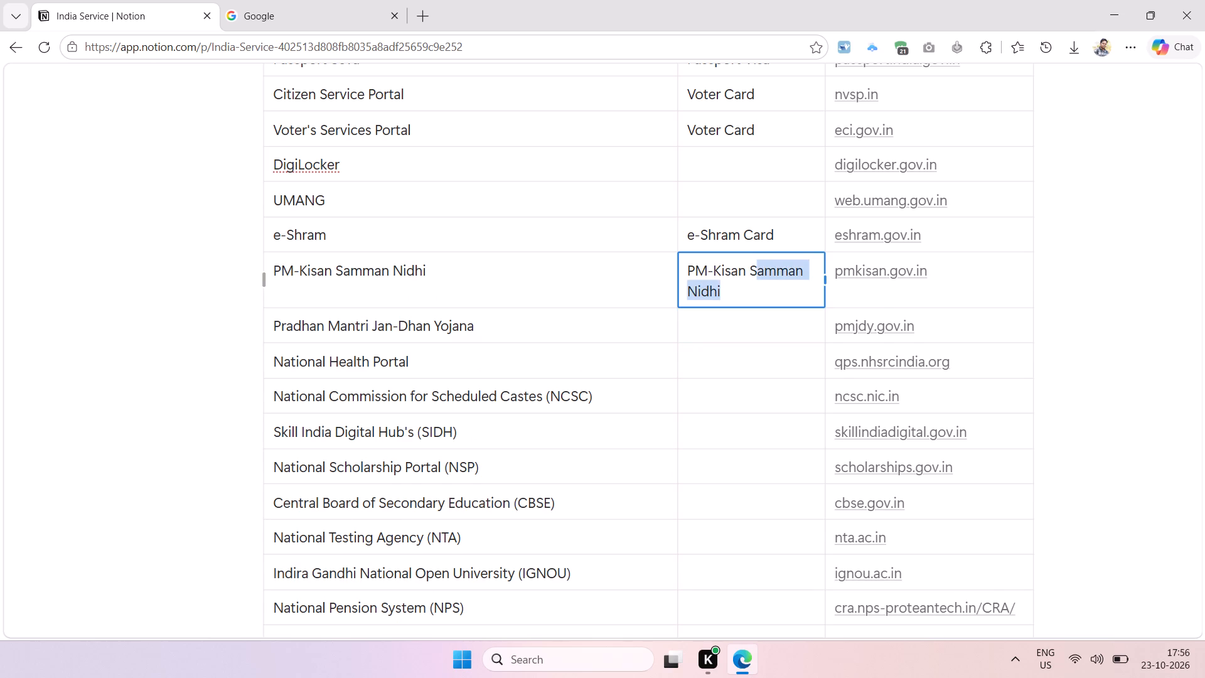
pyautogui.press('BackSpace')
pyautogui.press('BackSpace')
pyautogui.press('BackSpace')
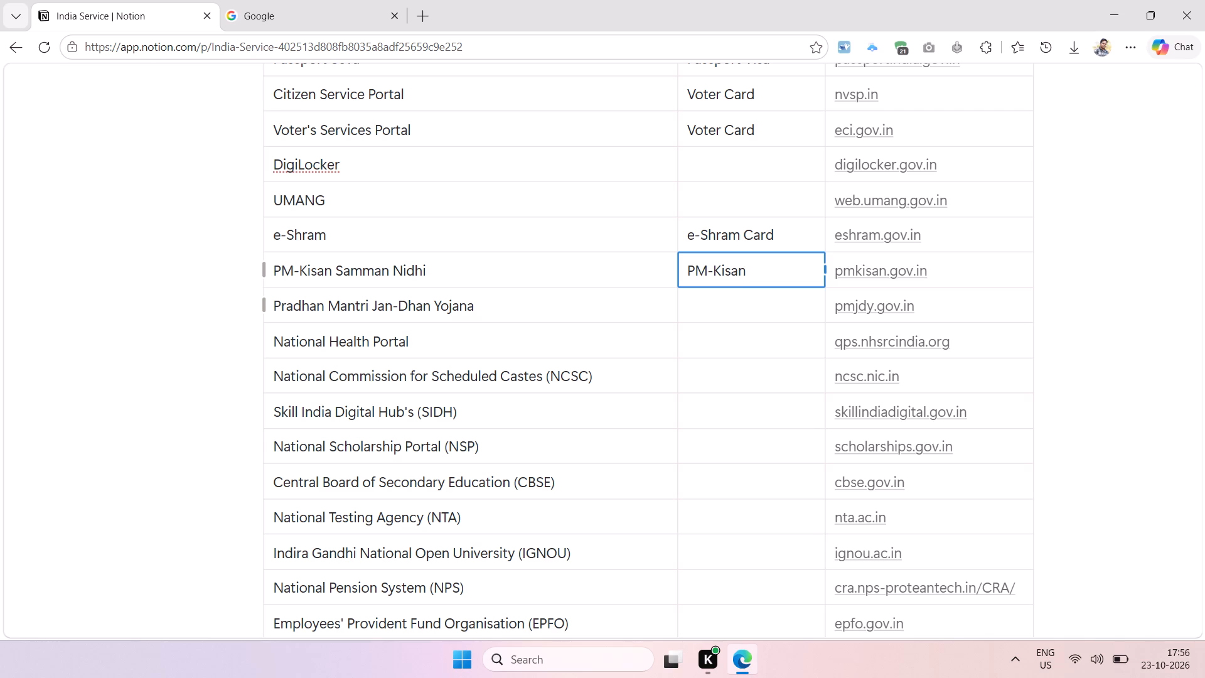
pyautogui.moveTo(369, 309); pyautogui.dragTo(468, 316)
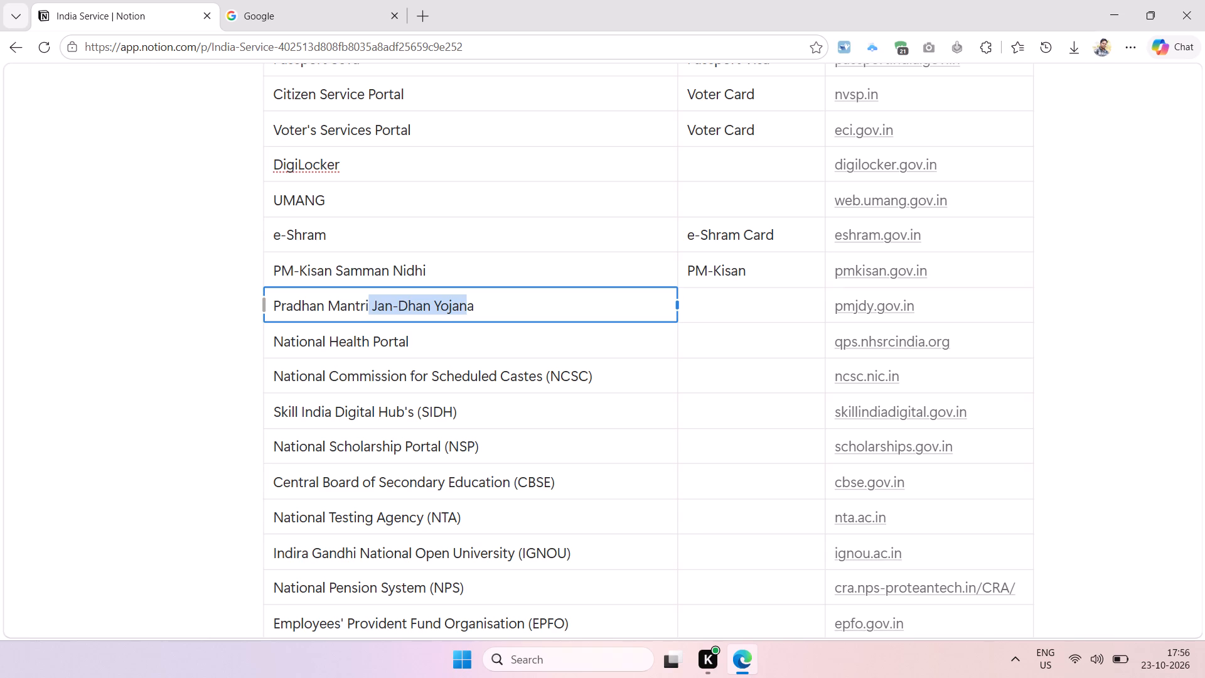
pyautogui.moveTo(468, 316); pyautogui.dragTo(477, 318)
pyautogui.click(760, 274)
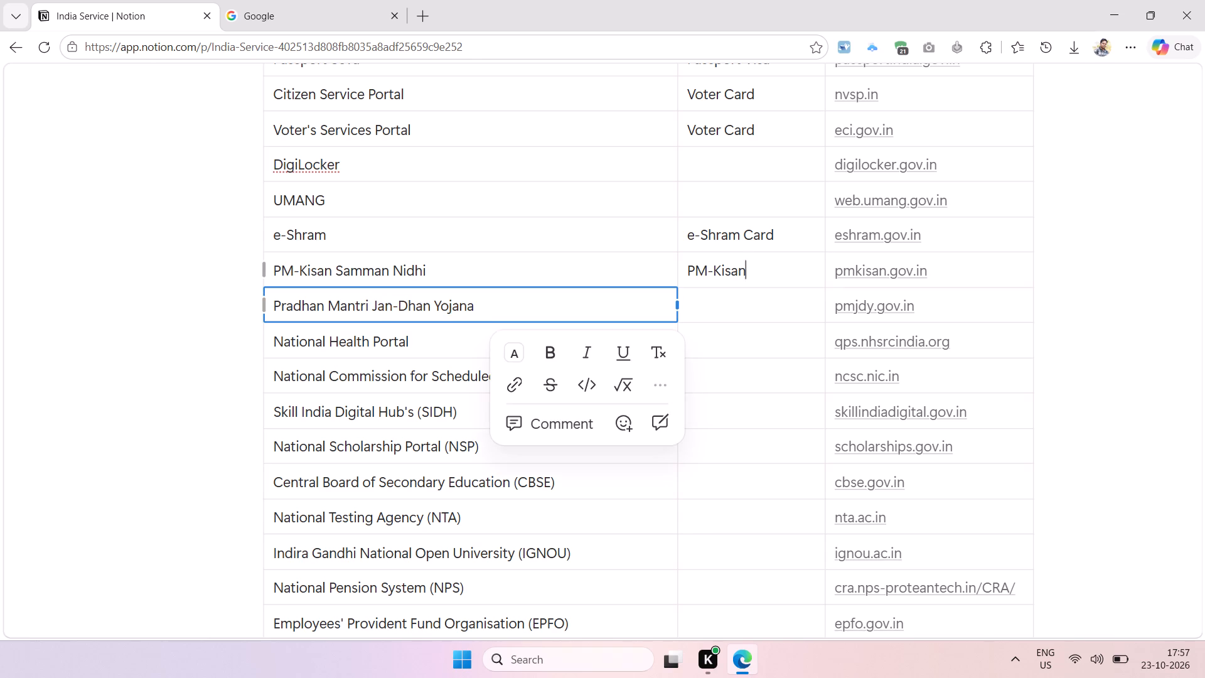
# Delete the entire Topic column from the main table, keeping only the Name and Website columns.
pyautogui.scroll(4, 779, 81)
pyautogui.click(758, 205)
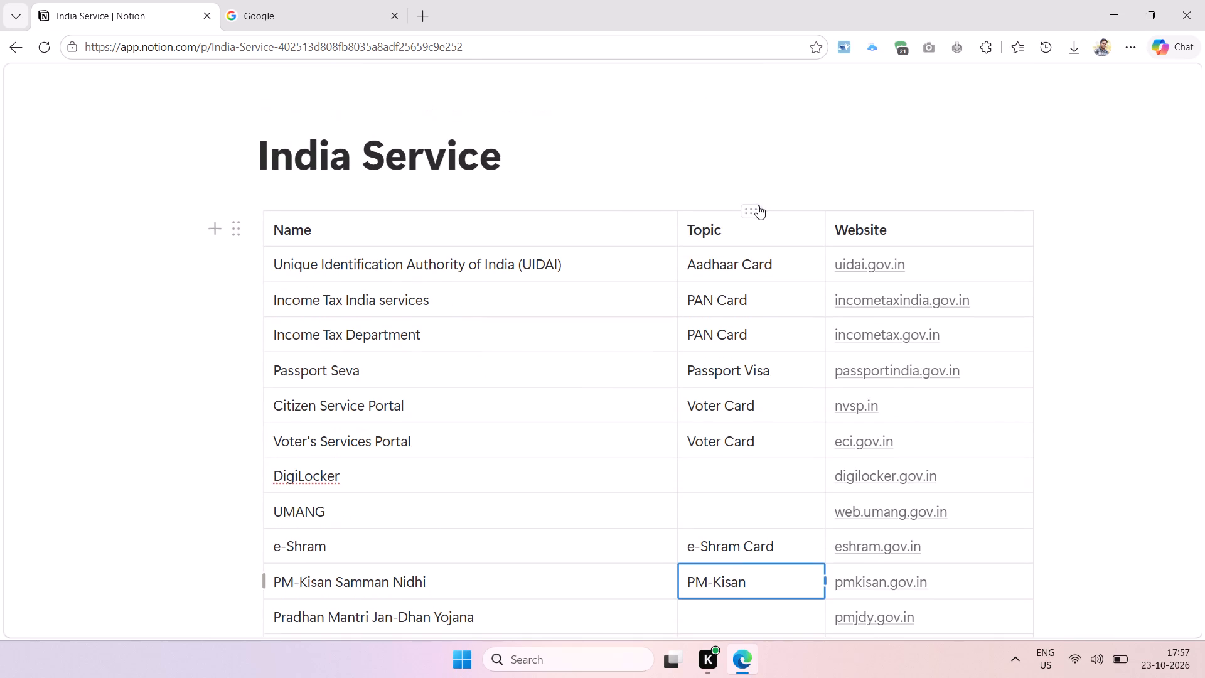
pyautogui.press('Delete')
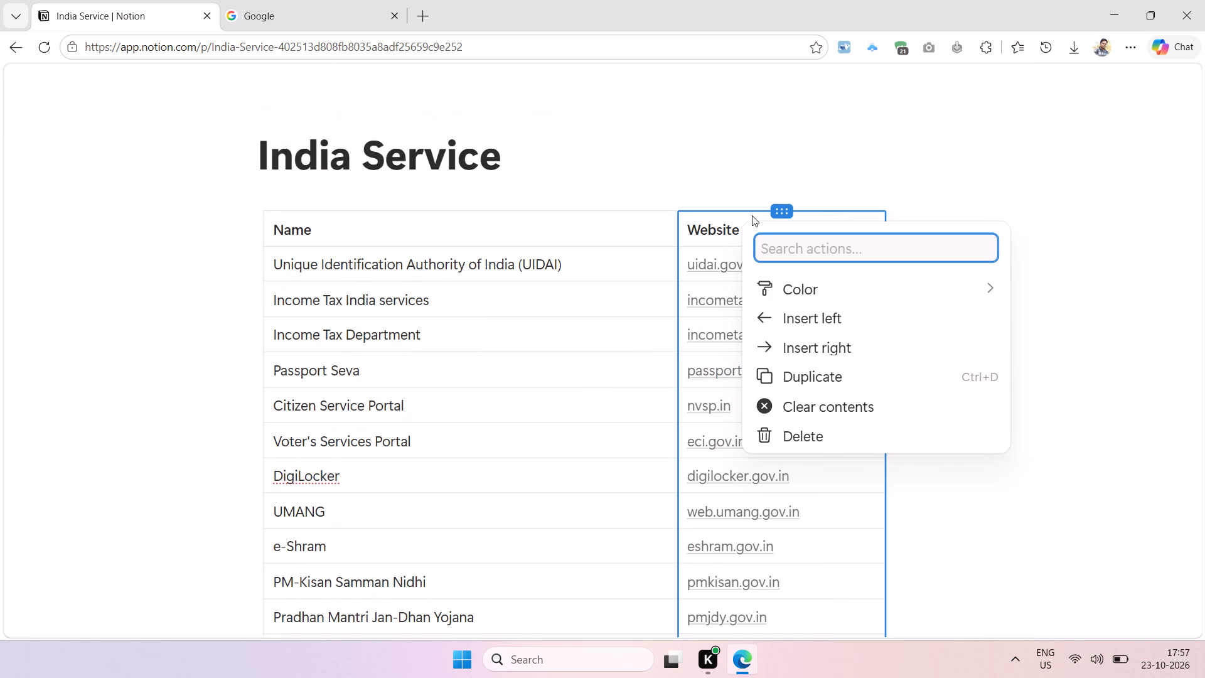
pyautogui.click(864, 110)
pyautogui.click(684, 172)
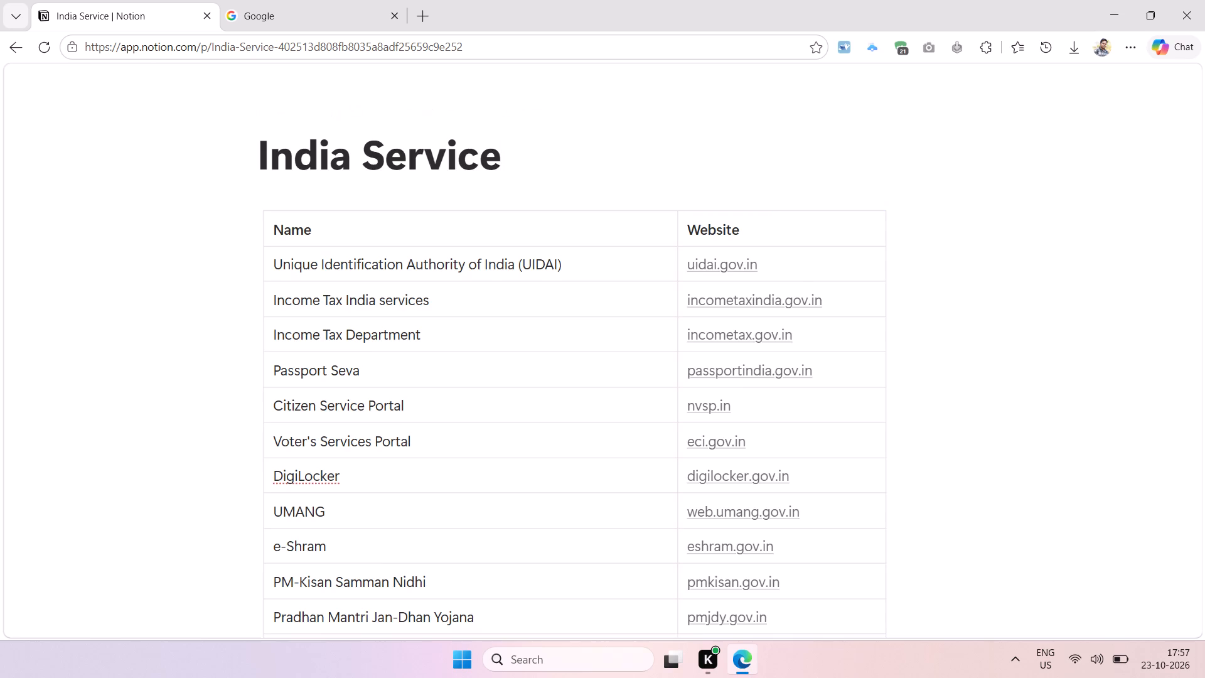
# Look through the rest of the main table and the smaller service table below it.
pyautogui.scroll(-4, 909, 293)
pyautogui.scroll(-7, 608, 308)
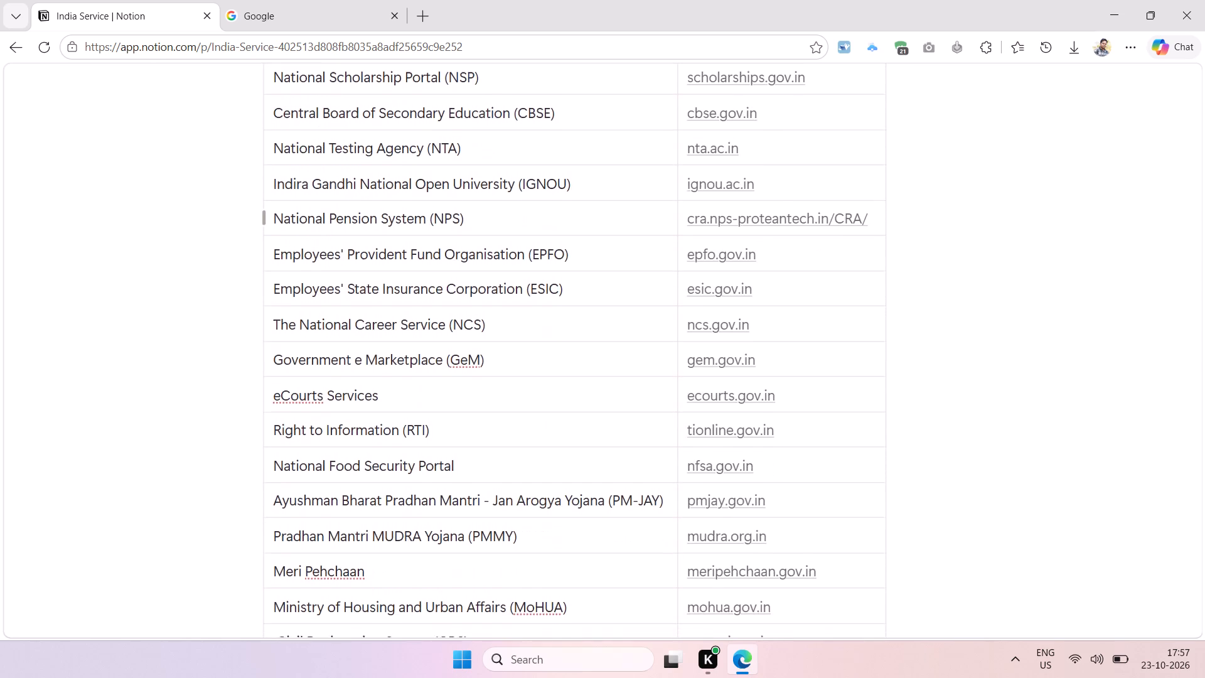
pyautogui.scroll(-5, 608, 308)
pyautogui.scroll(1, 608, 308)
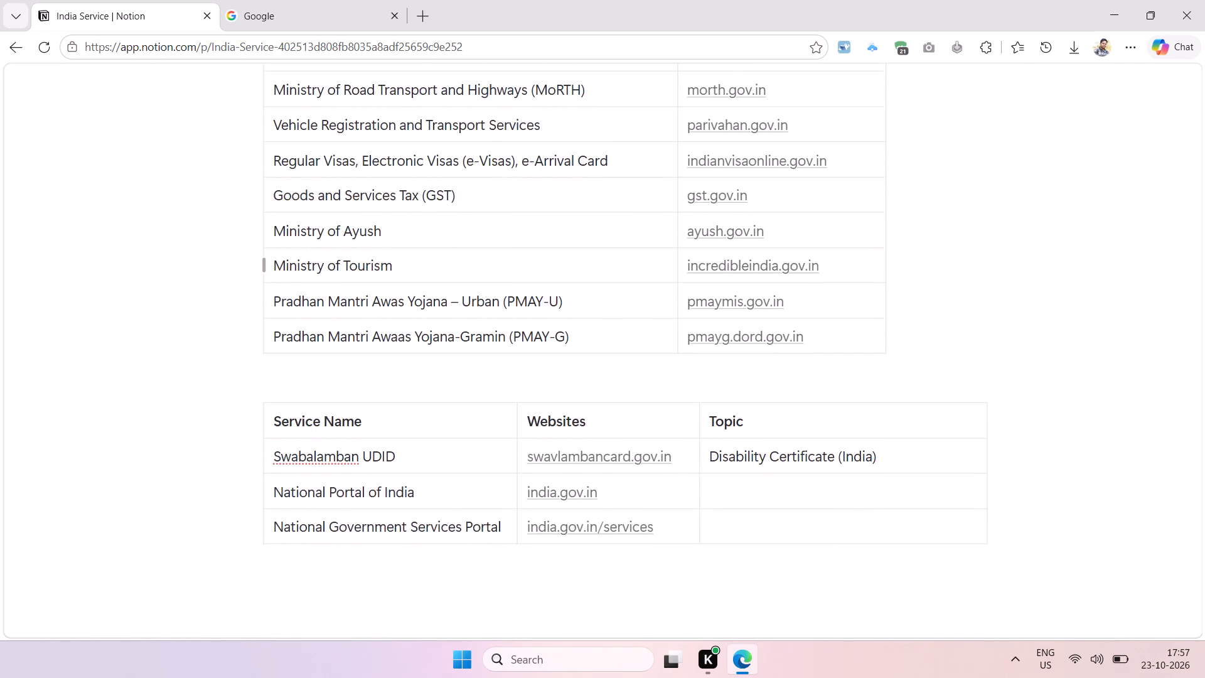
pyautogui.scroll(1, 608, 308)
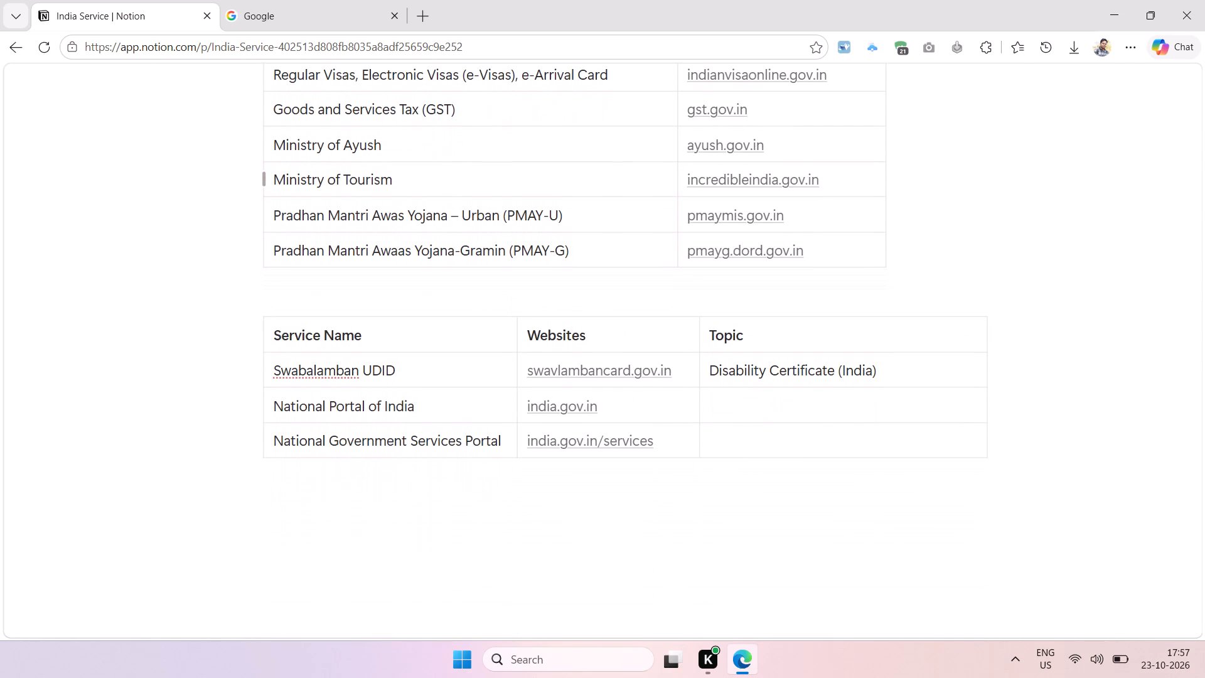
# Save the India Service page with its main table reduced to the Name and Website columns.
pyautogui.scroll(8, 608, 308)
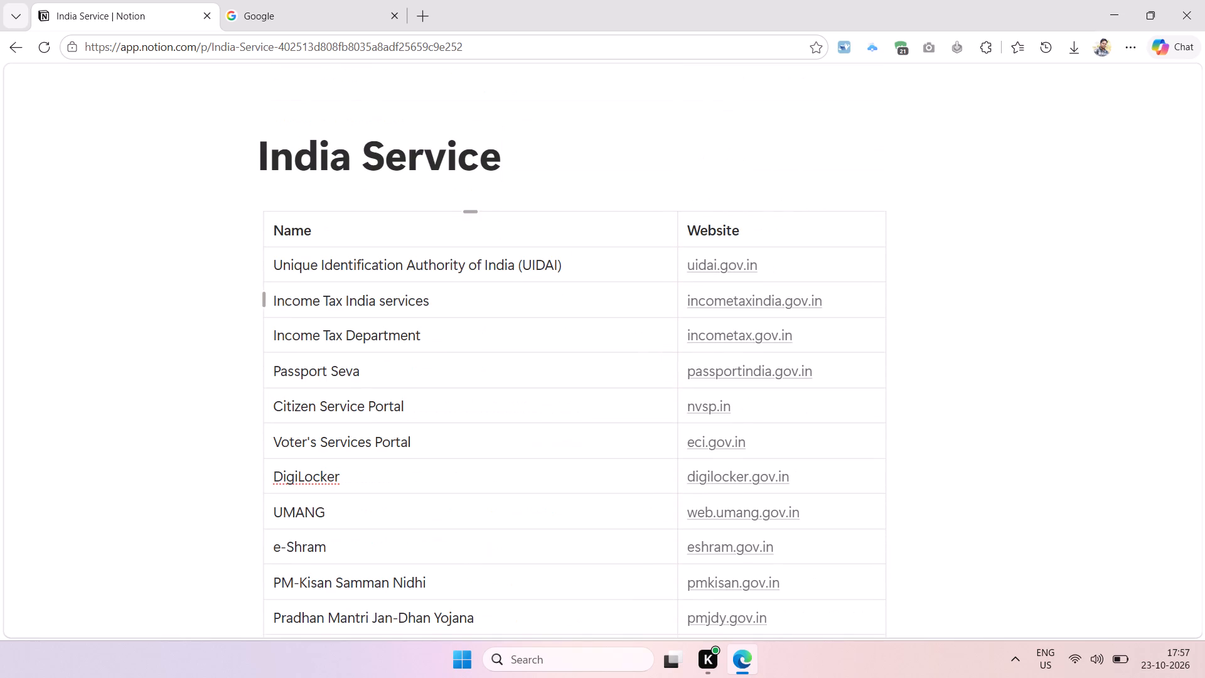
pyautogui.hotkey('ctrl', 's')
# Check through the India Service main table once more and return to the parent Government Service page.
pyautogui.scroll(-4, 608, 308)
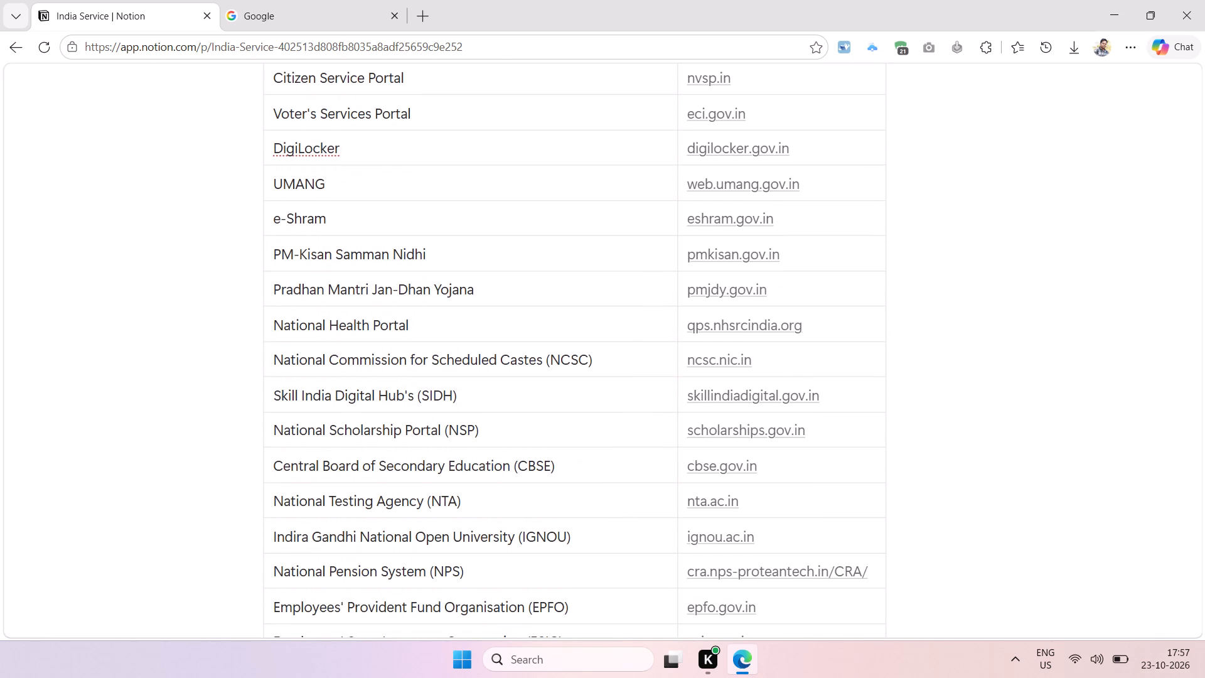
pyautogui.scroll(-7, 608, 308)
pyautogui.scroll(-6, 458, 350)
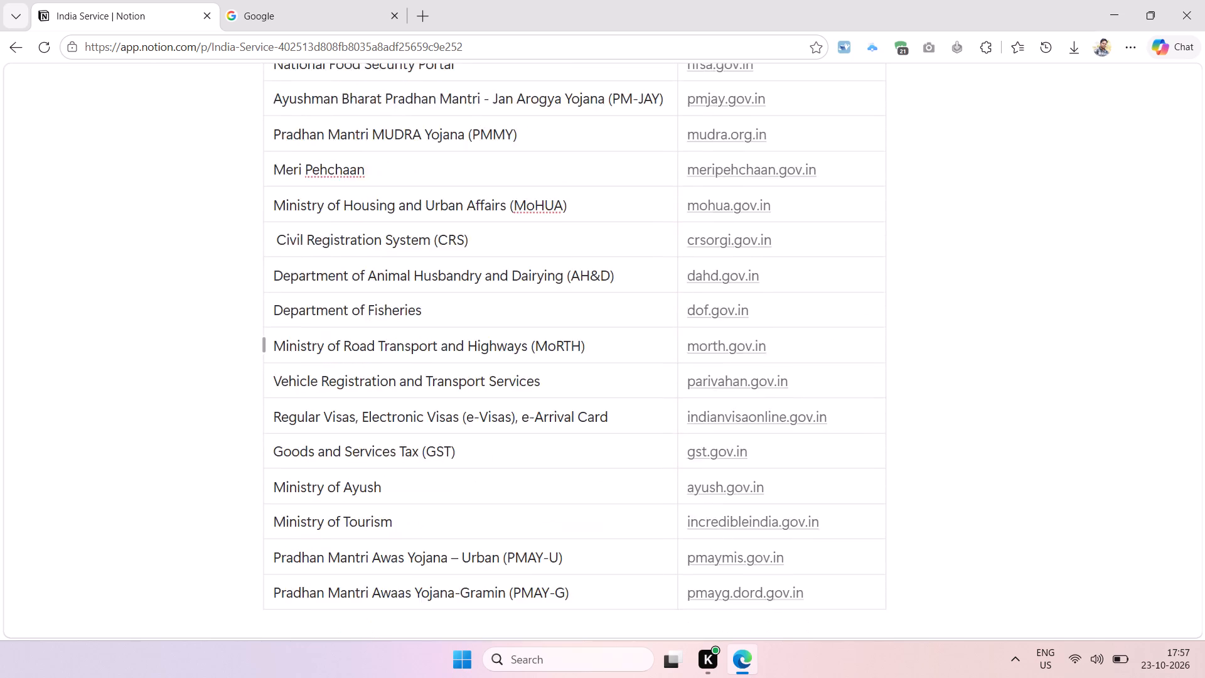
pyautogui.scroll(8, 458, 349)
pyautogui.scroll(8, 515, 306)
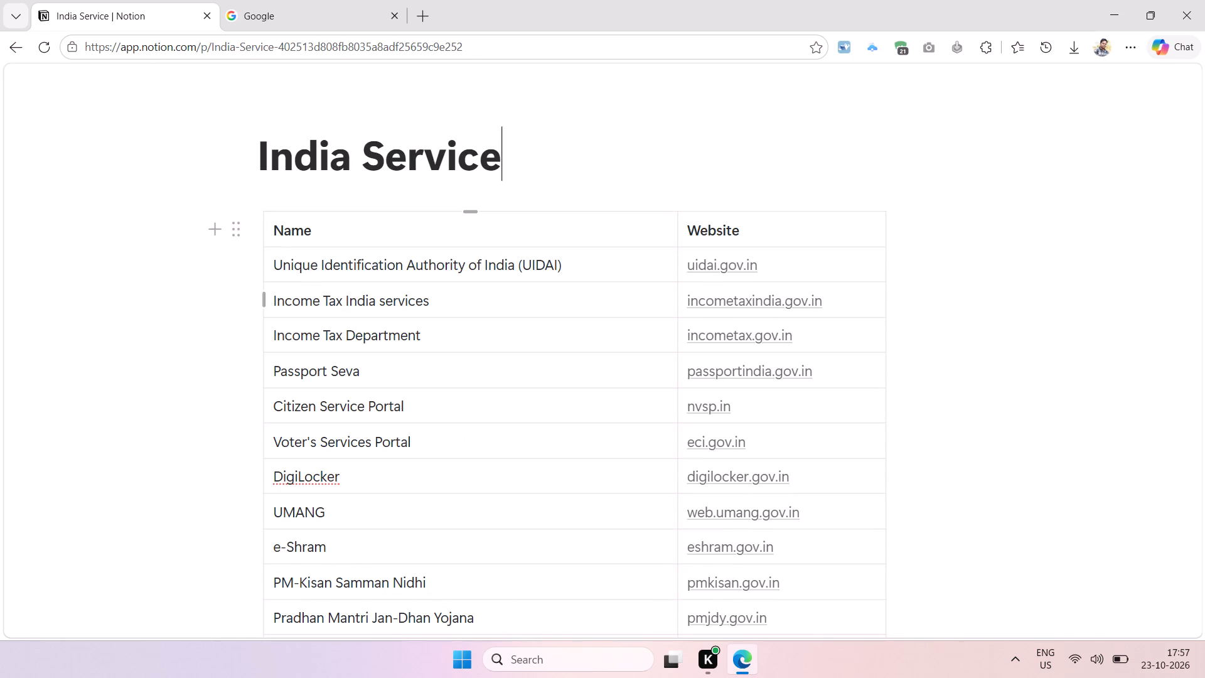
pyautogui.hscroll(3, 111, 105)
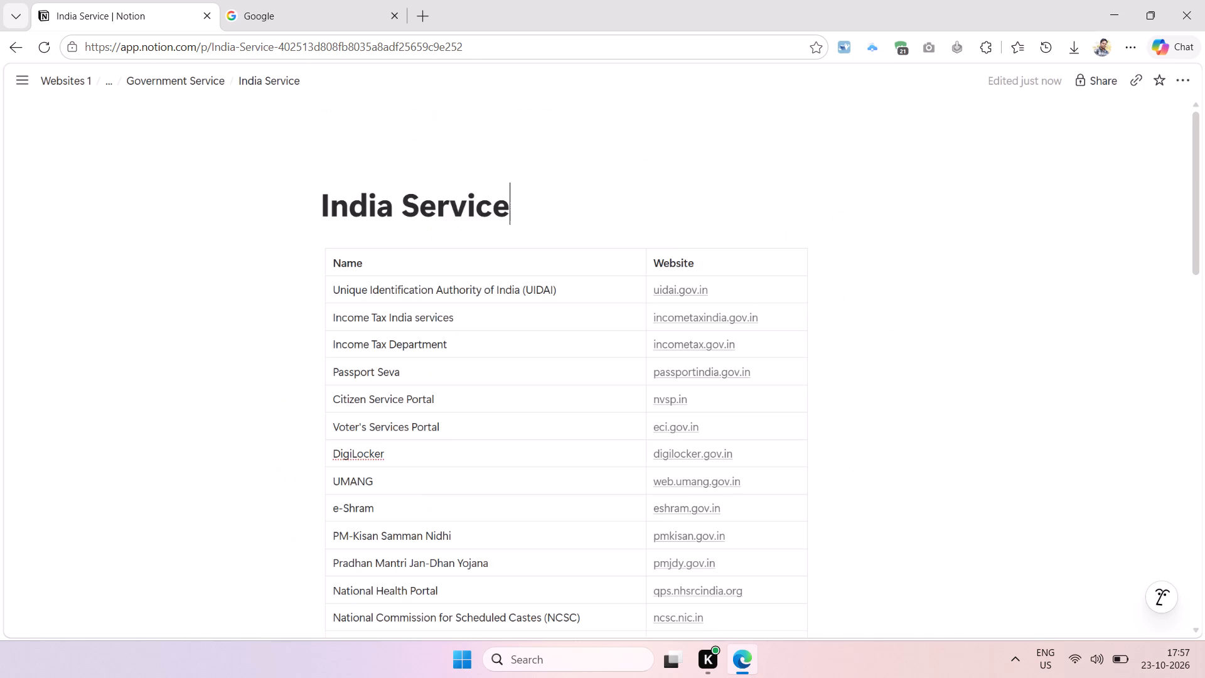
pyautogui.click(169, 85)
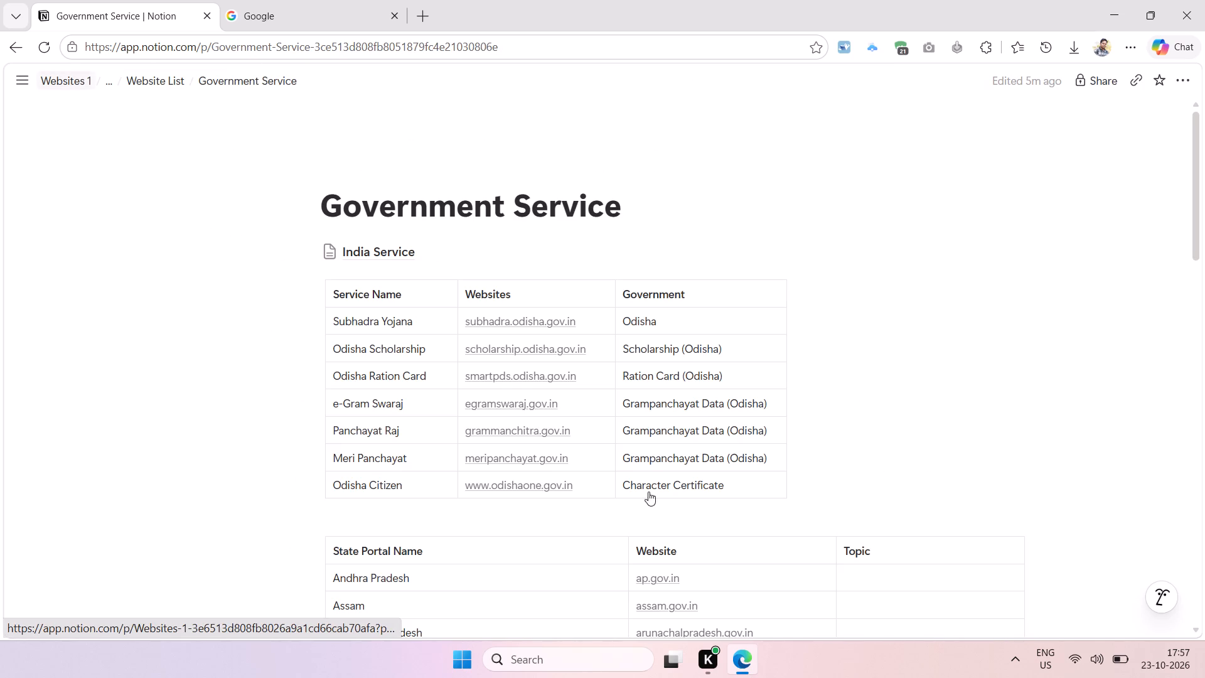